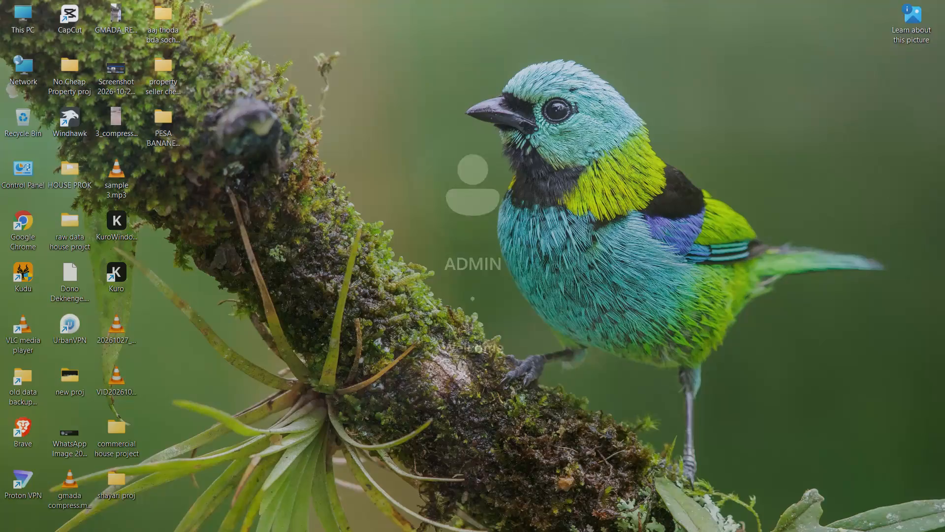
Refresh the desktop.
right_click(315, 117)
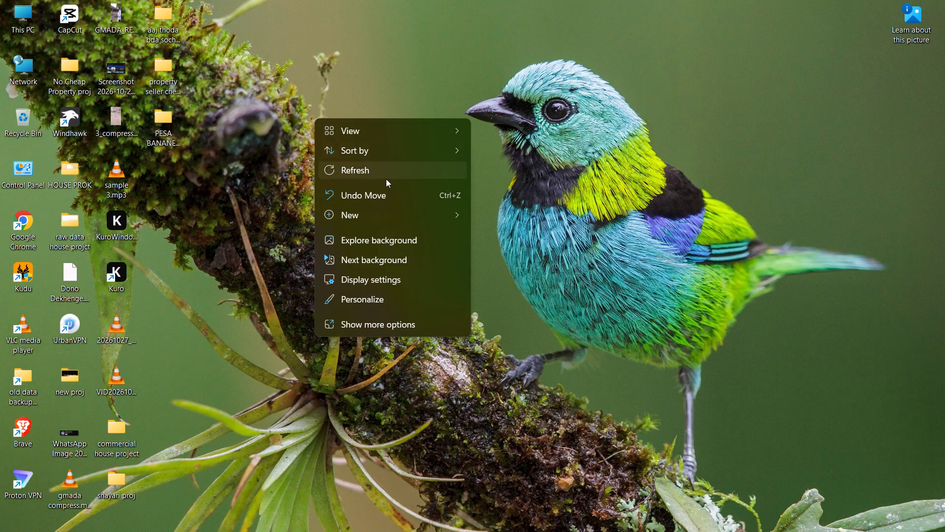
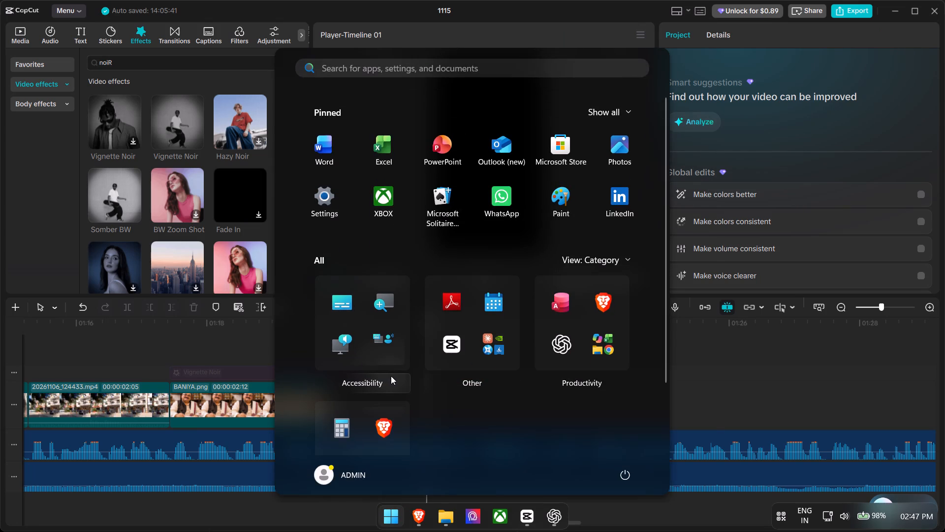
Open LocalSend in receive mode and accept the incoming video Elderly_man_sleeping_in_bedroom_3ed61b0d_1080p.mp4 into the Downloads folder.
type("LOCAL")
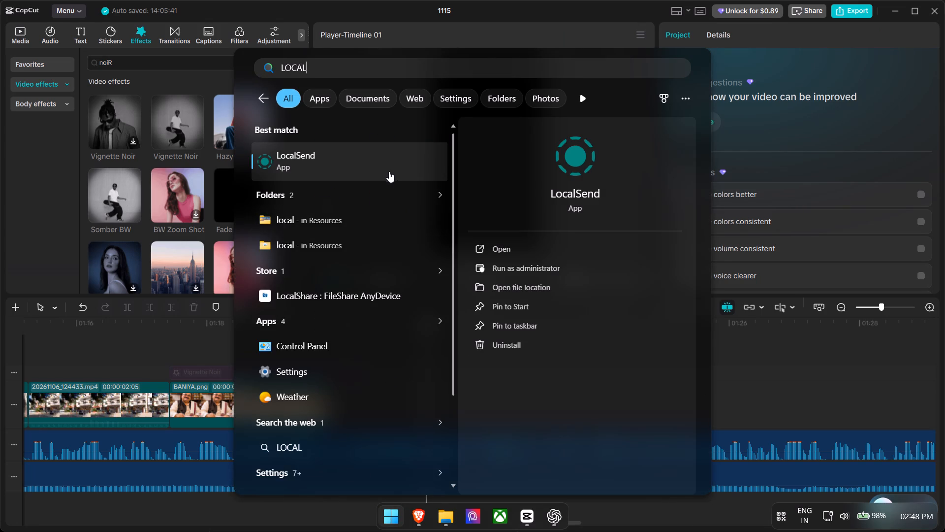
left_click(388, 170)
left_click(267, 202)
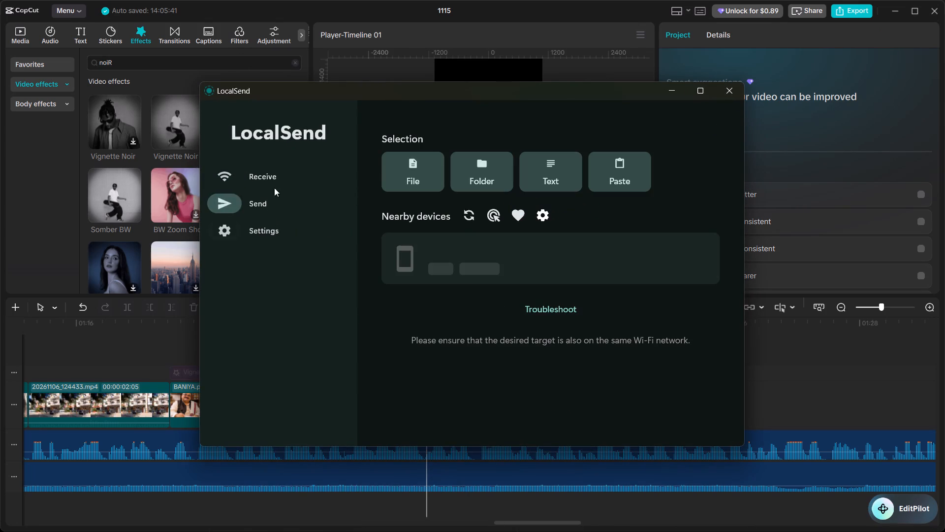
left_click(274, 154)
left_click(275, 166)
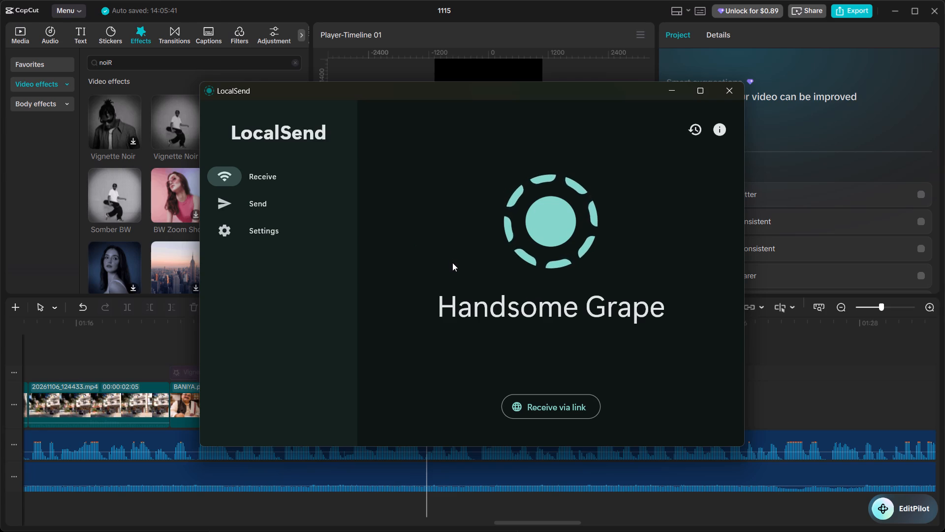
left_click(512, 422)
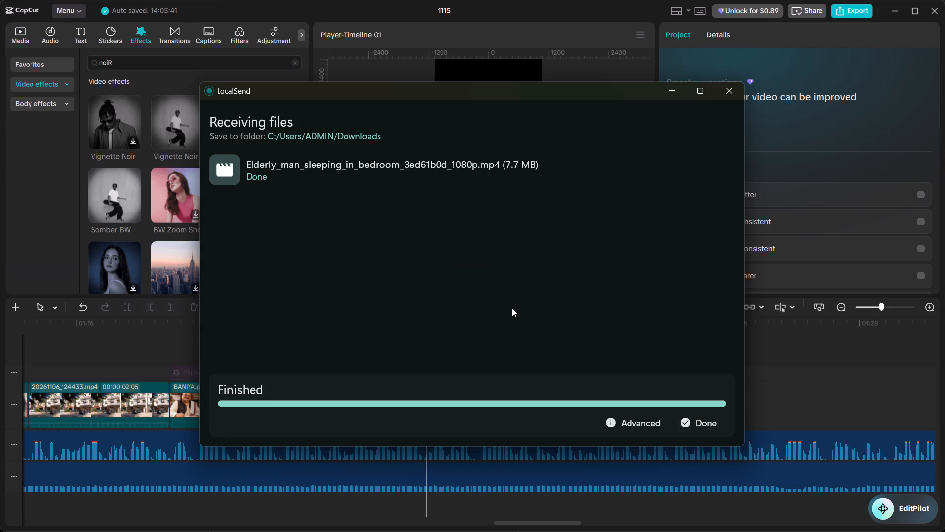
scroll(512, 308, "up", 1)
Switch back to CapCut and import the Elderly_man_sleeping_in_bedroom video from the Downloads folder into the project media.
key("alt+Tab")
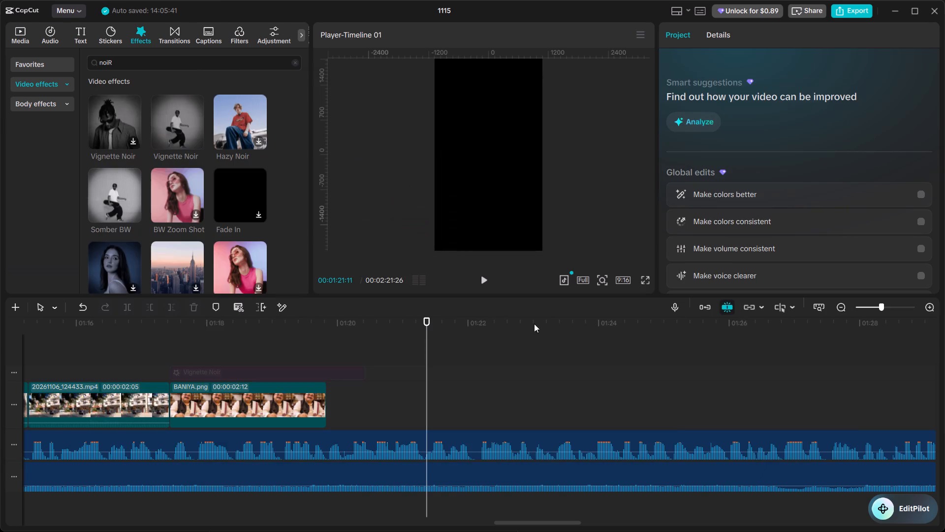
left_click(25, 35)
left_click(112, 61)
left_click(130, 89)
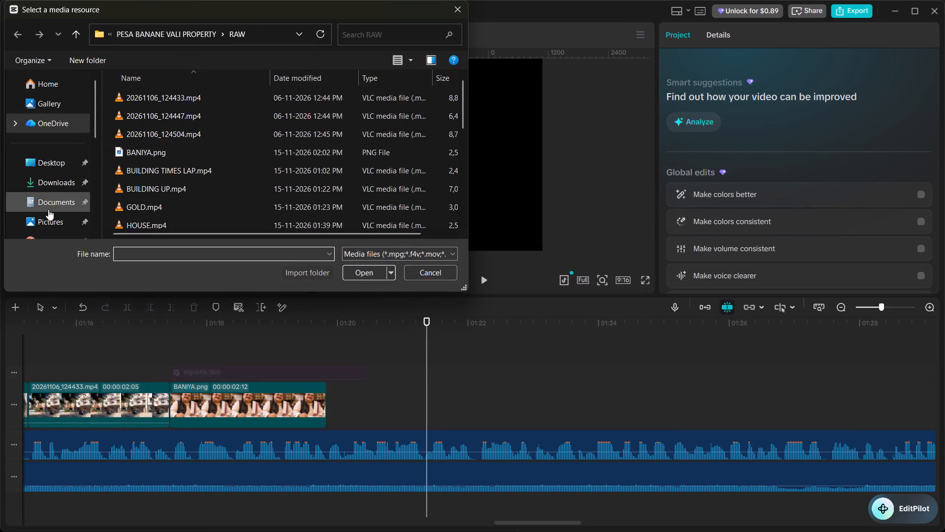
left_click(46, 181)
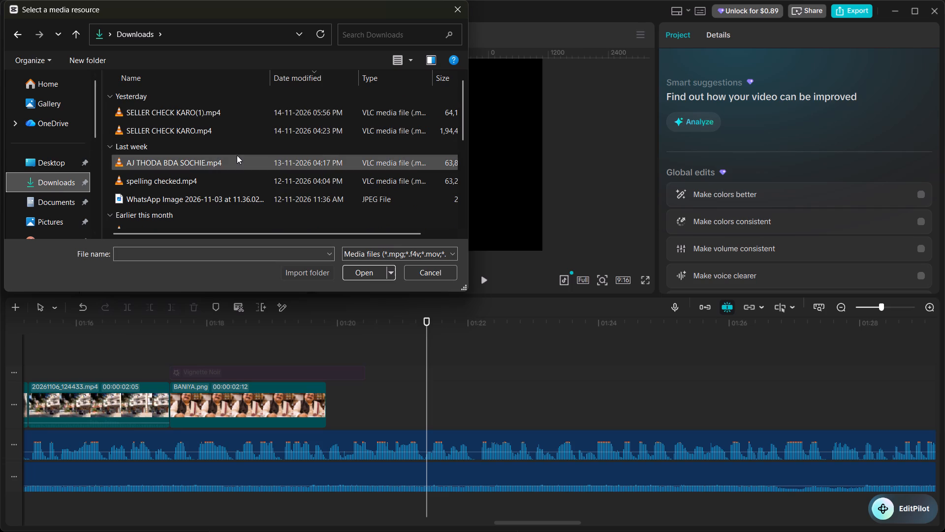
scroll(237, 156, "down", 2)
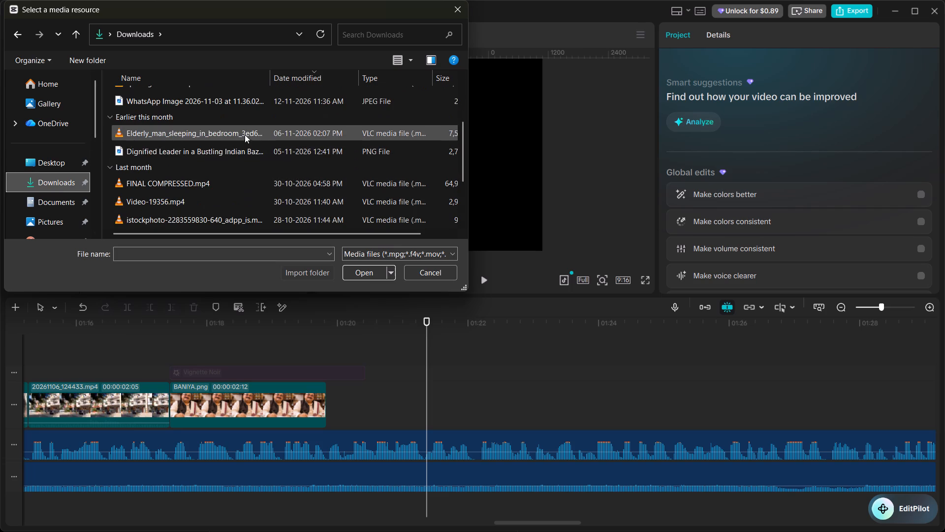
double_click(280, 132)
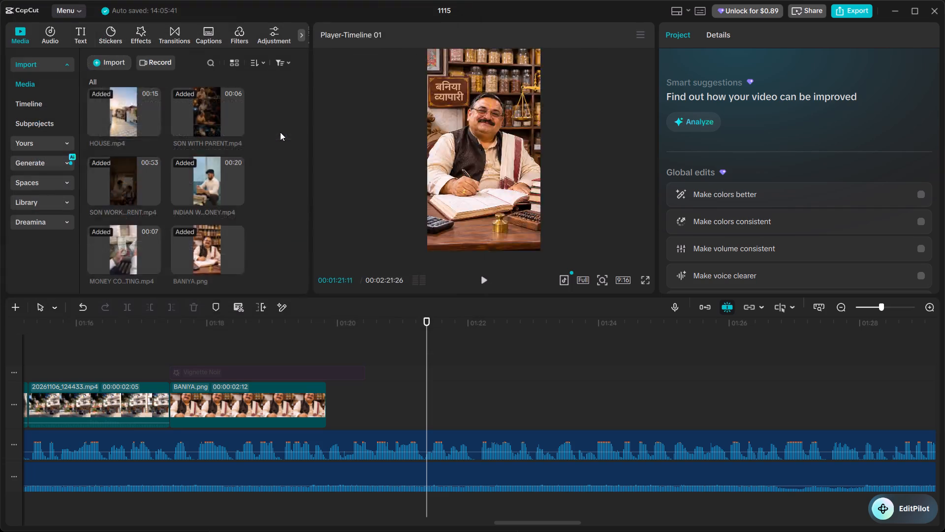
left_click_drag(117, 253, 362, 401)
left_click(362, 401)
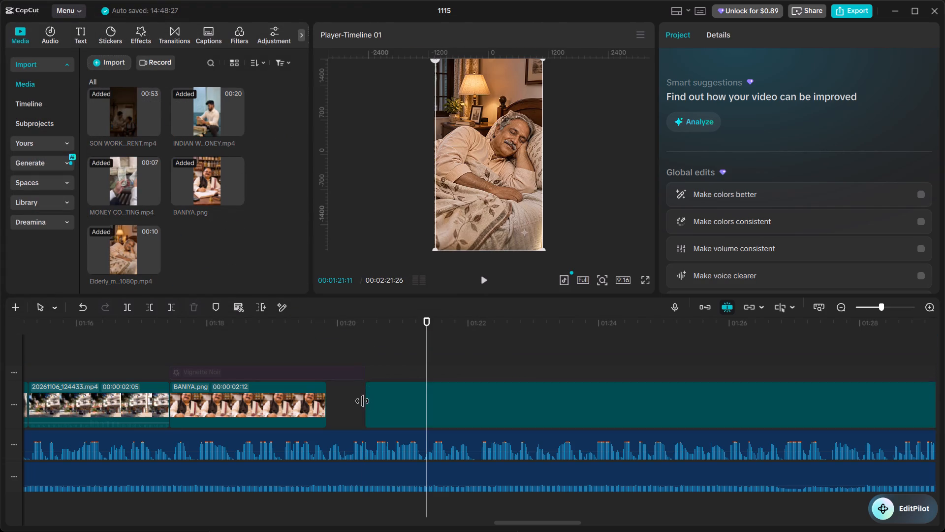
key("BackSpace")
Place the Elderly_man_sleeping_in_bedroom clip on the track above, starting where the SON WORKING FOR PARENT clip ends at about 01:04.
scroll(358, 388, "up", 2, "alt")
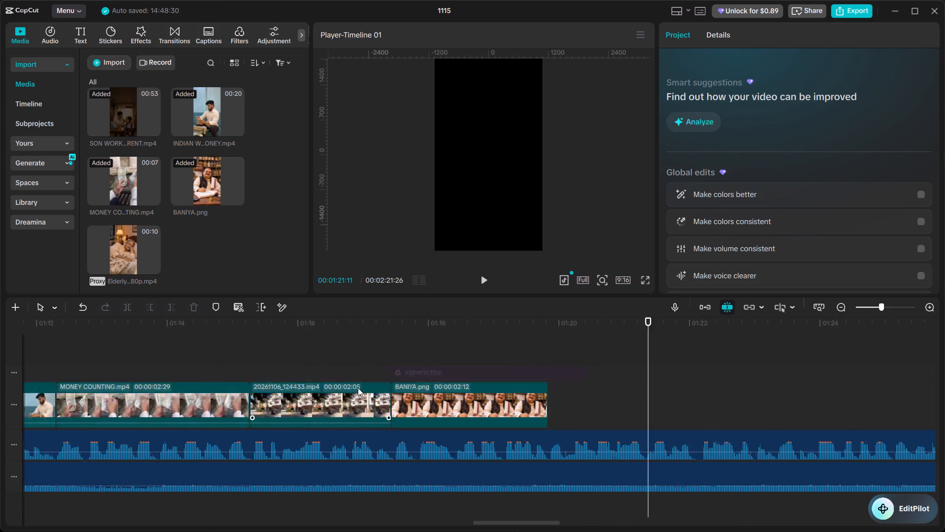
scroll(358, 388, "up", 13, "alt")
left_click(433, 366)
left_click_drag(434, 366, 423, 366)
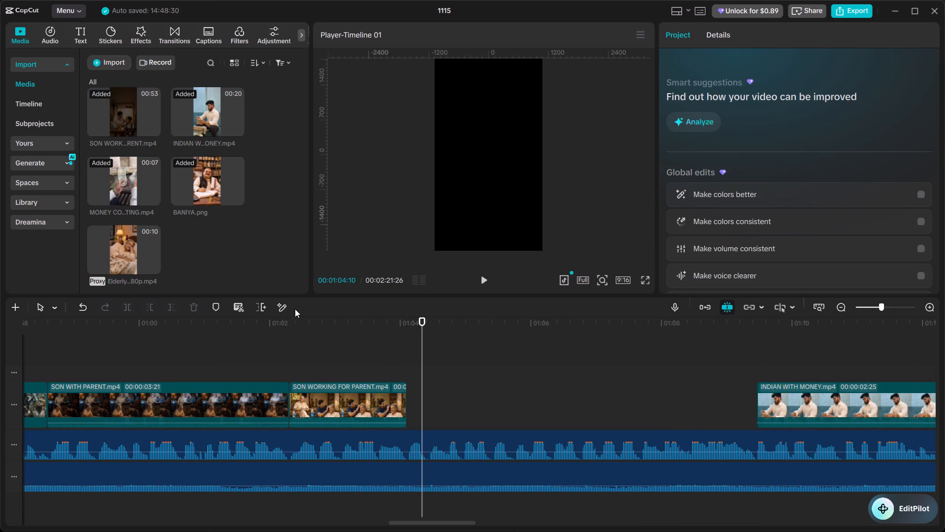
left_click_drag(114, 243, 457, 400)
right_click(428, 406)
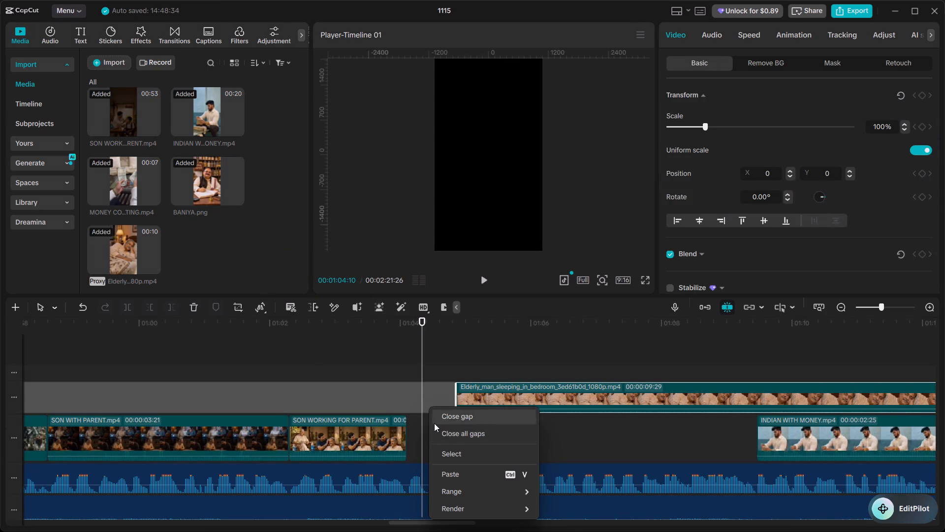
left_click(428, 379)
left_click_drag(428, 379, 423, 379)
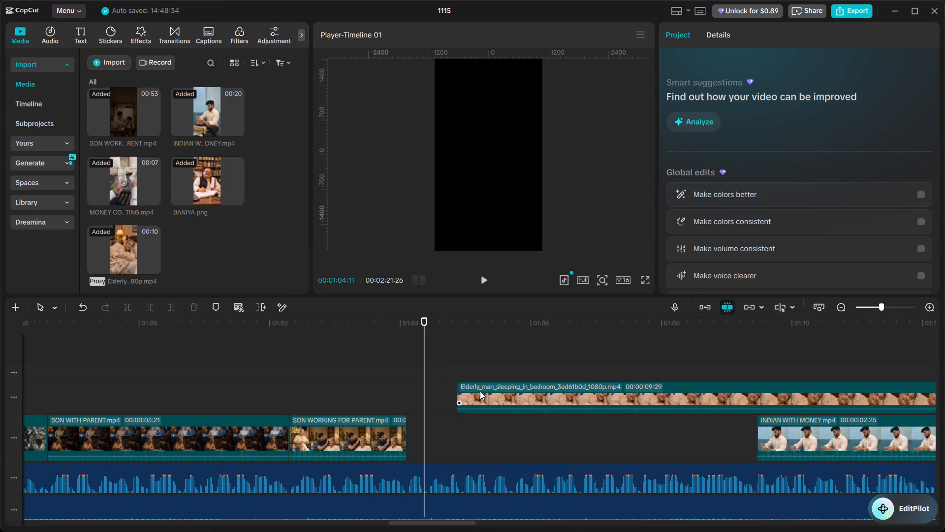
left_click_drag(494, 391, 445, 392)
Play the sleeping man clip against the voiceover to find its cut point, split it at 00:01:05:12 and delete the remainder.
left_click(393, 363)
key("space")
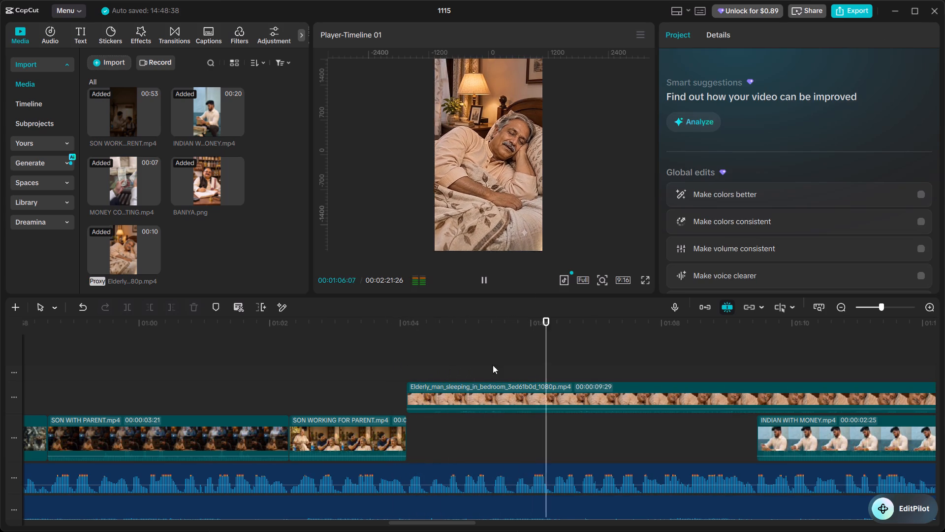
key("space")
left_click(522, 357)
left_click_drag(522, 357, 550, 366)
key("space")
left_click(550, 359)
left_click_drag(550, 359, 514, 366)
key("space")
key("space")
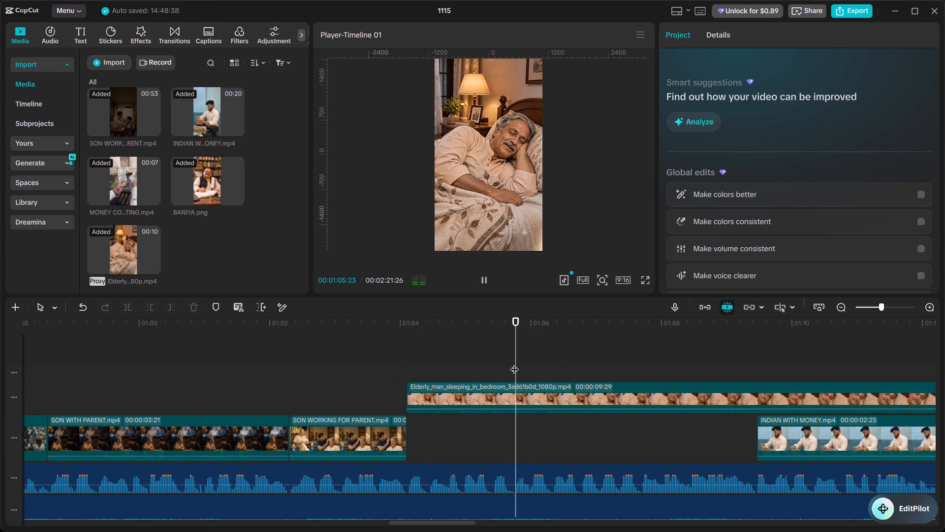
left_click(514, 362)
left_click_drag(514, 362, 491, 366)
key("space")
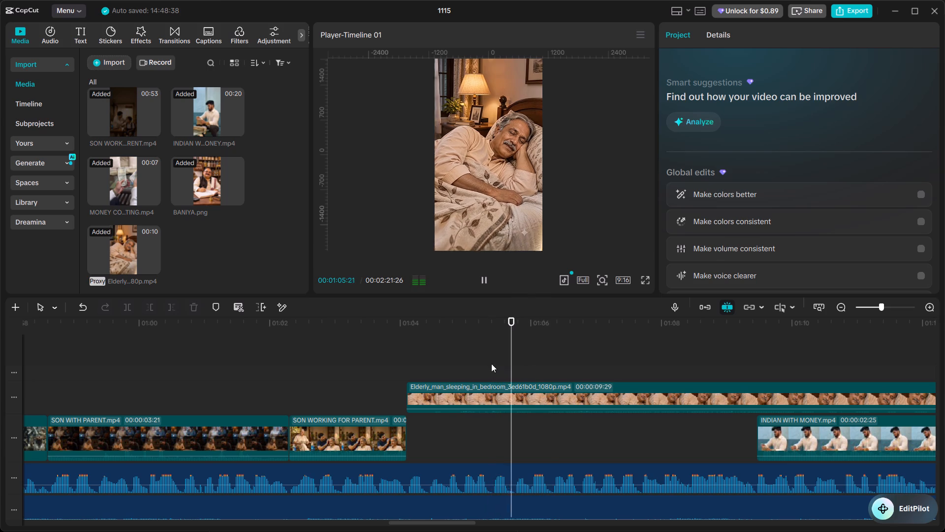
left_click(491, 364)
key("space")
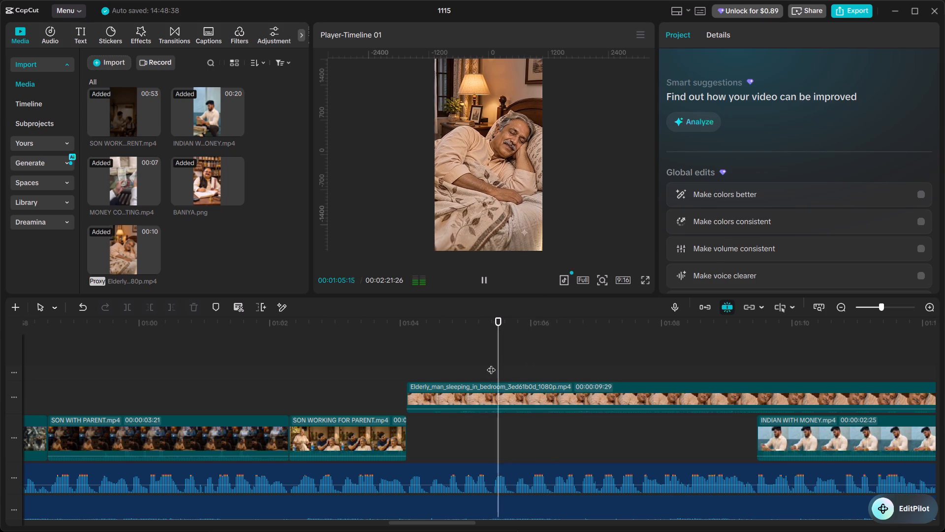
double_click(491, 364)
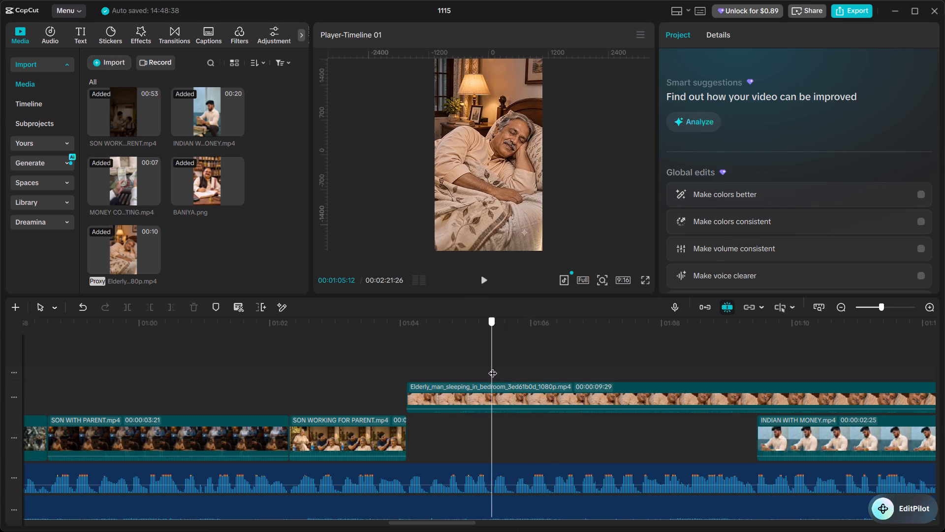
left_click(501, 387)
key("ctrl+b")
key("BackSpace")
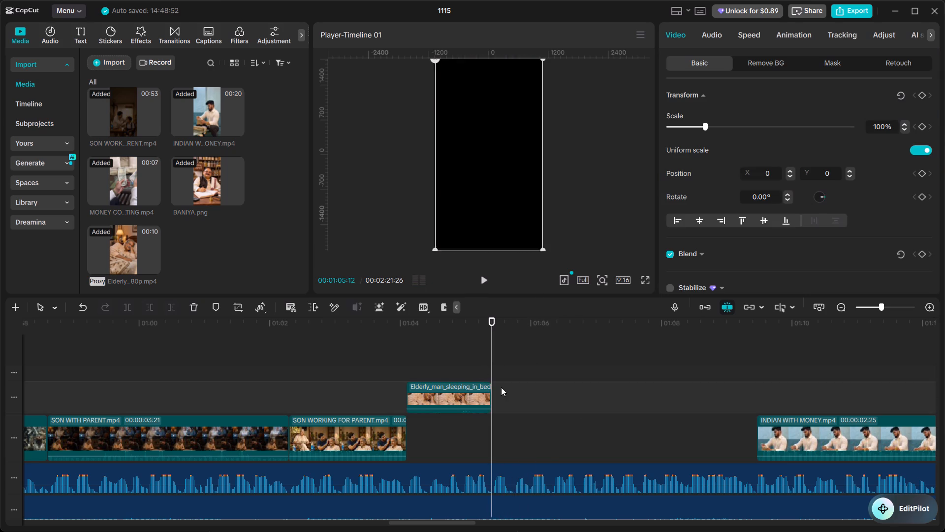
Move the trimmed sleeping man clip onto the main video track, directly after the SON WORKING FOR PARENT clip.
left_click_drag(464, 389, 464, 429)
Add SON WORKING FOR PARENT.mp4 from the imported media to a track above the main video, starting at about 00:59.
left_click(393, 366)
scroll(213, 192, "up", 2)
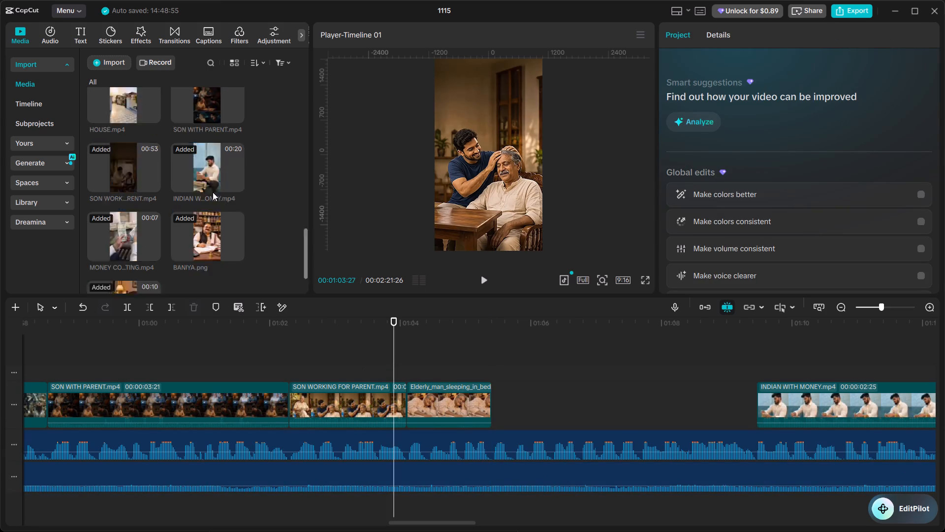
scroll(213, 192, "up", 2)
scroll(170, 242, "down", 4)
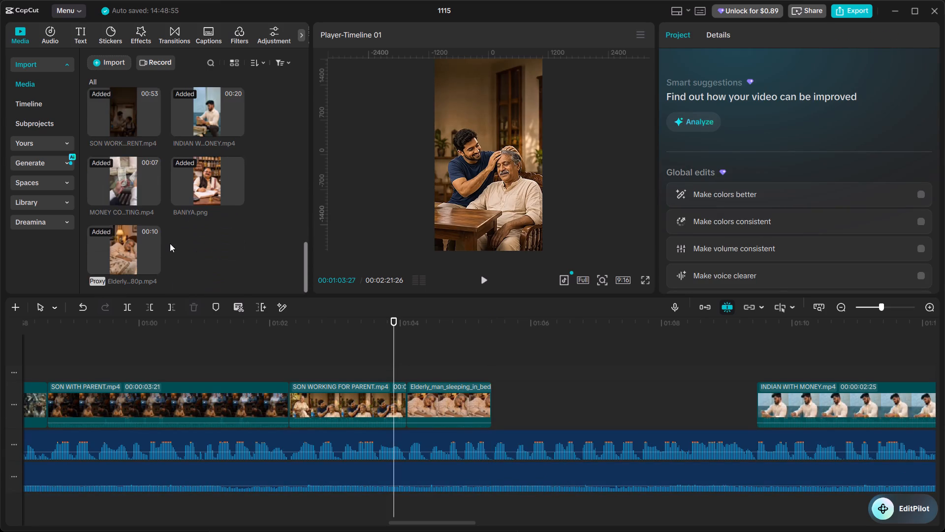
scroll(170, 243, "up", 2)
scroll(121, 236, "up", 1)
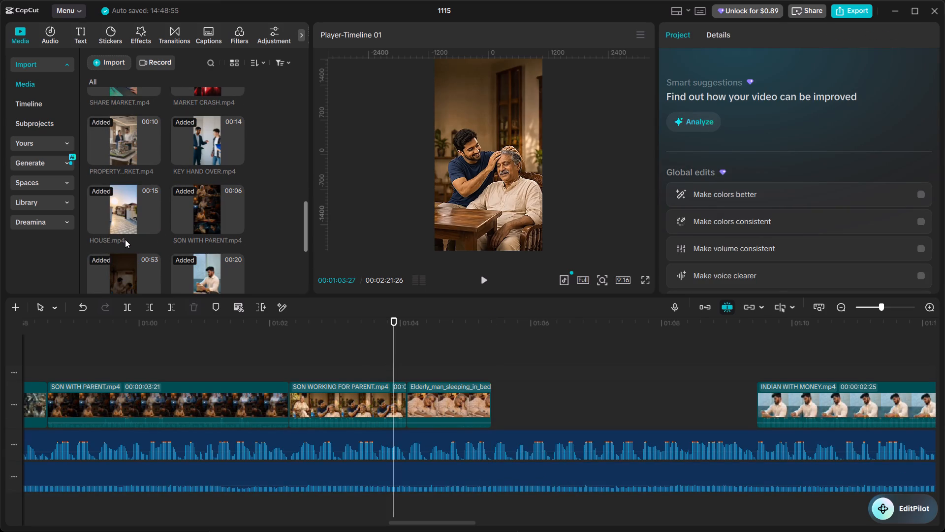
left_click(126, 264)
left_click_drag(131, 266, 402, 314)
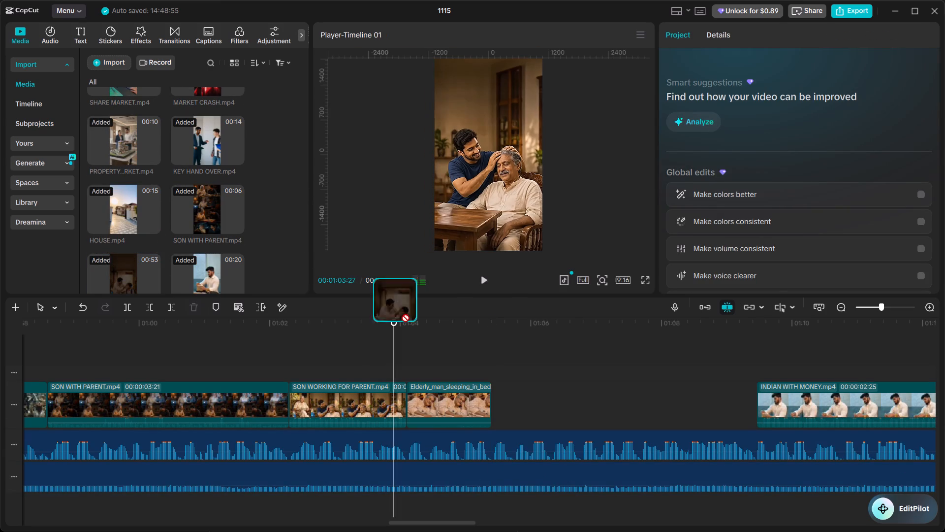
left_click_drag(402, 314, 74, 344)
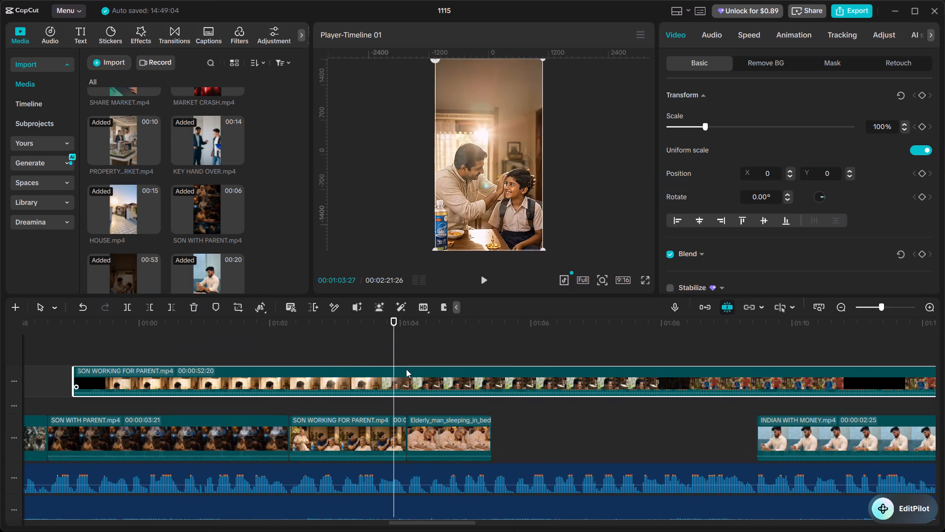
Scrub the upper SON WORKING FOR PARENT clip to the family-at-table scene, split it at 00:01:34:01 and delete the portion before it.
left_click_drag(394, 348, 944, 389)
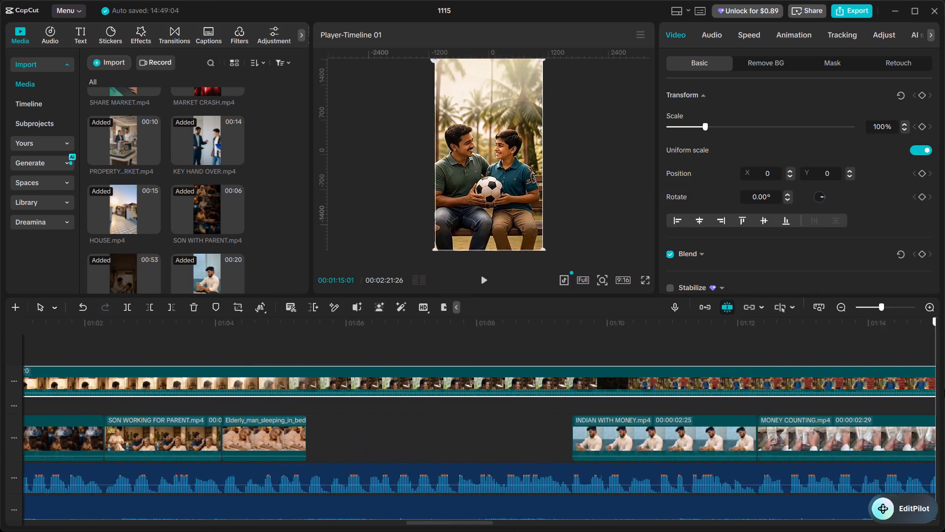
left_click_drag(944, 389, 942, 389)
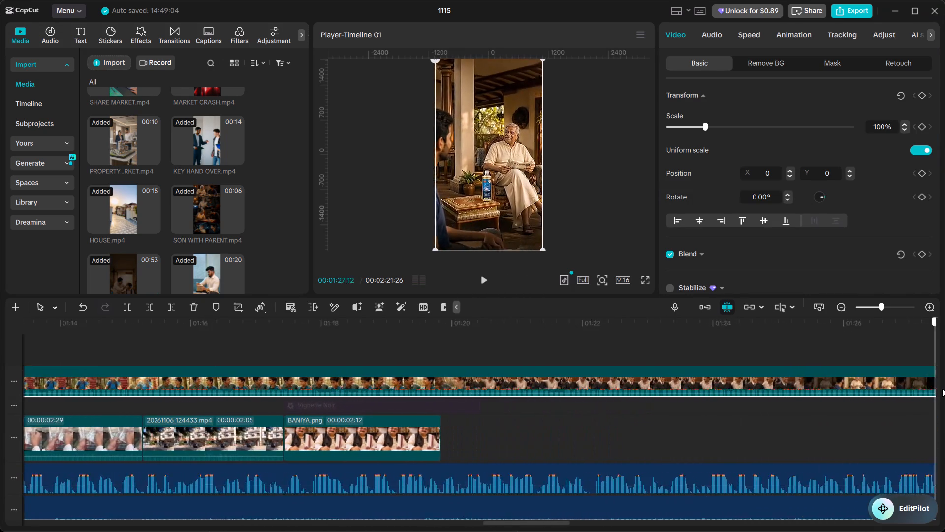
left_click_drag(942, 389, 438, 402)
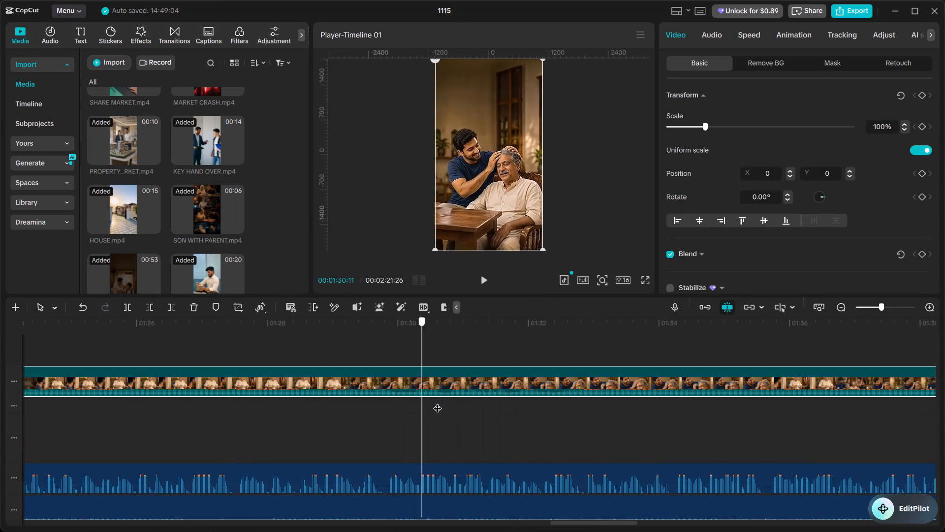
left_click_drag(438, 402, 596, 431)
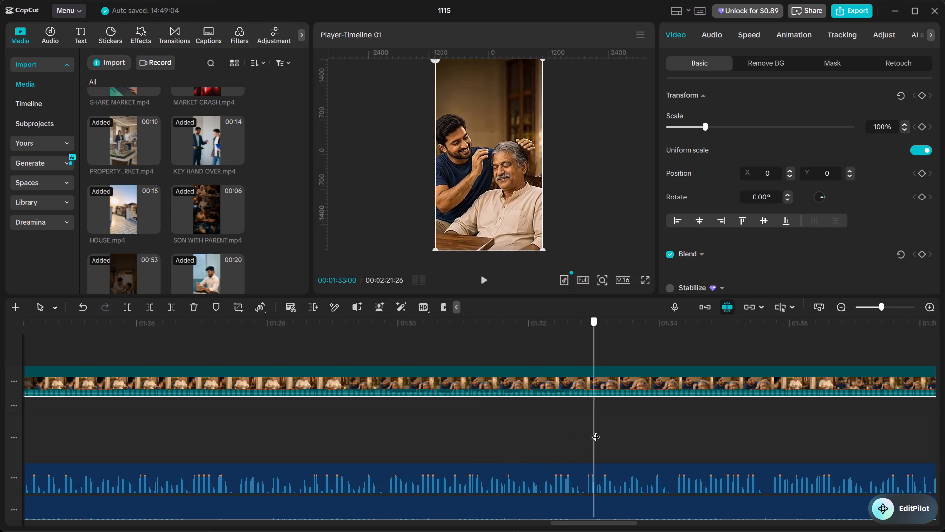
left_click_drag(596, 431, 661, 446)
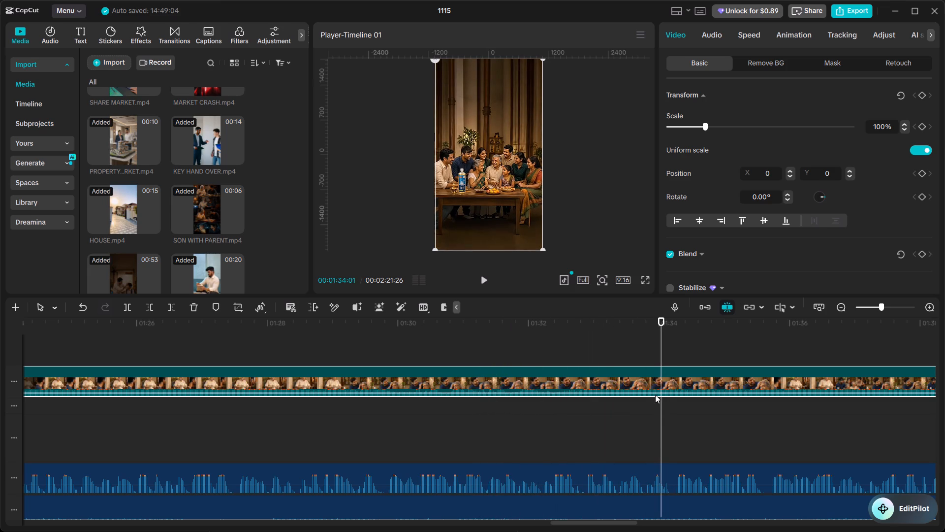
key("ctrl+b")
left_click(543, 375)
key("BackSpace")
Move the remaining SON WORKING FOR PARENT section back to about 01:05, above the gap following the sleeping man clip.
scroll(613, 390, "down", 7, "ctrl")
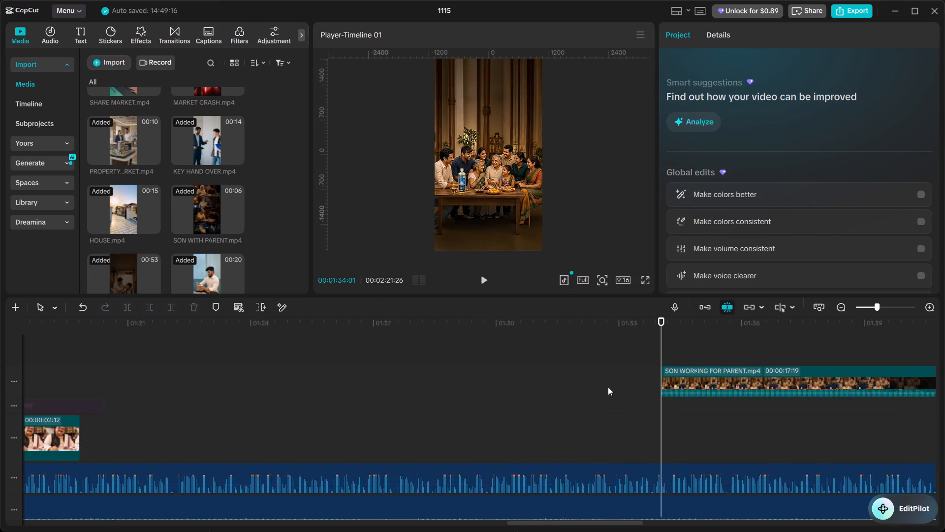
scroll(608, 387, "down", 20, "ctrl")
scroll(608, 387, "down", 6, "ctrl")
left_click_drag(673, 383, 470, 388)
scroll(477, 391, "up", 14, "ctrl")
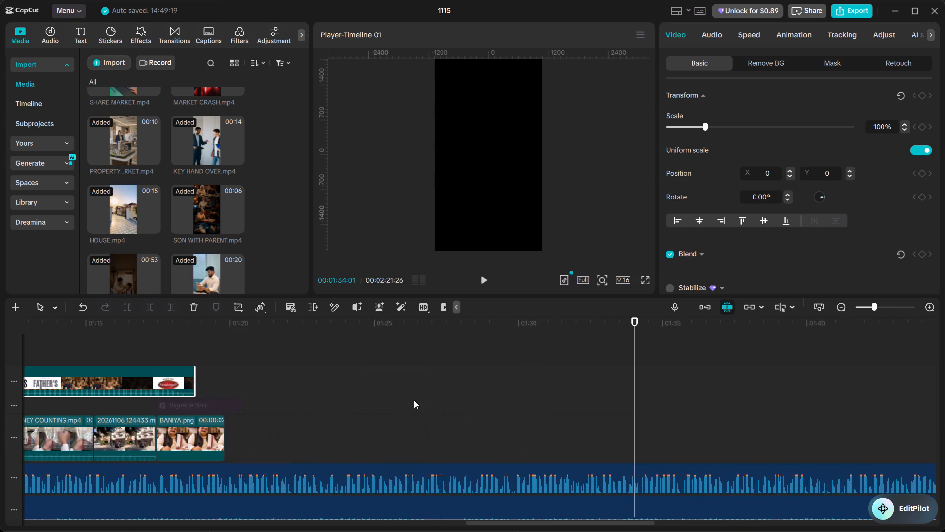
scroll(414, 400, "up", 9, "alt")
scroll(500, 392, "up", 6, "ctrl")
scroll(421, 395, "up", 6, "ctrl")
scroll(388, 395, "up", 2, "alt")
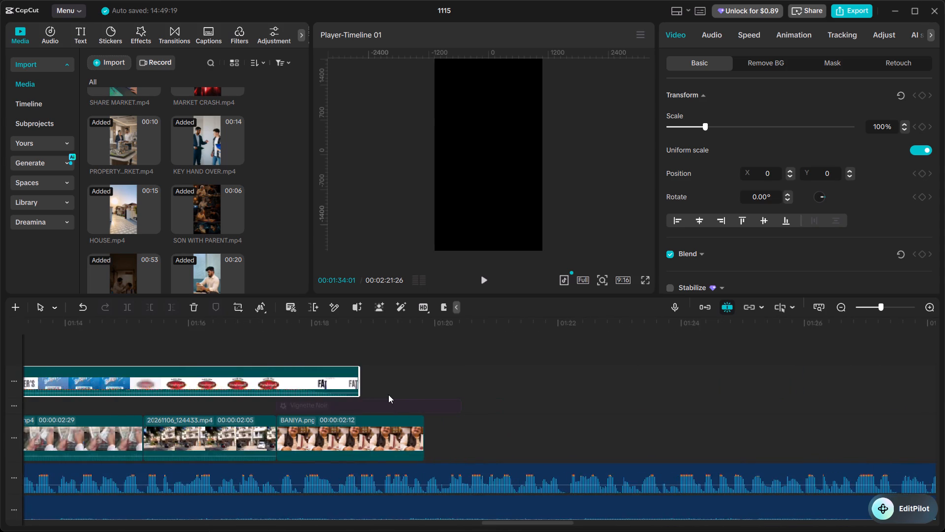
scroll(388, 395, "up", 12, "alt")
left_click_drag(363, 374, 598, 379)
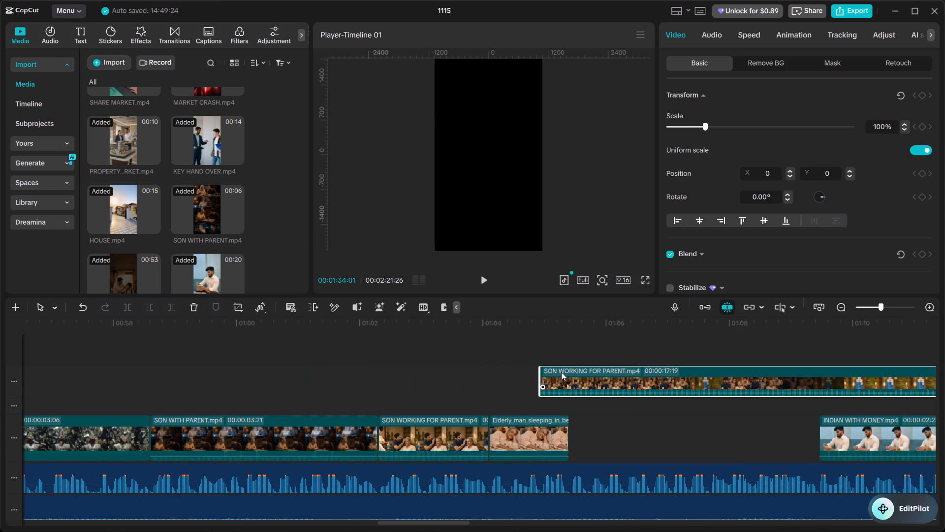
Scrub the family scene on the upper track, split it at 00:01:07:21 and delete the remainder.
left_click(530, 356)
left_click_drag(530, 356, 647, 368)
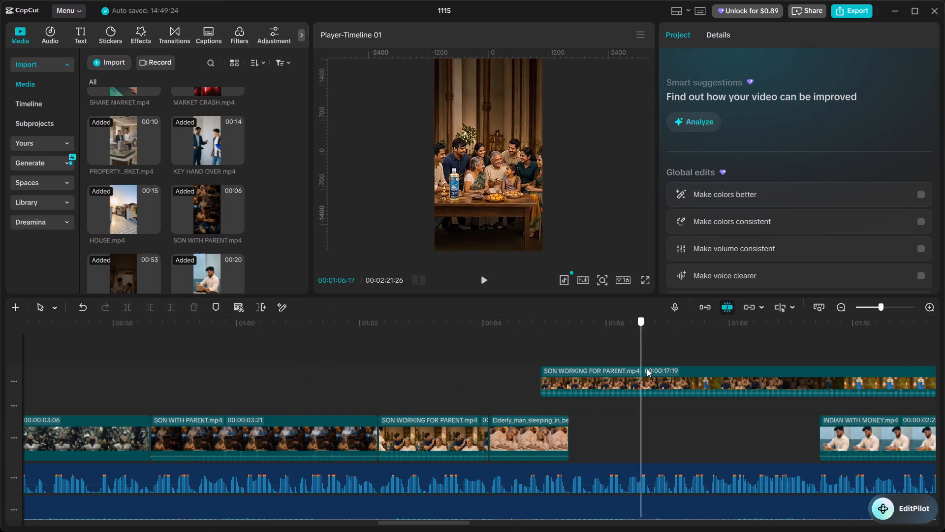
left_click_drag(647, 368, 712, 384)
left_click(678, 387)
key("ctrl+b")
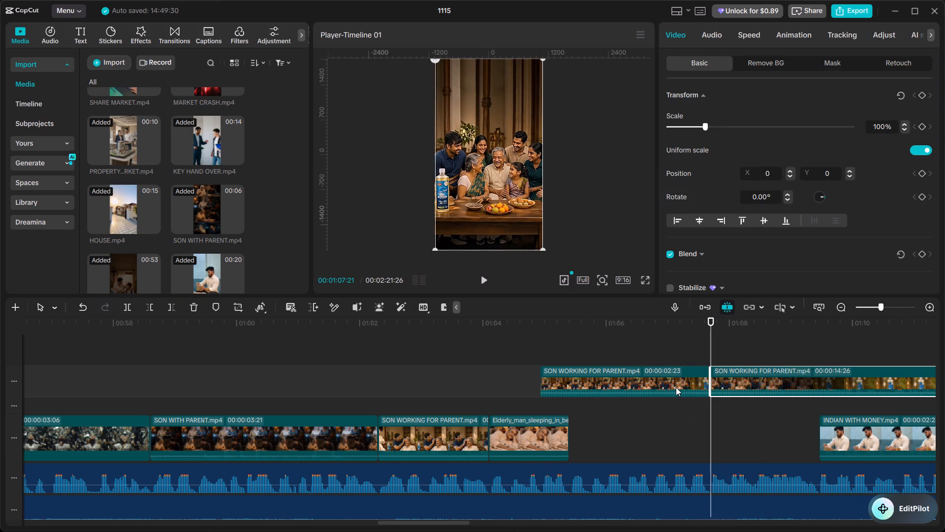
key("BackSpace")
Move the trimmed family clip onto the main video track, directly after the Elderly_man_sleeping_in_bedroom clip.
left_click_drag(642, 363, 671, 400)
left_click_drag(649, 380, 699, 440)
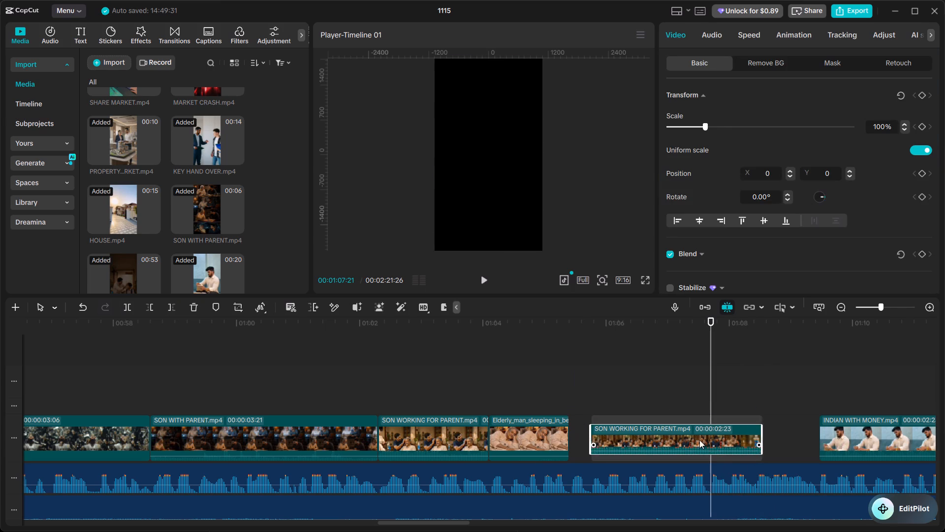
left_click_drag(699, 440, 676, 435)
Play the family clip against the voiceover to find its cut point, split it at 00:01:06:22 and delete the remainder.
left_click(541, 366)
key("space")
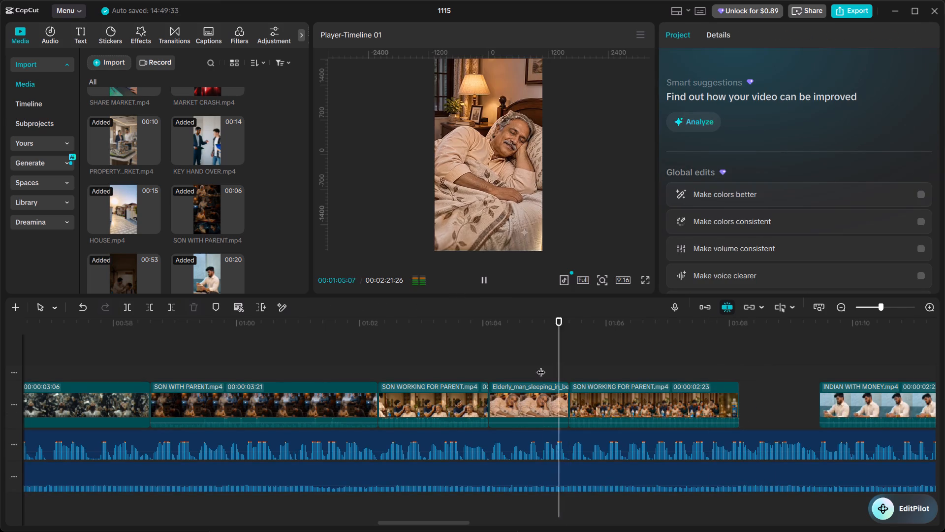
key("space")
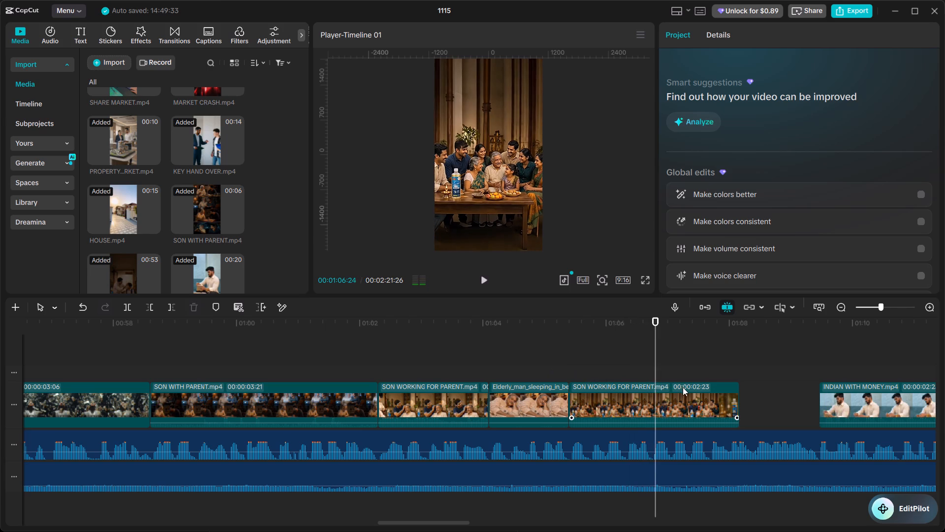
key("space")
left_click(651, 365)
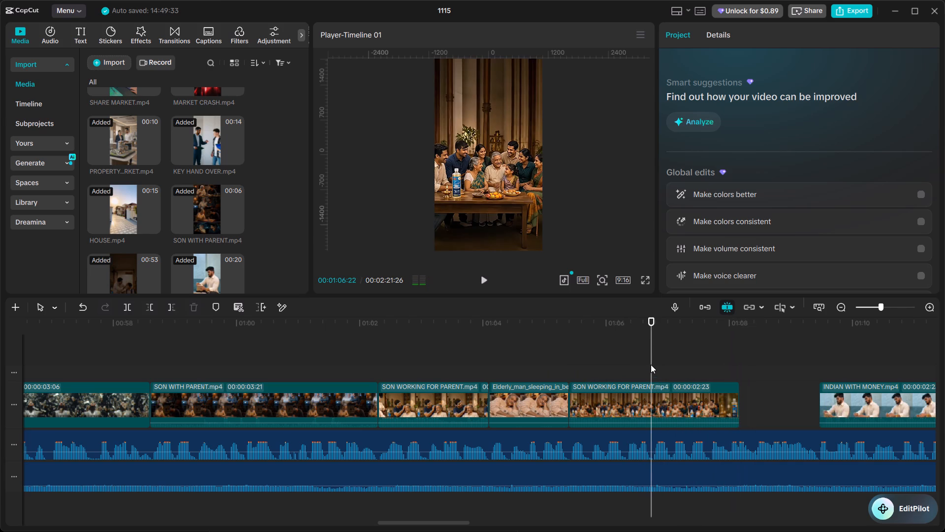
left_click(647, 410)
key("ctrl+b")
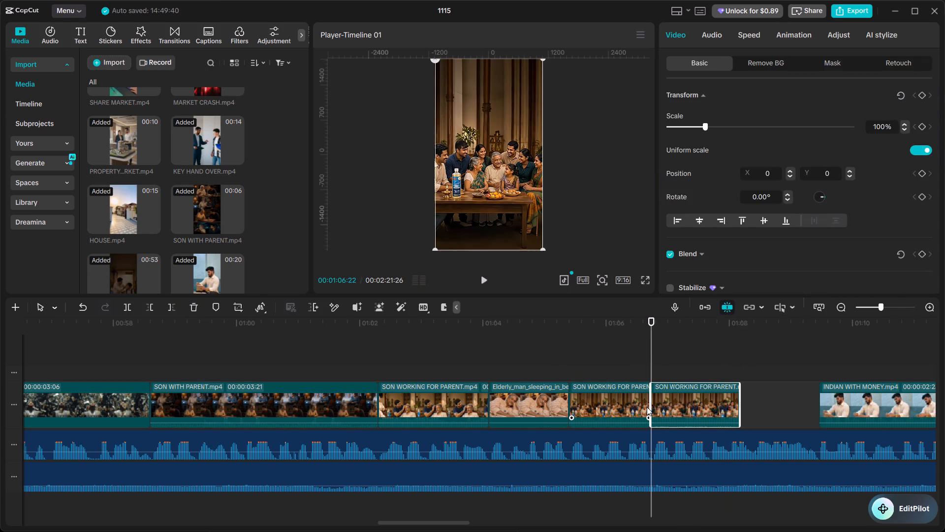
key("BackSpace")
Play the timeline from the end of the family clip past the BANIYA.png clip to review the remaining footage and gaps.
key("space")
scroll(637, 376, "down", 3, "alt")
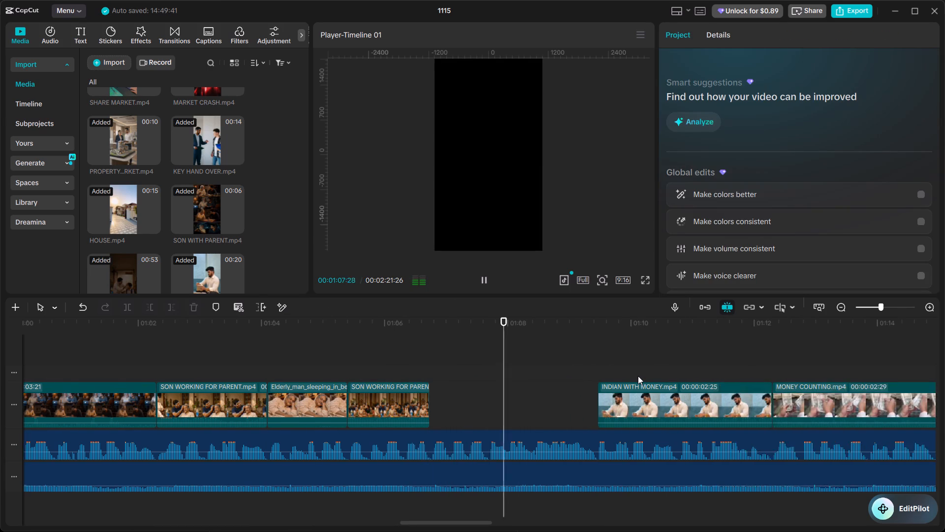
scroll(638, 376, "down", 1, "alt")
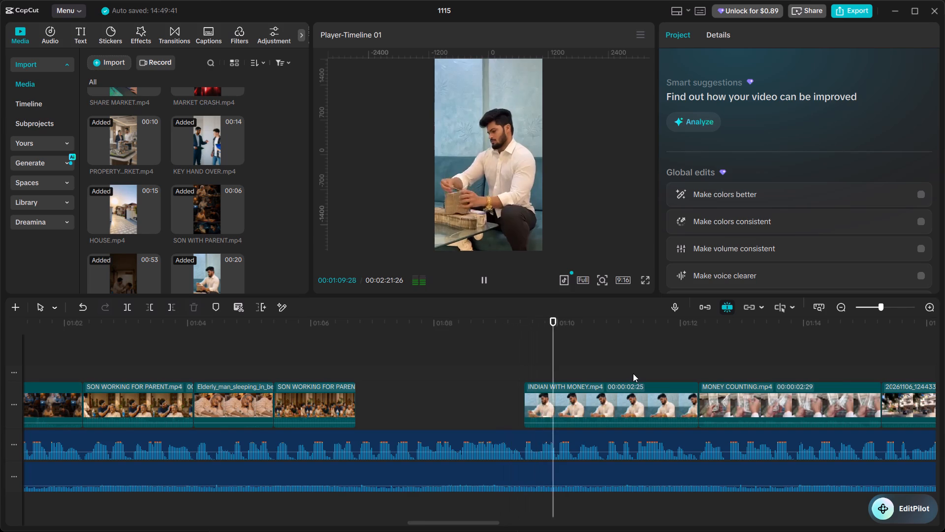
scroll(633, 373, "down", 2, "alt")
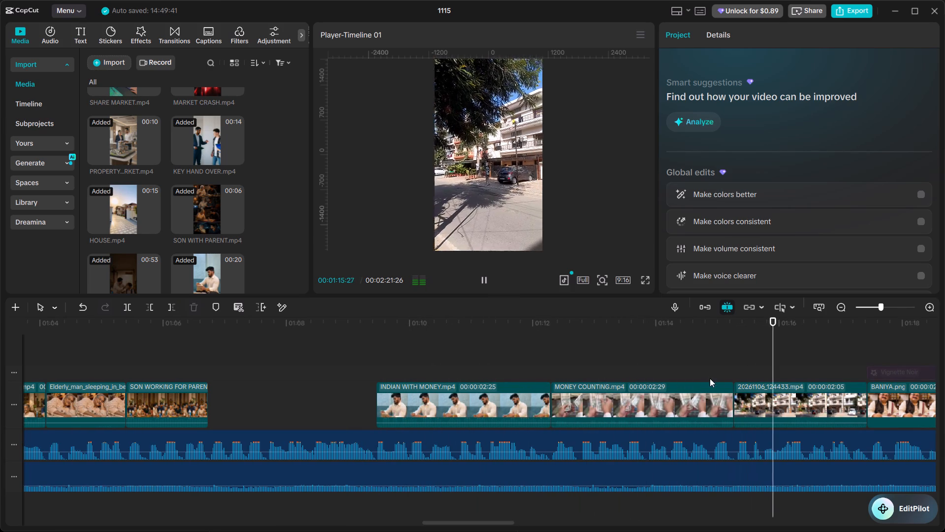
scroll(714, 386, "down", 3, "alt")
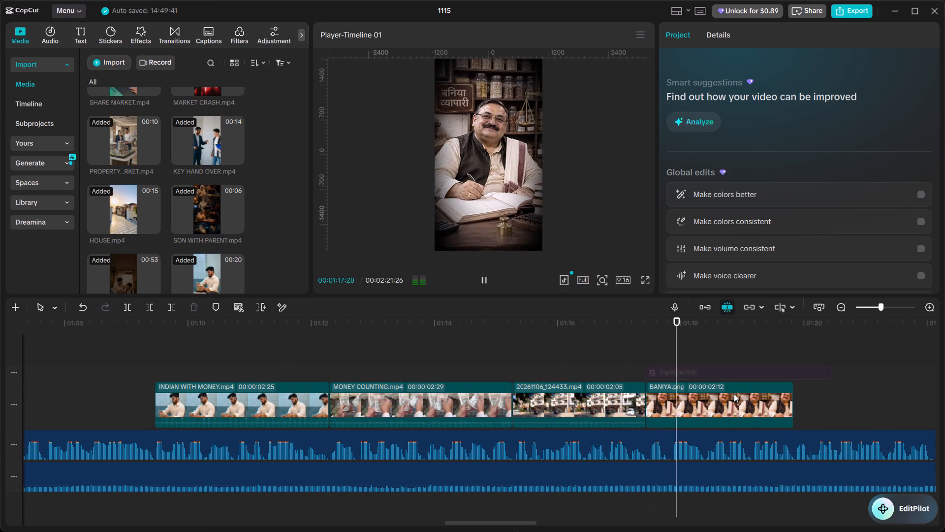
scroll(782, 390, "down", 2, "alt")
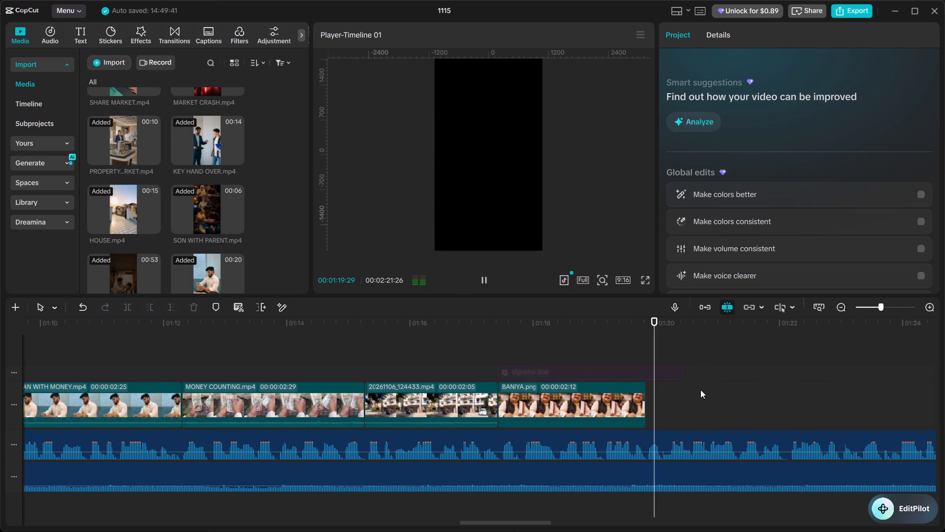
left_click(646, 359)
key("space")
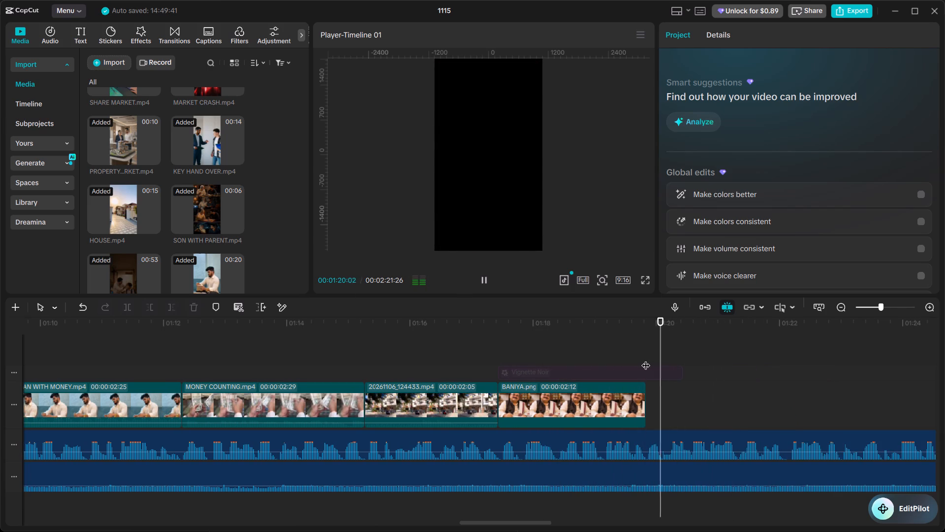
key("space")
Delete the vignette effect above the BANIYA.png clip and play on from the same spot.
left_click(627, 371)
key("BackSpace")
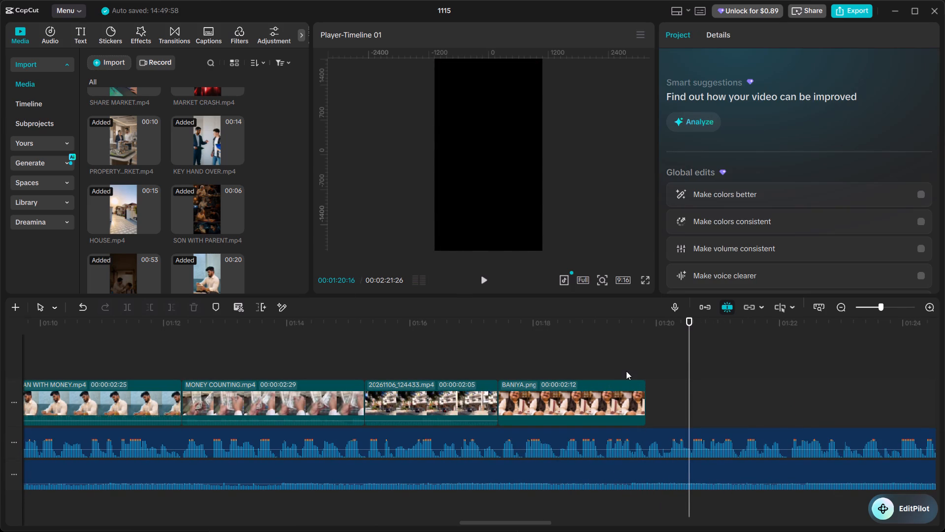
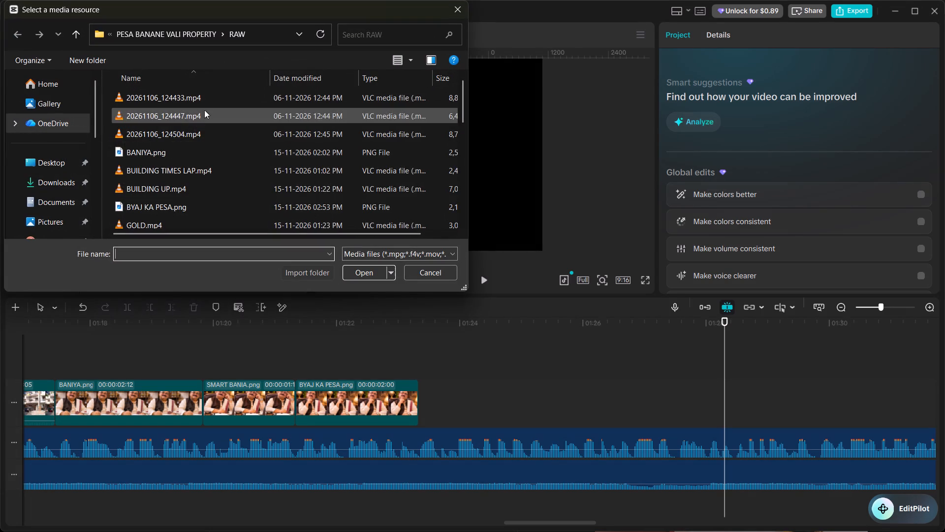
scroll(243, 176, "down", 1)
scroll(243, 177, "up", 1)
scroll(238, 166, "down", 7)
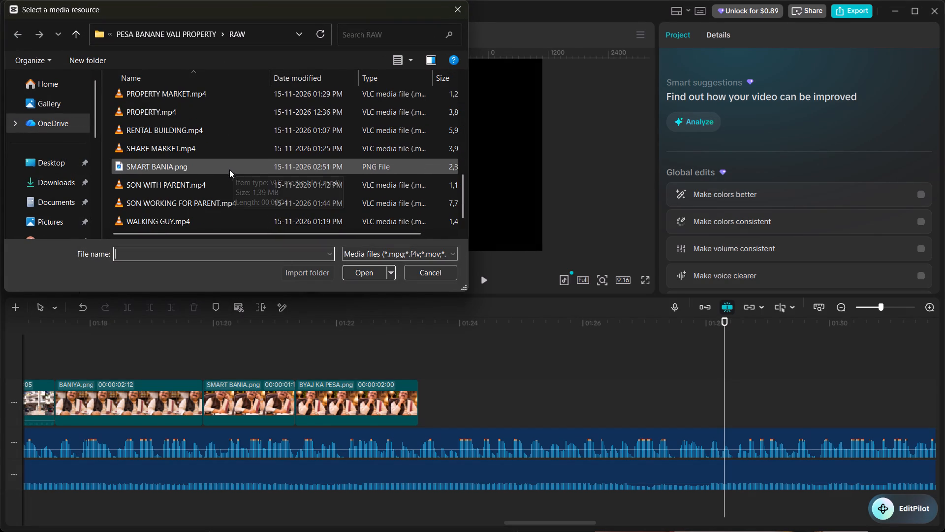
scroll(217, 172, "down", 4)
scroll(217, 172, "up", 18)
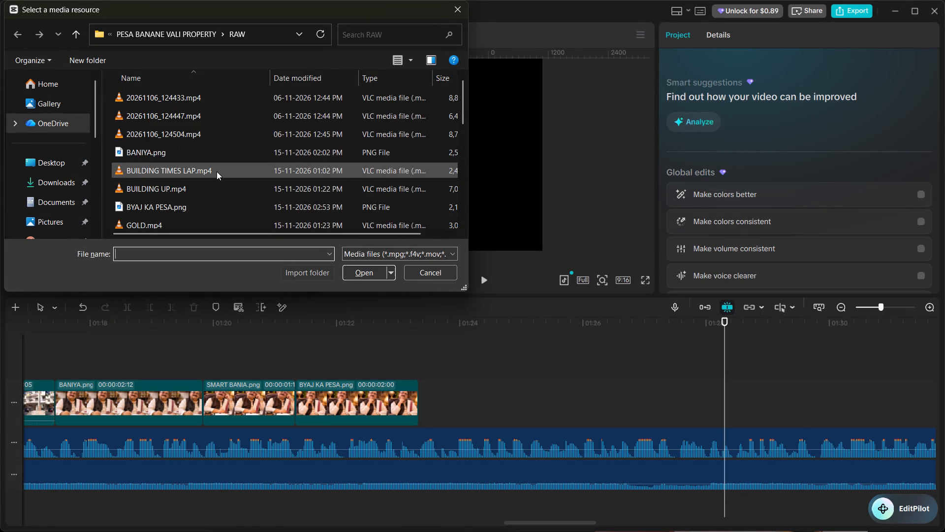
key("alt+Tab")
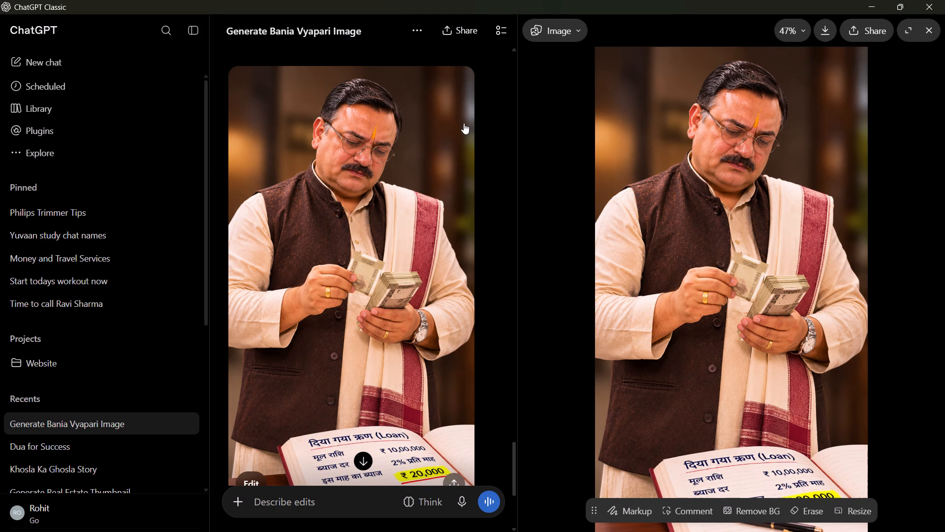
key("alt+Tab")
scroll(212, 109, "down", 4)
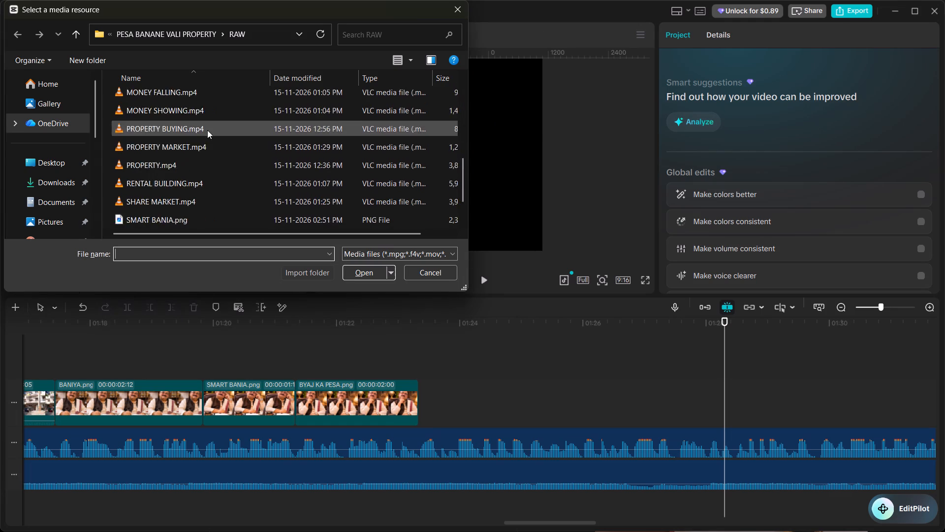
scroll(207, 130, "down", 4)
scroll(204, 140, "up", 3)
scroll(204, 140, "down", 1)
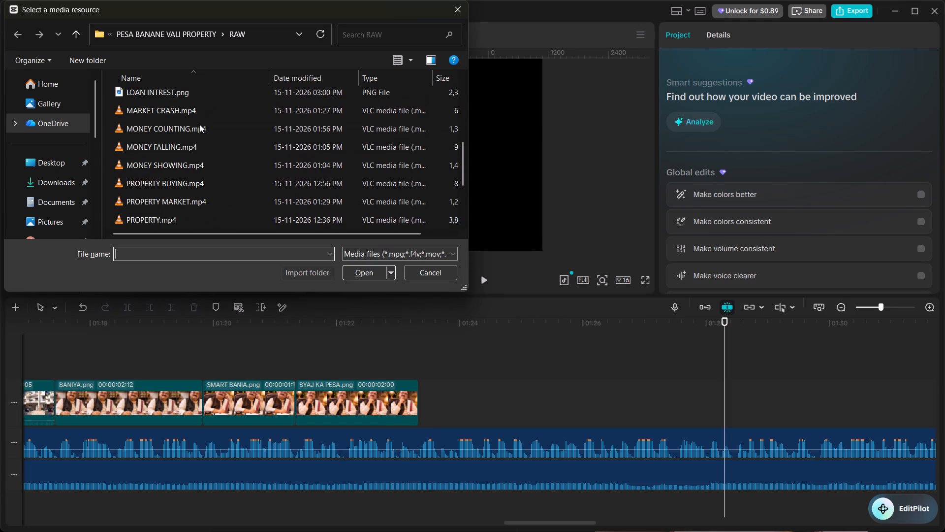
double_click(200, 89)
Place LOAN INTREST.png on the video track after BYAJ KA PESA.png and remove the gap between the two clips.
left_click_drag(210, 243, 427, 395)
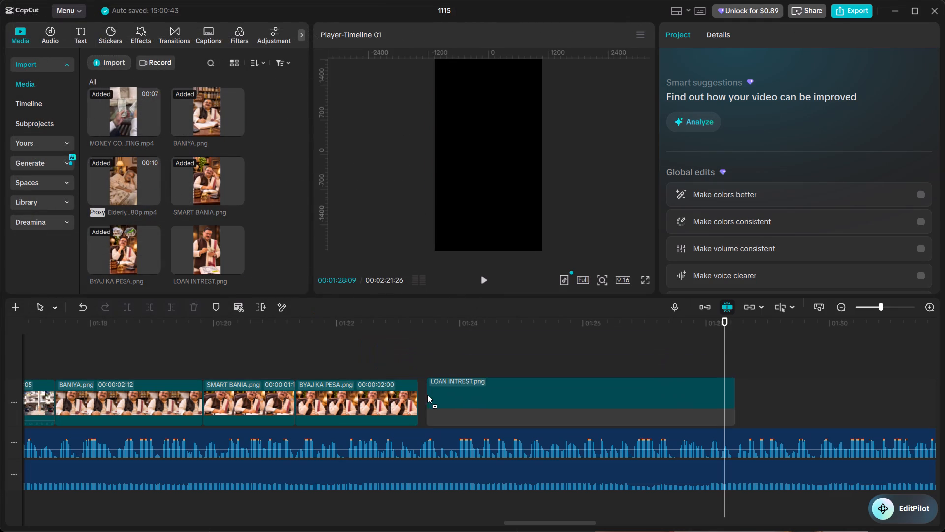
left_click_drag(427, 395, 418, 393)
left_click(381, 331)
left_click_drag(441, 381, 482, 418)
right_click(433, 414)
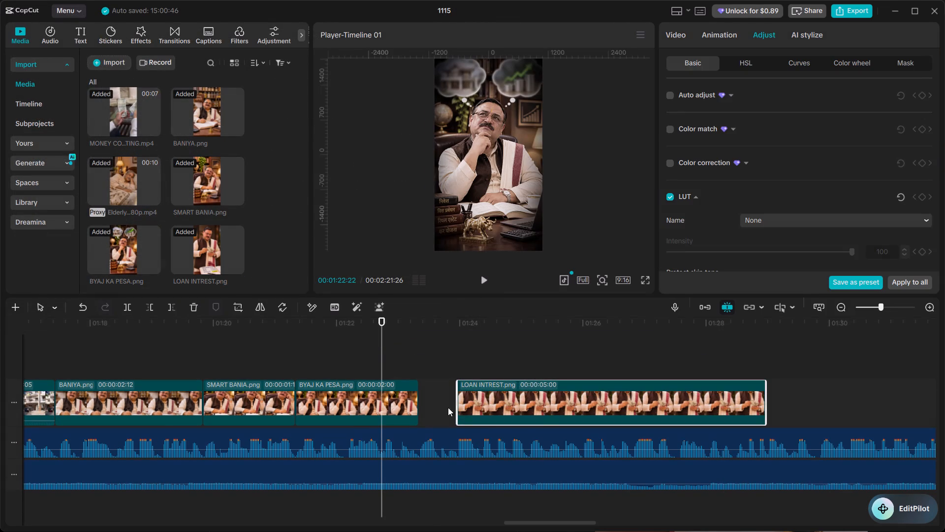
left_click(472, 419)
Play the voice-over under LOAN INTREST.png, split the clip at 00:01:25:03 and delete the remainder.
left_click_drag(376, 317, 377, 322)
left_click(406, 352)
key("space")
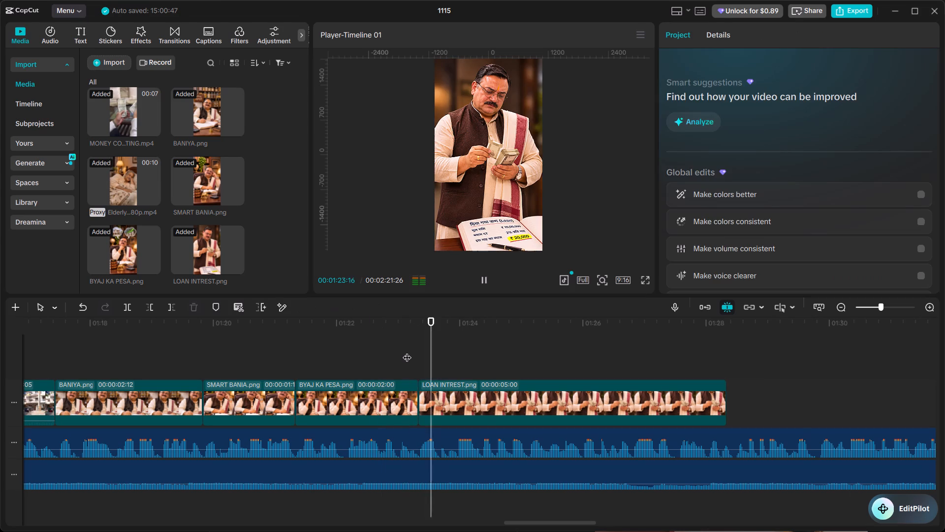
left_click(425, 351)
left_click_drag(425, 352, 419, 348)
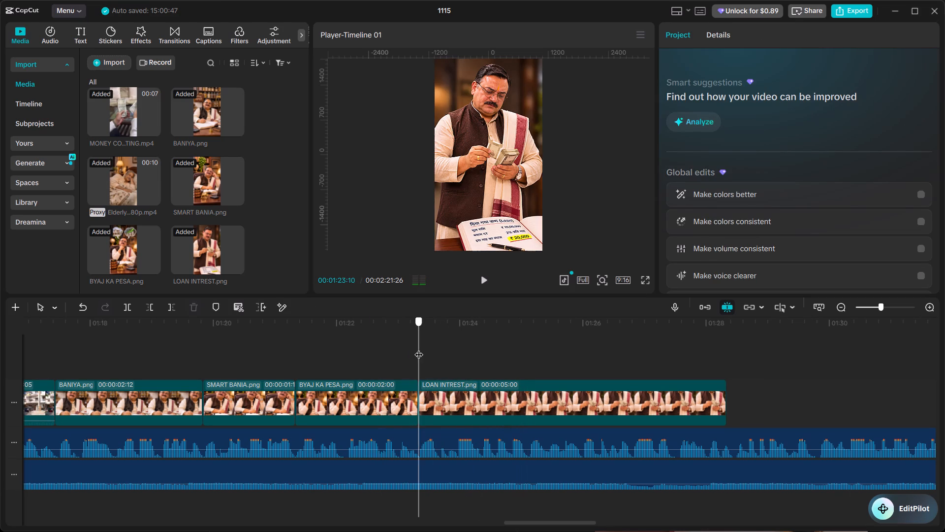
left_click_drag(419, 348, 418, 348)
key("space")
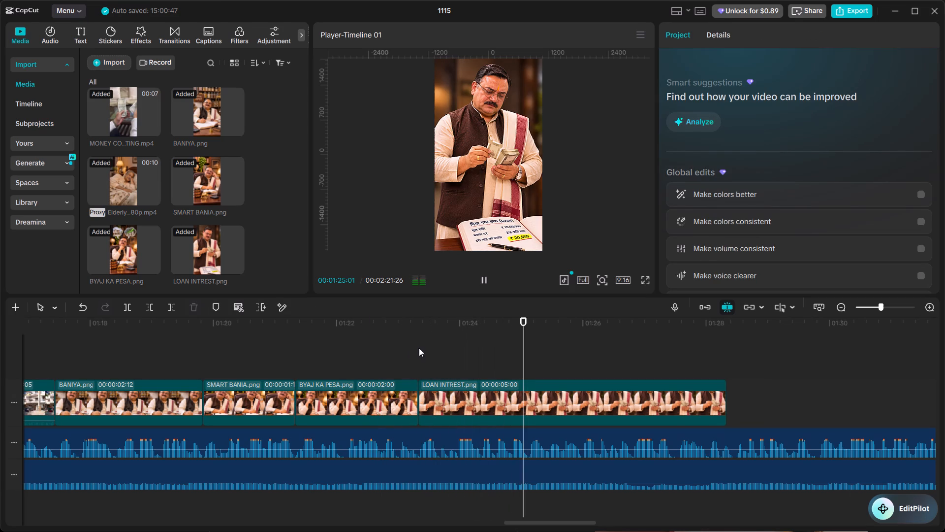
key("space")
key("space")
double_click(530, 360)
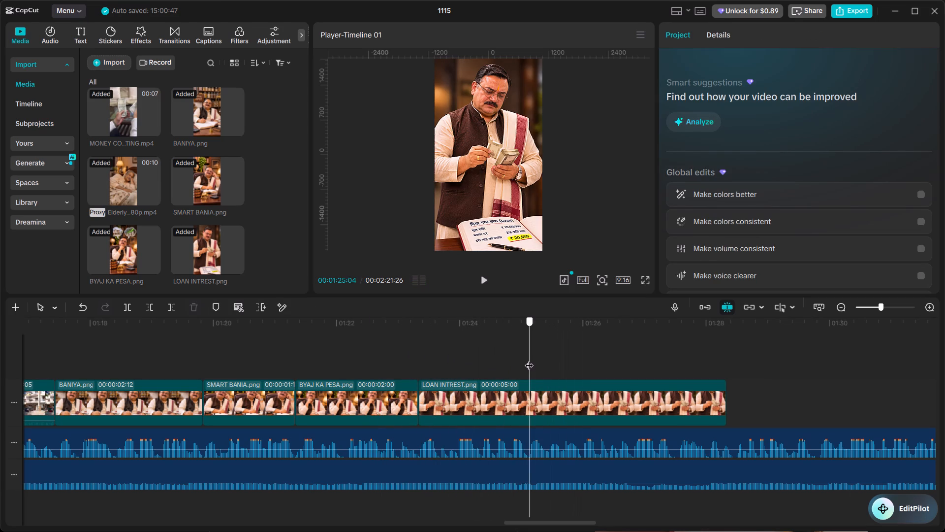
left_click(551, 392)
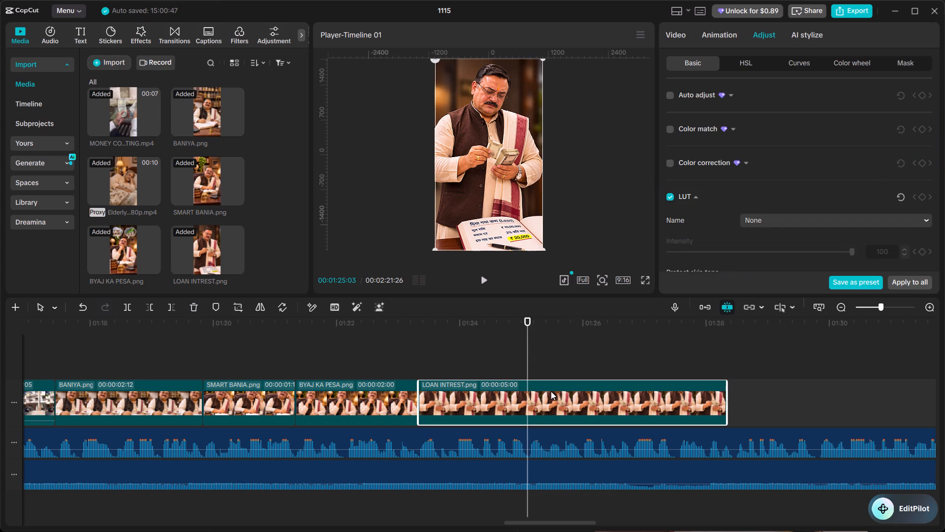
key("ctrl+b")
key("BackSpace")
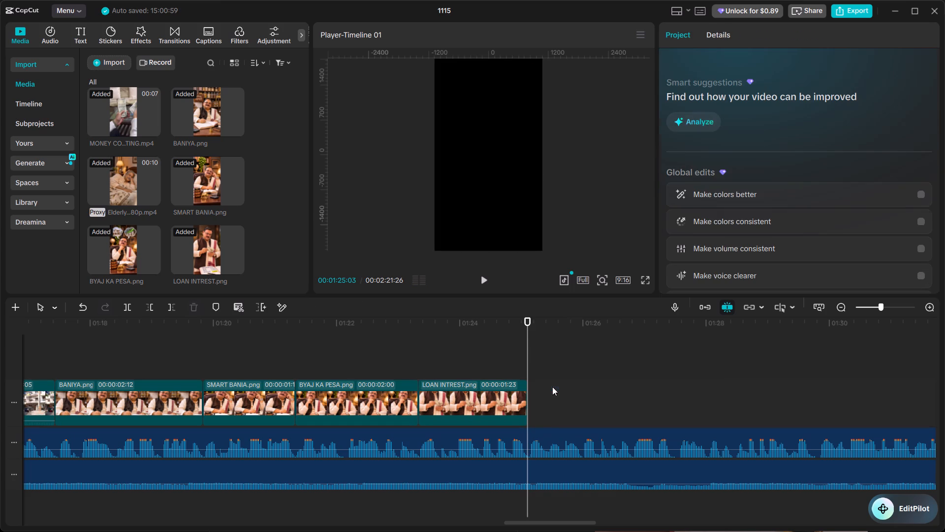
Add a transform keyframe at the start of LOAN INTREST.png, at 00:01:23:10, with the scale set to 115%.
left_click(501, 400)
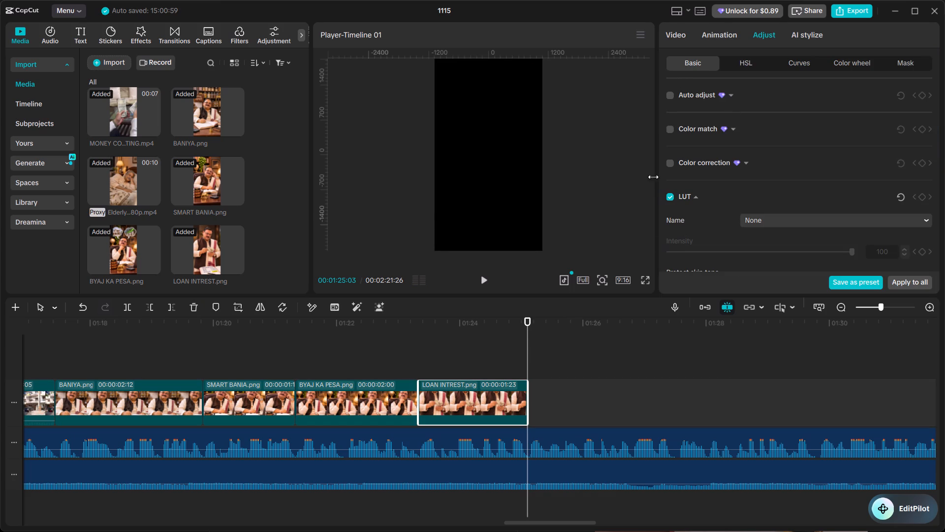
left_click(384, 363)
left_click(334, 353)
key("space")
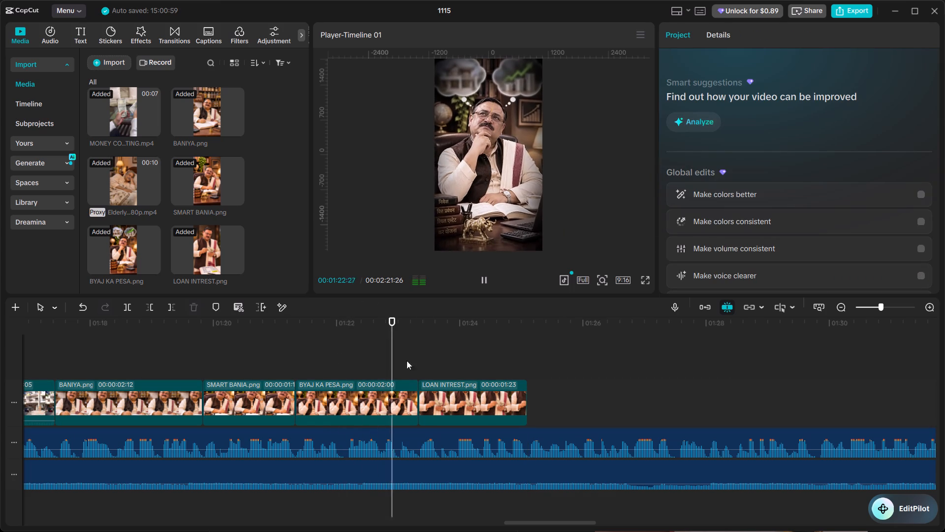
key("space")
left_click_drag(413, 358, 421, 364)
left_click(444, 403)
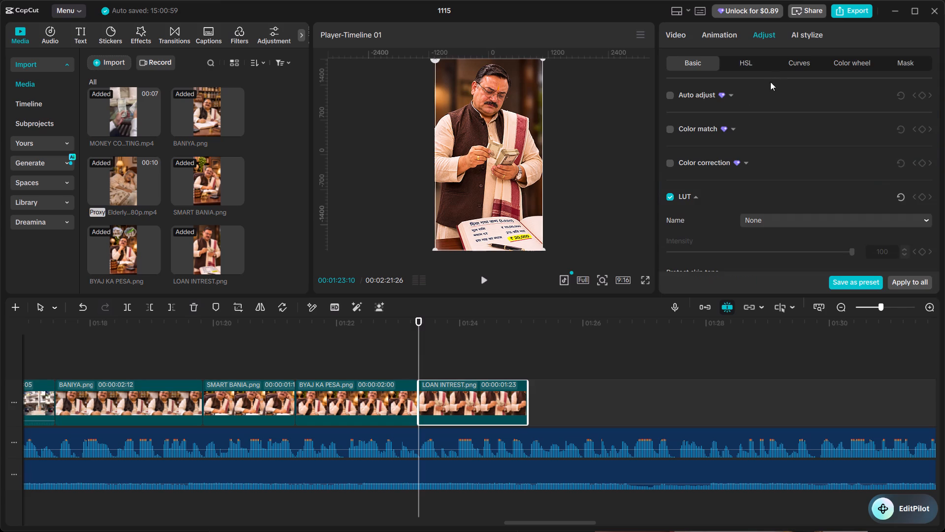
left_click(691, 34)
left_click(922, 96)
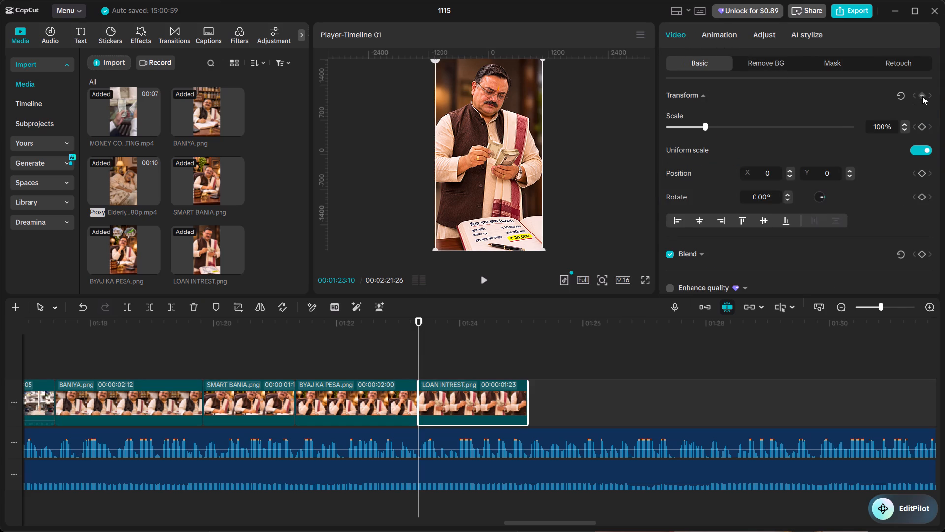
triple_click(904, 123)
triple_click(904, 123)
triple_click(904, 123)
triple_click(904, 123)
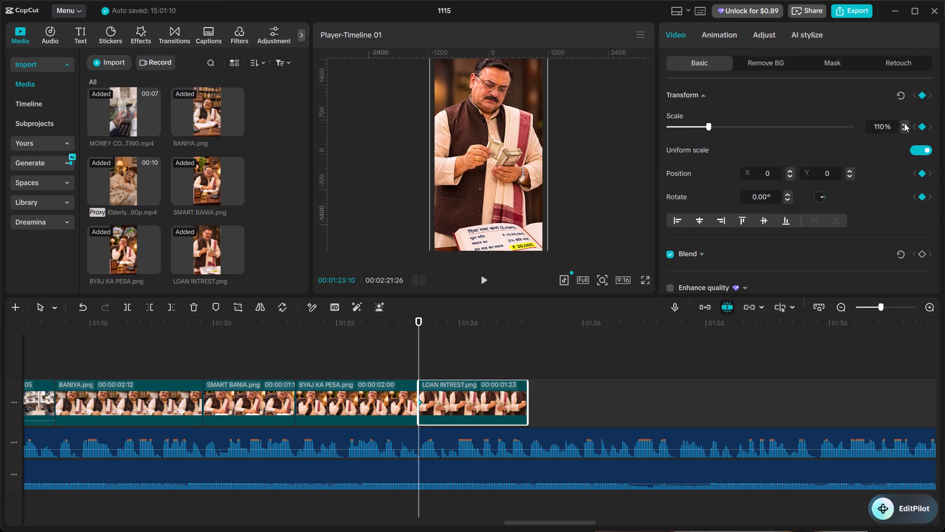
triple_click(904, 123)
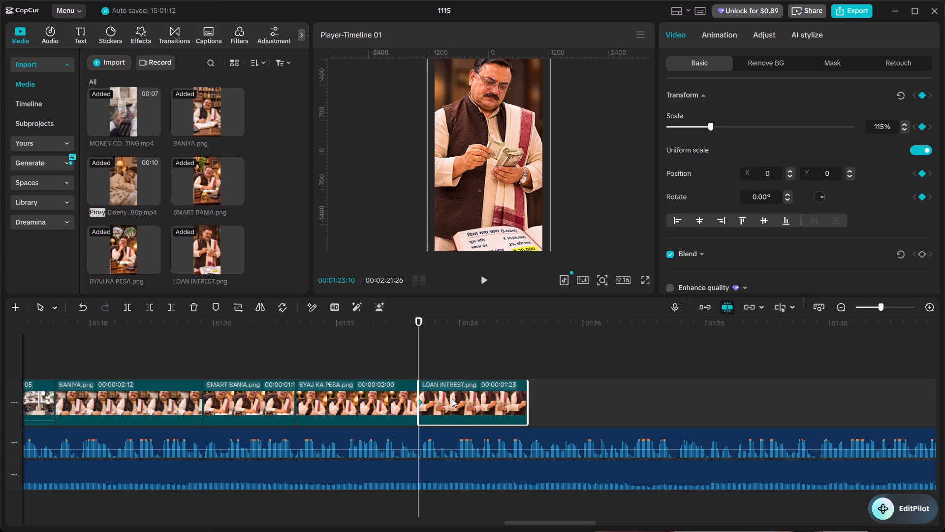
Add a scale keyframe of 1000% at the end of LOAN INTREST.png, at 00:01:25:03.
left_click(496, 346)
left_click_drag(497, 346, 531, 360)
left_click(493, 395)
double_click(878, 124)
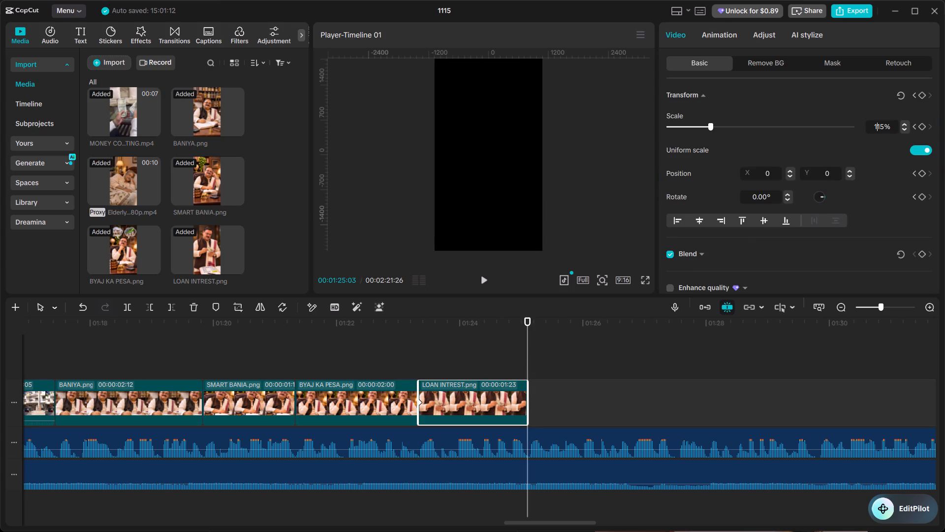
type("1000")
key("Return")
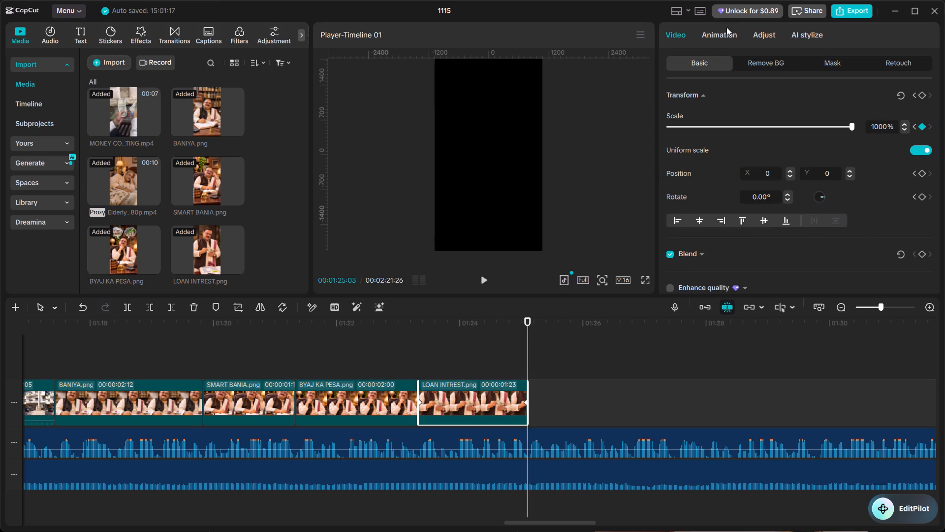
Adjust the color of LOAN INTREST.png with saturation -25 and vignette 30.
left_click(733, 38)
left_click(764, 36)
left_click(807, 34)
left_click(763, 31)
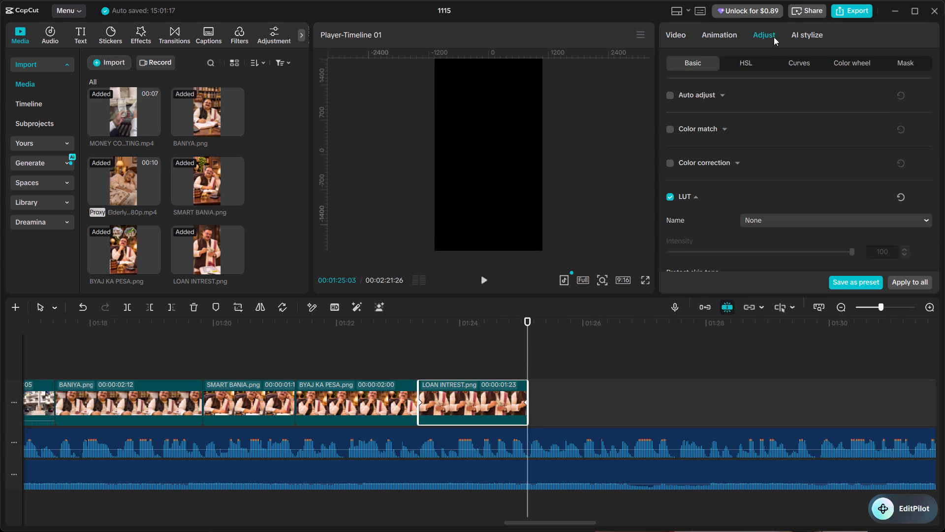
scroll(777, 159, "down", 5)
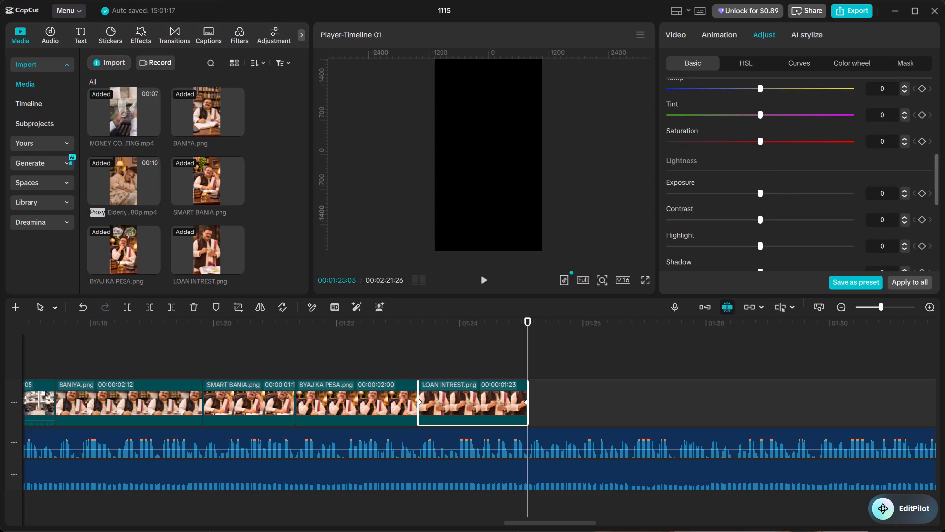
double_click(882, 140)
type("-25")
key("Return")
scroll(877, 160, "down", 9)
scroll(878, 255, "down", 7)
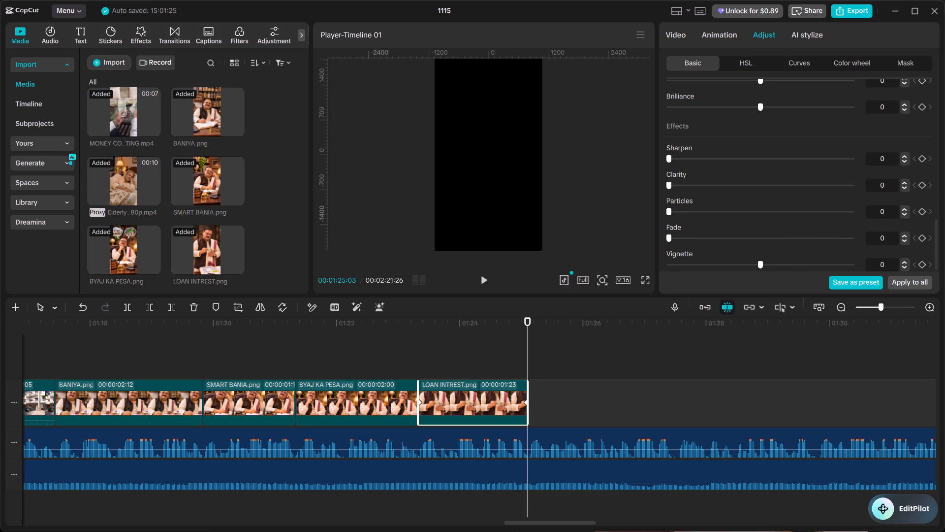
double_click(883, 263)
type("30")
key("Return")
Preview the zoom on LOAN INTREST.png and set its end keyframe scale at 00:01:25:03 to 100%.
left_click(397, 352)
key("space")
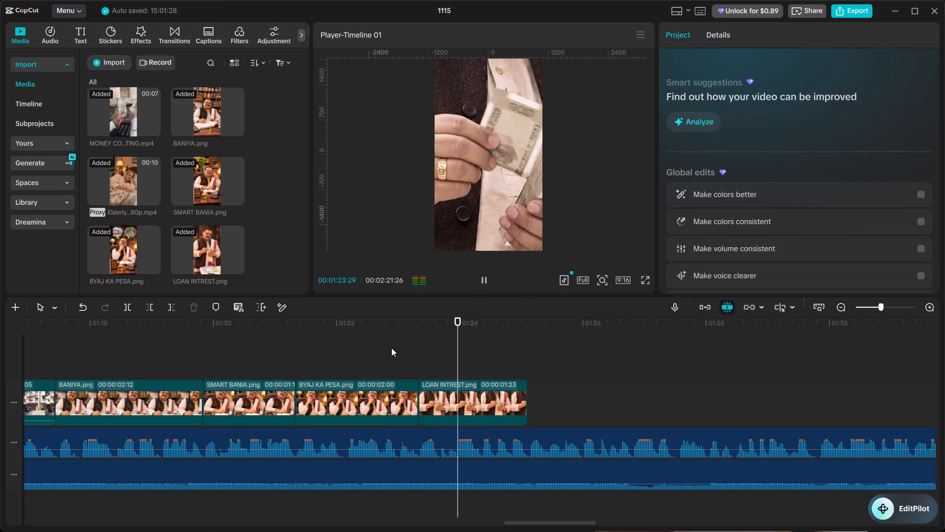
left_click(397, 347)
left_click_drag(399, 347, 512, 378)
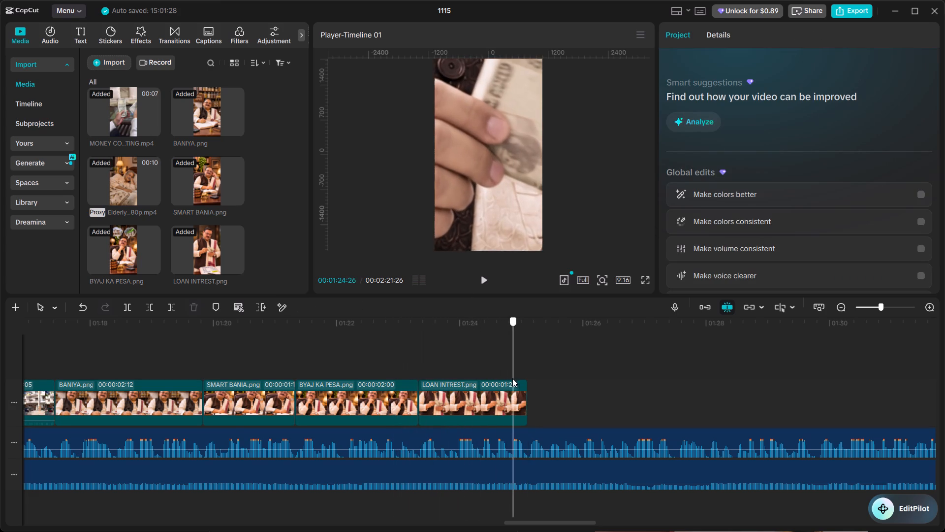
left_click_drag(512, 378, 414, 372)
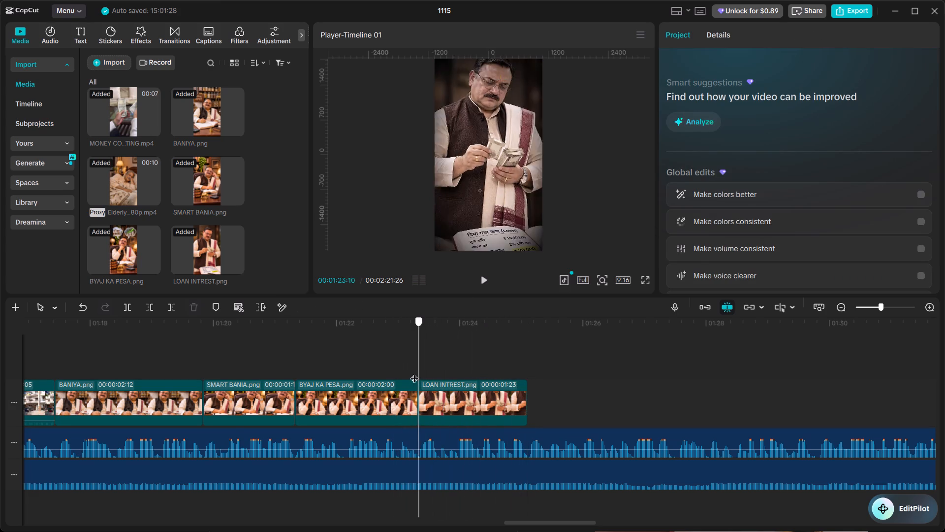
left_click_drag(414, 372, 417, 371)
left_click_drag(417, 371, 421, 366)
left_click(445, 395)
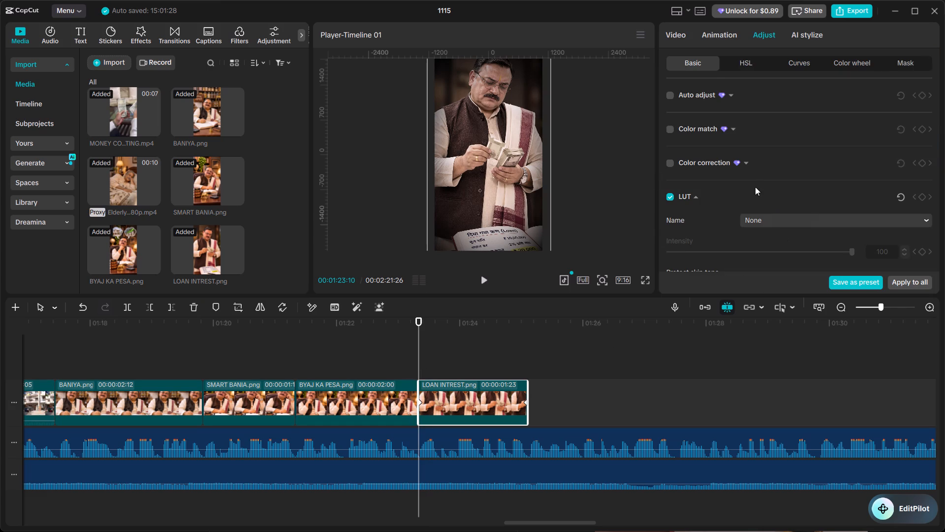
left_click(685, 36)
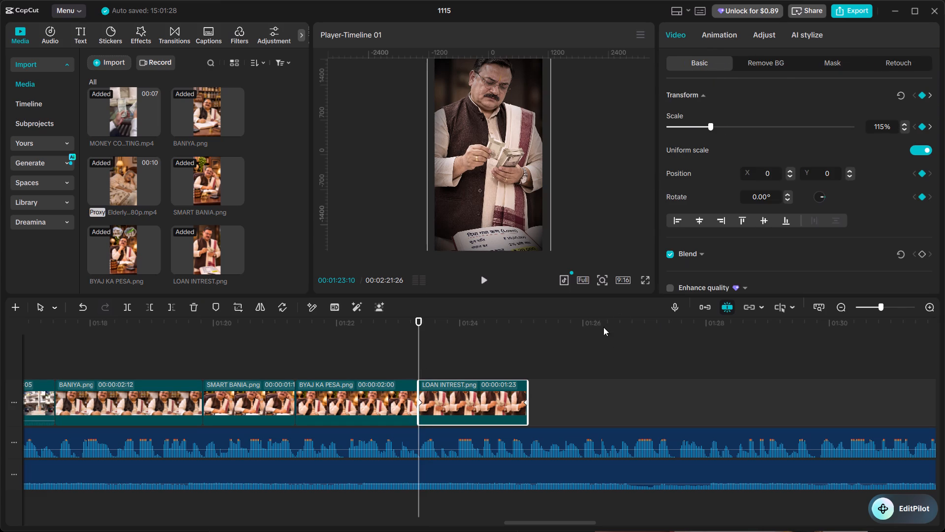
left_click(518, 352)
left_click_drag(518, 352, 530, 361)
left_click(521, 395)
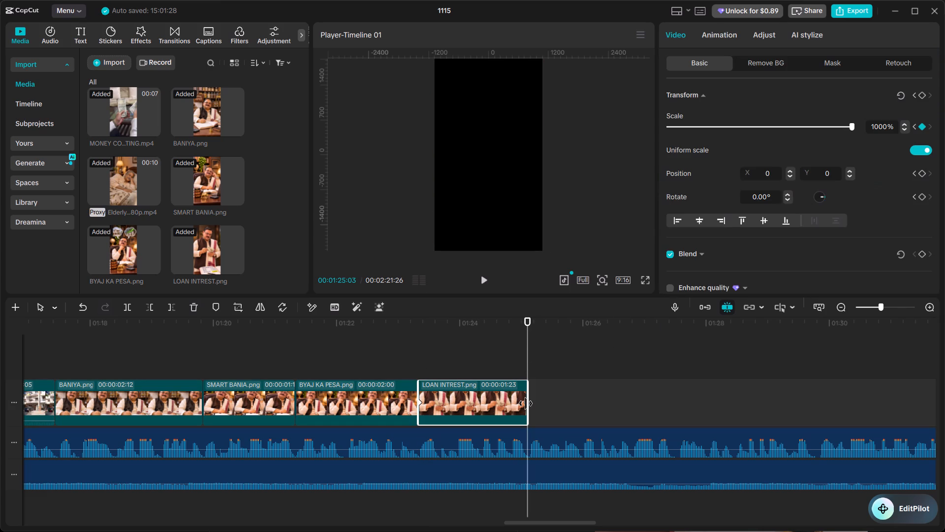
double_click(880, 126)
type("100")
key("Return")
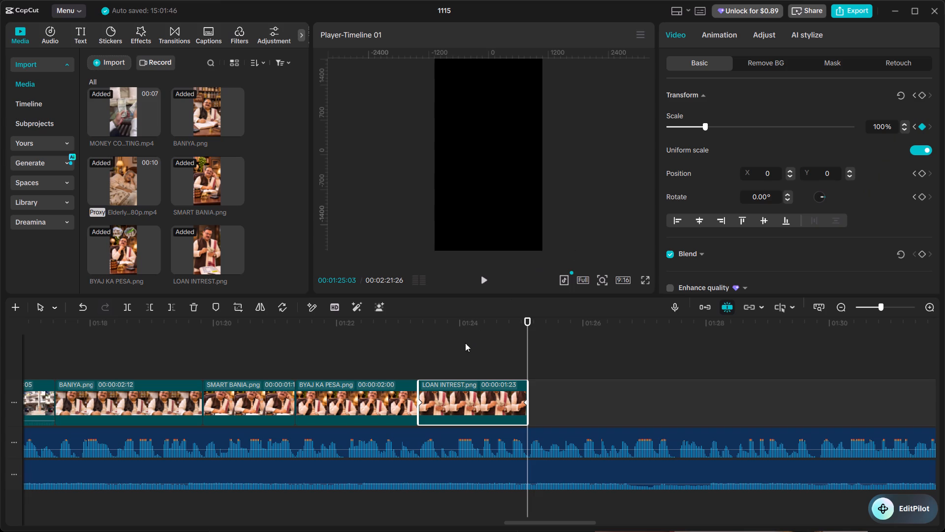
Play LOAN INTREST.png and the voice-over of the gap after it, up to 00:01:28:03.
left_click(414, 354)
key("space")
left_click(417, 354)
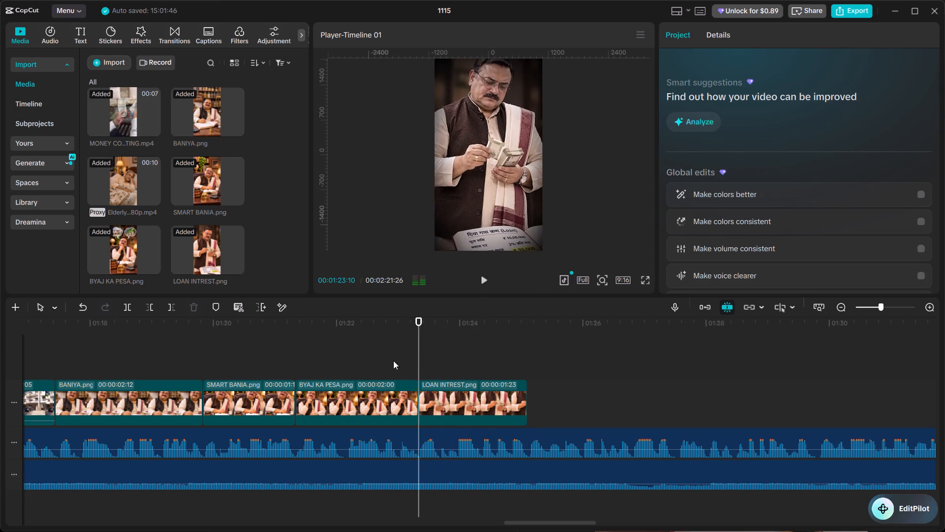
left_click(389, 361)
key("space")
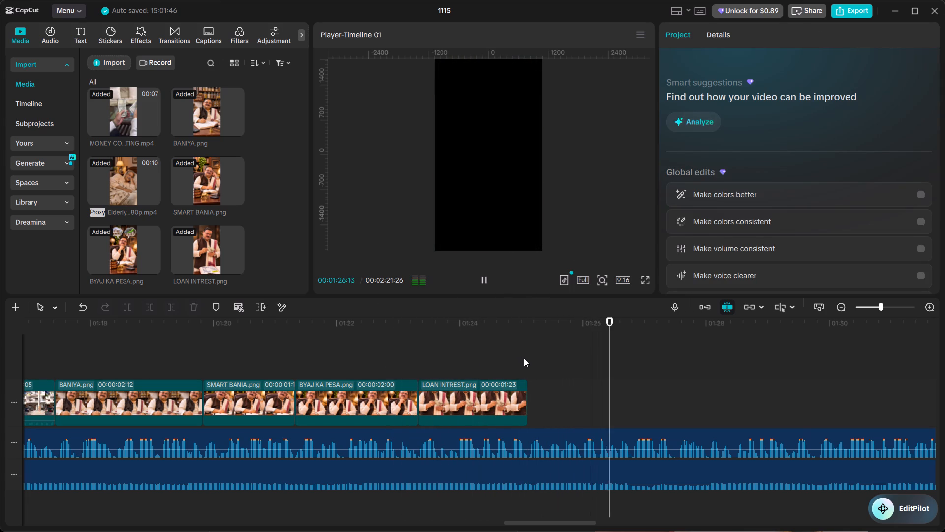
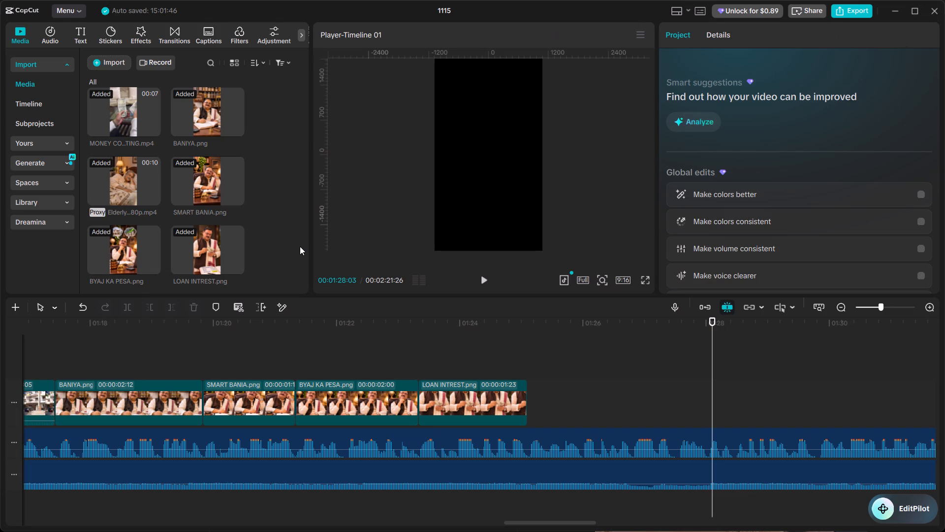
left_click(555, 374)
left_click_drag(552, 365, 0, 366)
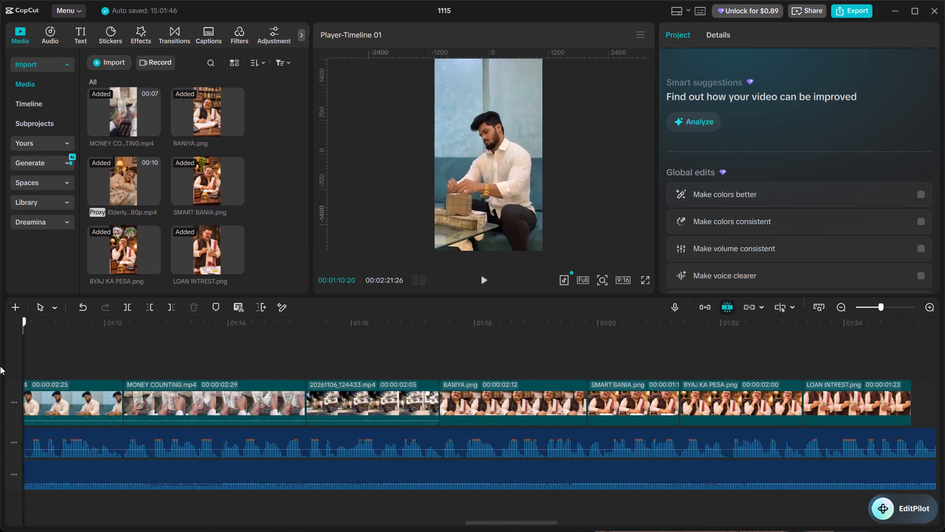
left_click_drag(0, 366, 267, 369)
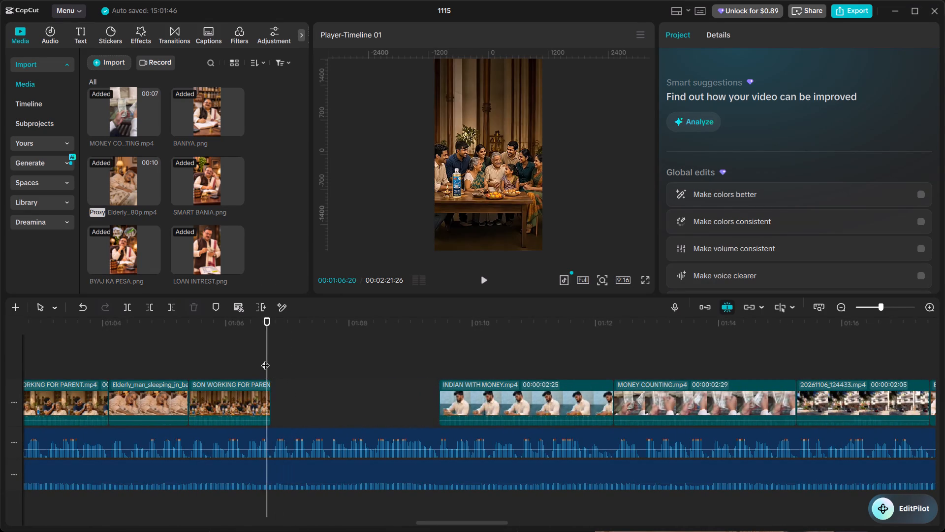
left_click(265, 359)
left_click(103, 66)
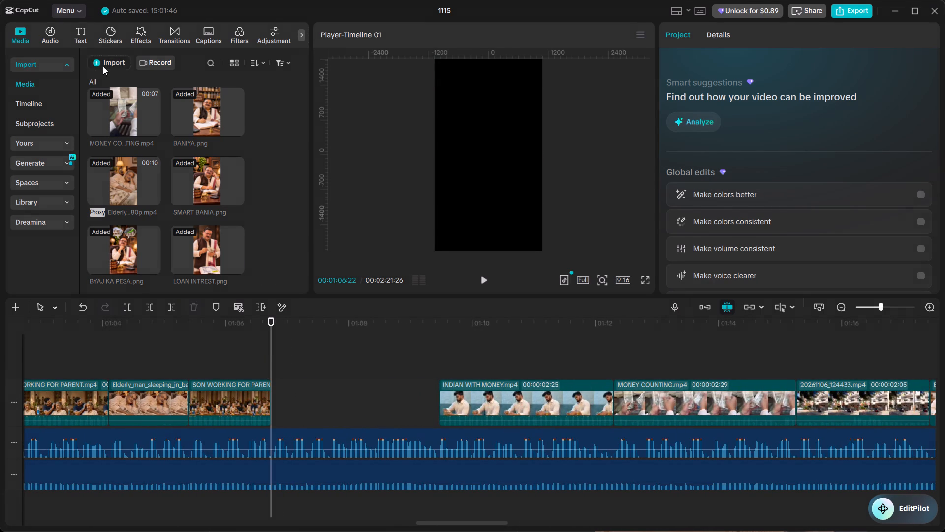
left_click(137, 89)
left_click(66, 169)
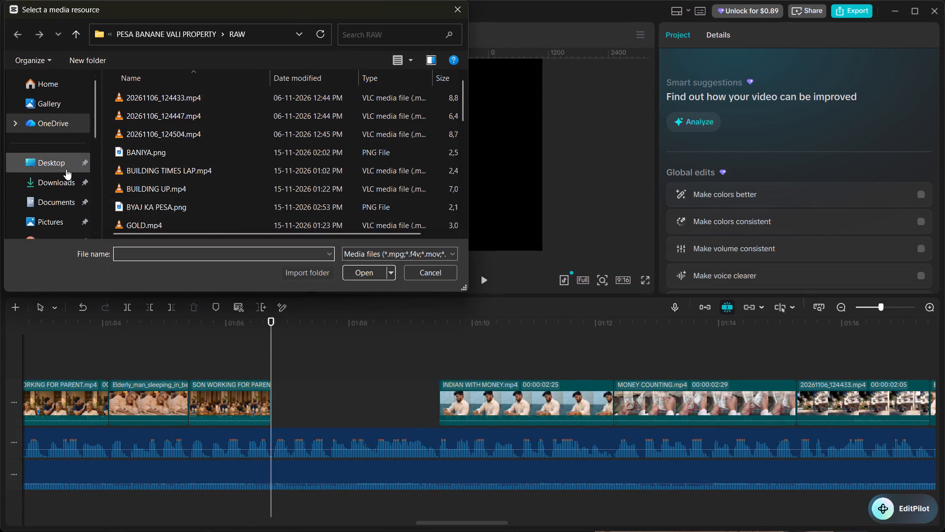
left_click(39, 192)
scroll(215, 162, "down", 1)
scroll(220, 176, "up", 2)
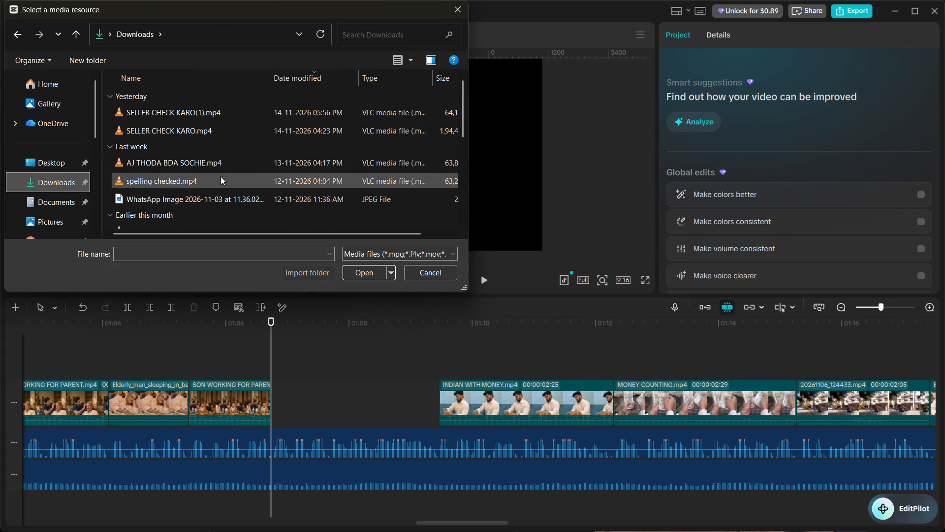
scroll(257, 191, "down", 2)
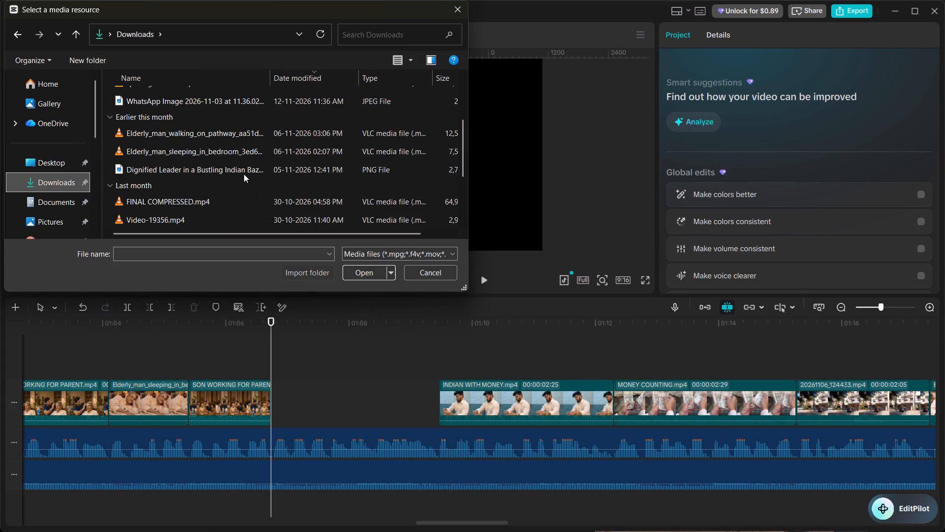
double_click(258, 136)
Add the elderly man walking clip on a track above the main one, starting where SON WORKING FOR PARENT ends.
left_click_drag(131, 249, 146, 346)
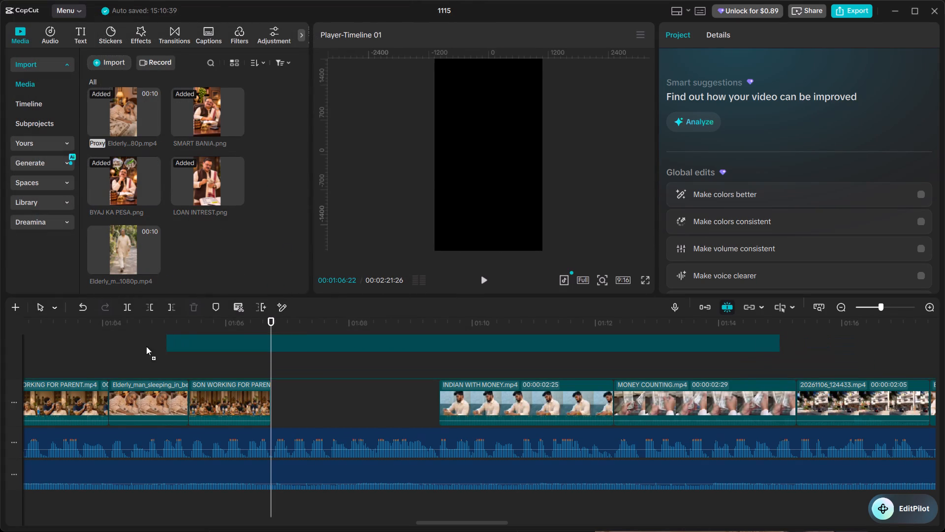
left_click_drag(146, 346, 125, 358)
left_click_drag(127, 358, 219, 359)
left_click(121, 339)
left_click(126, 339)
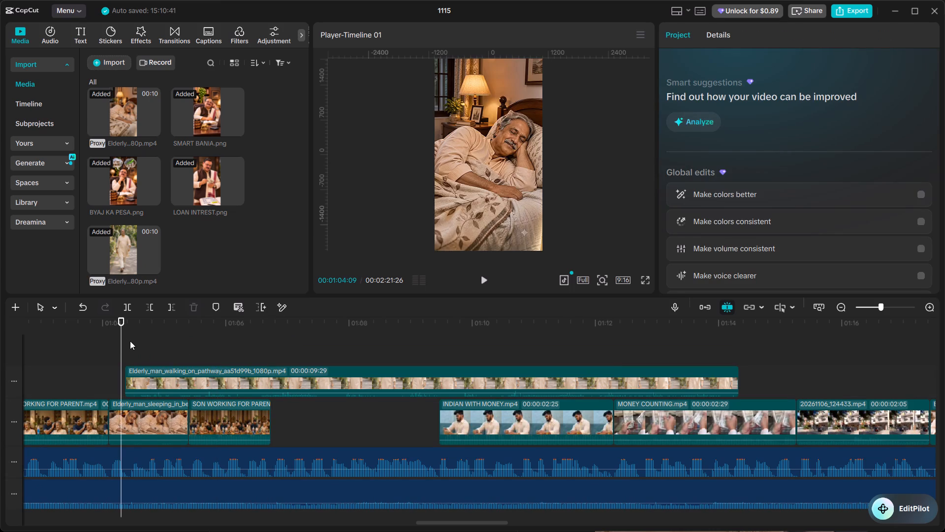
left_click_drag(125, 340, 306, 355)
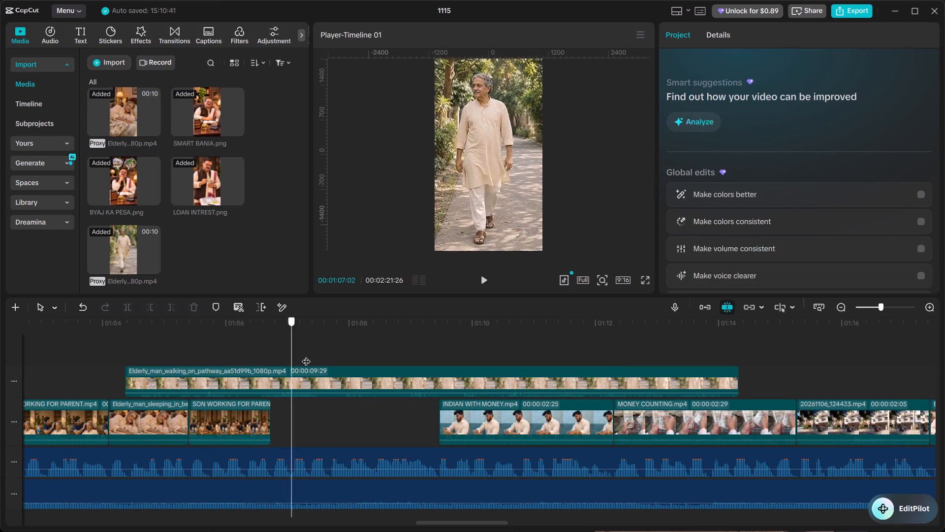
left_click_drag(306, 355, 125, 359)
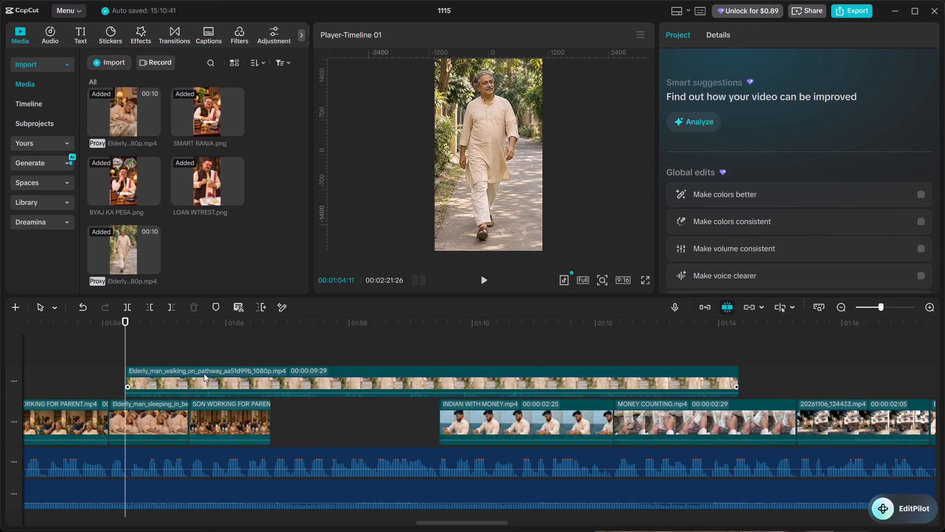
left_click_drag(204, 373, 349, 369)
Split the walking clip at 00:01:09:14, delete the remainder and move the kept part into the main track gap before INDIAN WITH MONEY.mp4.
left_click(272, 346)
left_click_drag(272, 346, 438, 363)
left_click(432, 378)
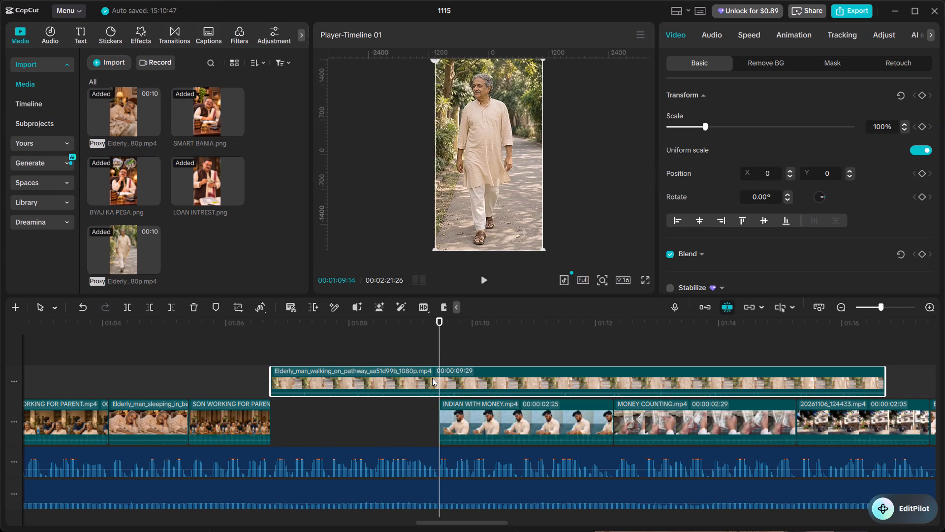
key("ctrl+b")
key("BackSpace")
left_click_drag(346, 367, 345, 399)
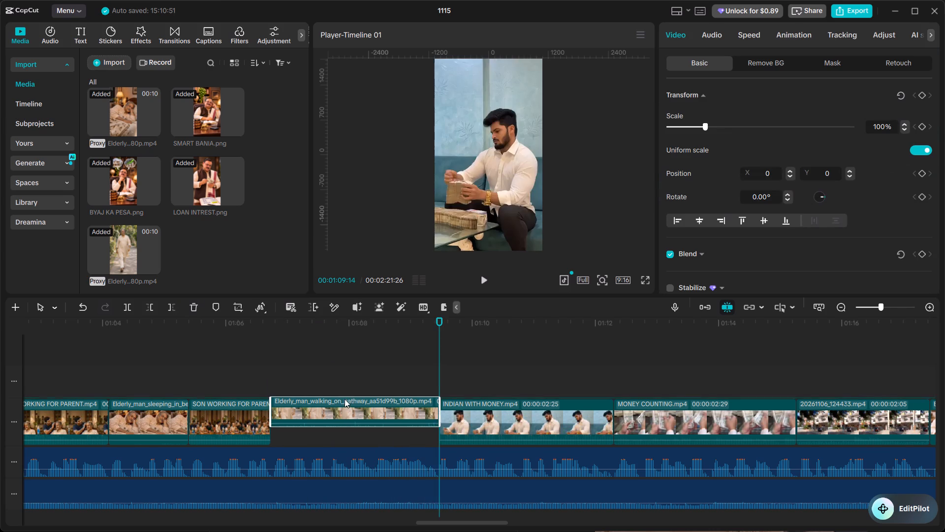
left_click_drag(345, 399, 345, 401)
Play the timeline from the end of SON WORKING FOR PARENT through LOAN INTREST.png, up to 00:01:25:01.
left_click(238, 351)
key("space")
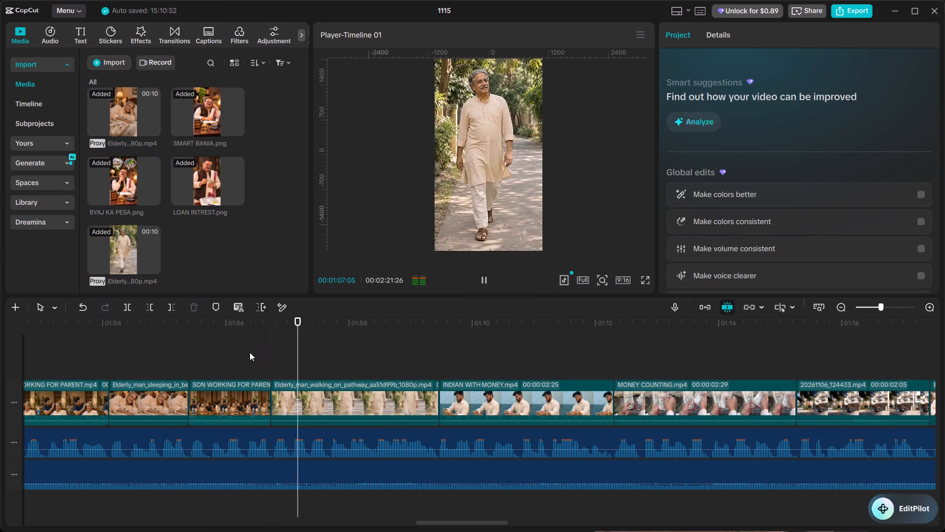
scroll(351, 376, "down", 4, "alt")
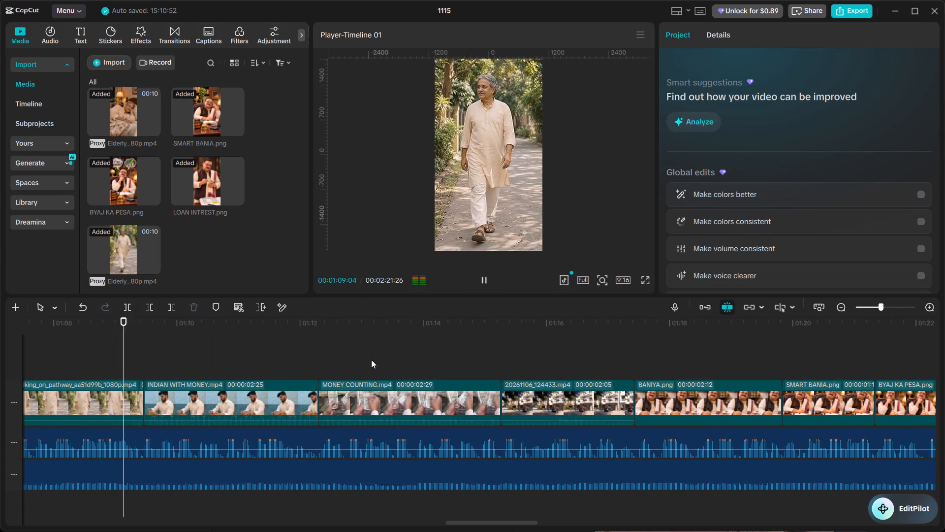
scroll(371, 360, "down", 5, "alt")
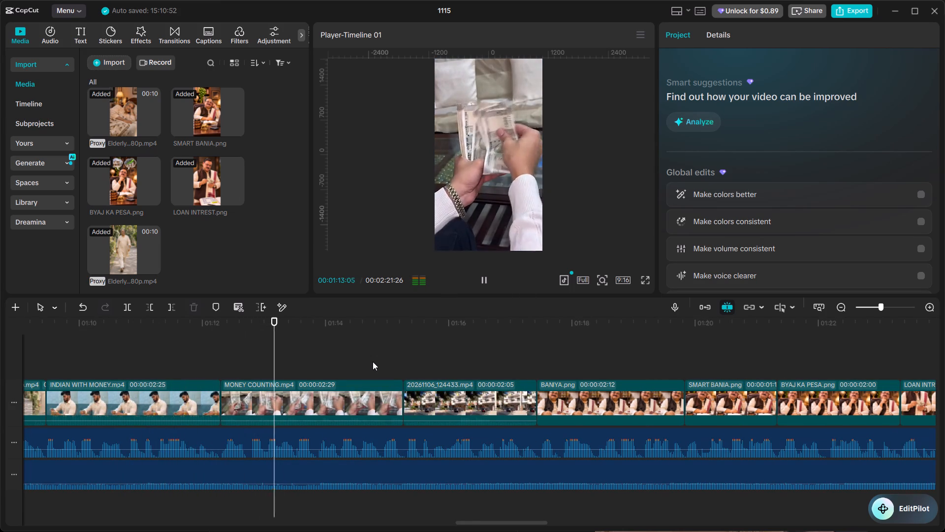
scroll(388, 361, "down", 4, "alt")
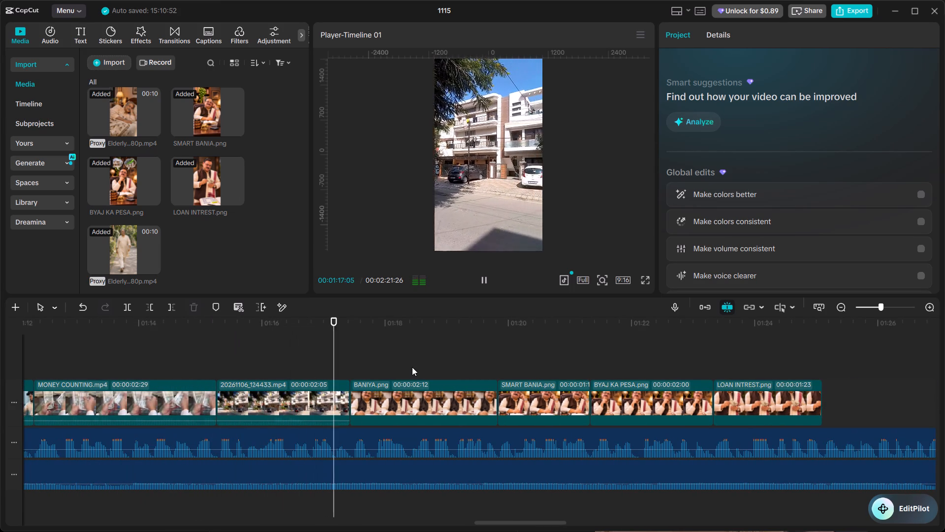
scroll(411, 370, "down", 1, "alt")
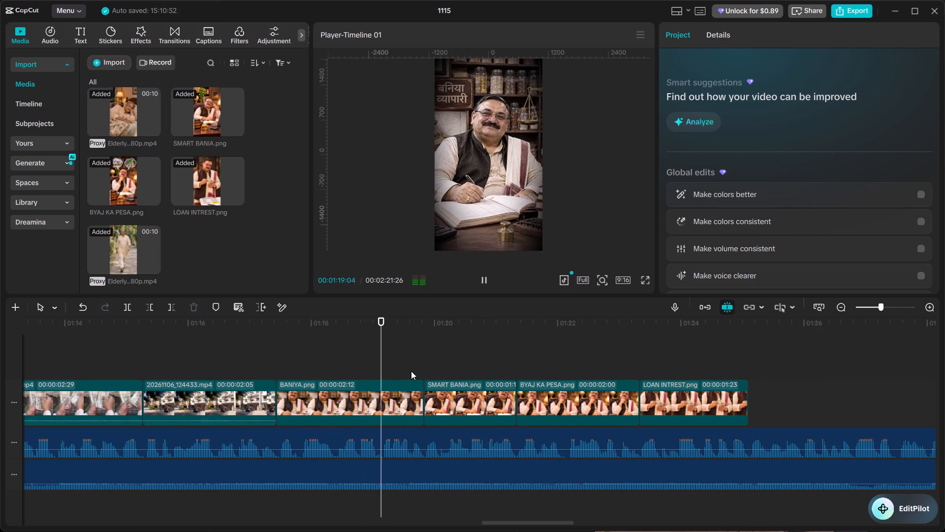
scroll(411, 371, "down", 4, "alt")
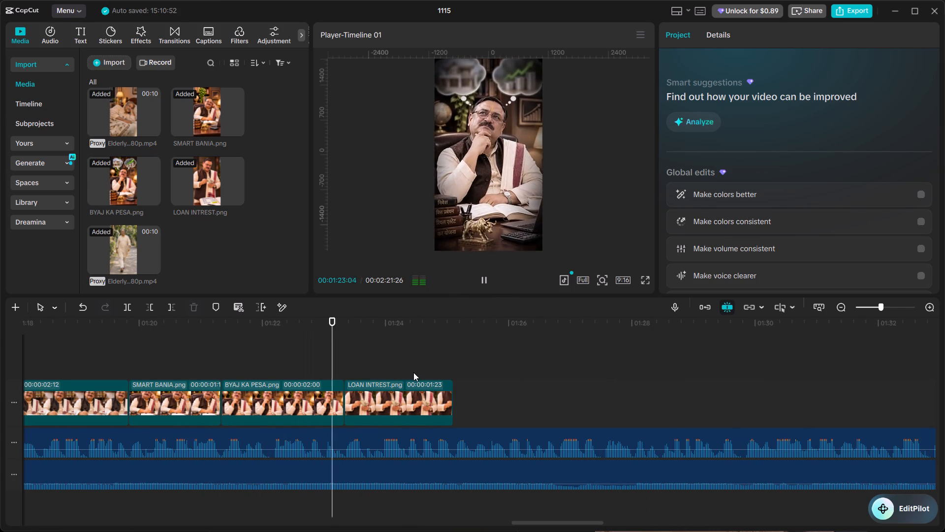
key("space")
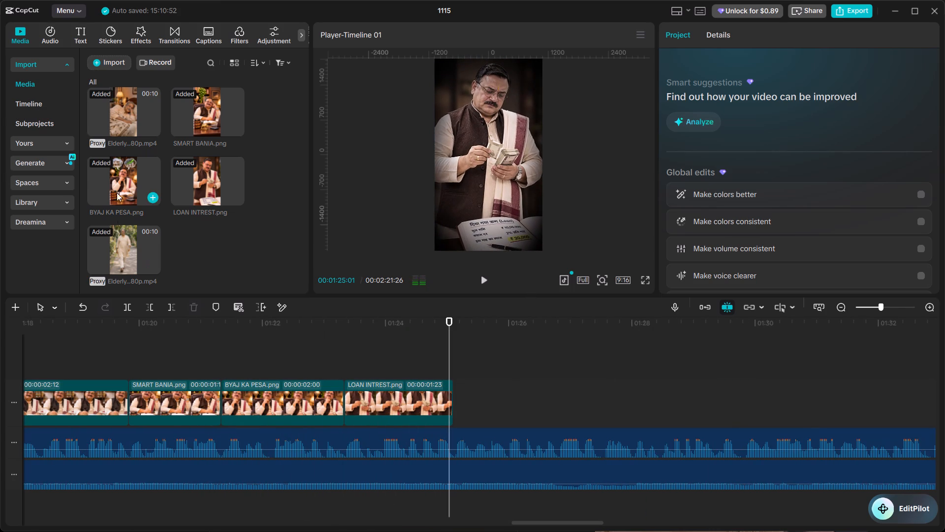
Import RENT COLLECTION.png from the PESA BANANE VALI PROPERTY RAW folder and place it on the main track directly after LOAN INTREST.png.
left_click(101, 67)
left_click(118, 94)
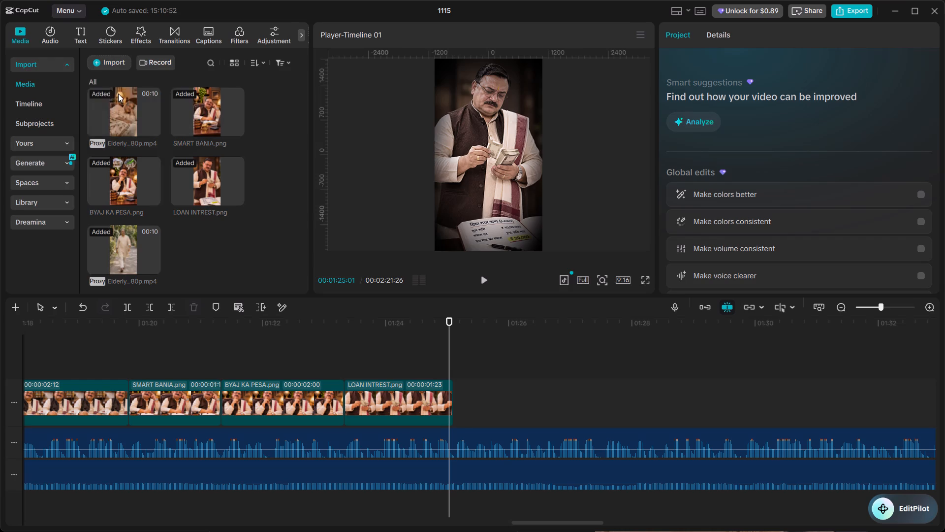
left_click(53, 158)
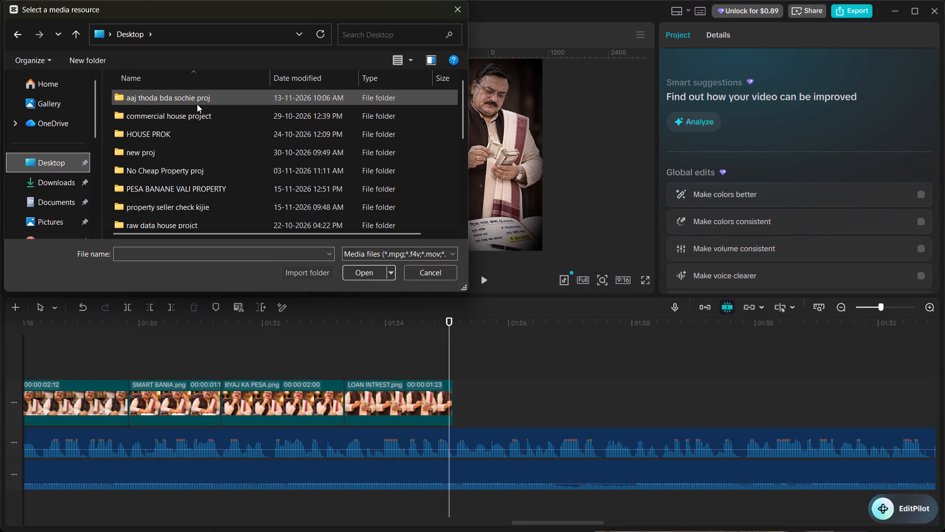
double_click(226, 192)
double_click(167, 134)
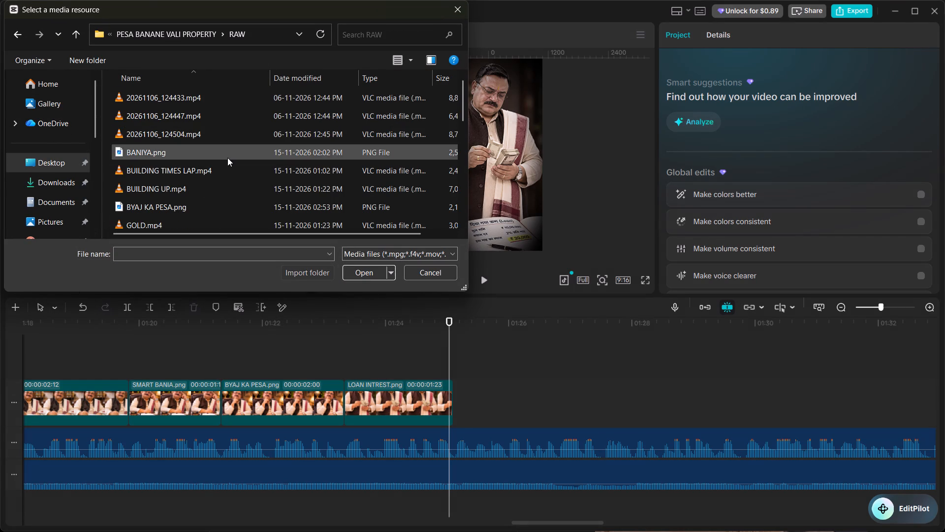
scroll(231, 174, "down", 4)
scroll(231, 195, "up", 1)
scroll(231, 195, "down", 3)
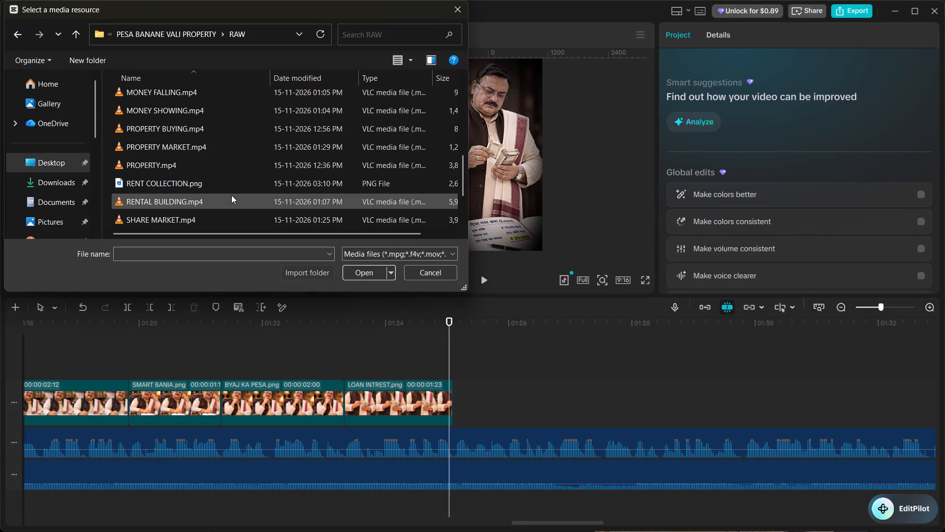
left_click(233, 126)
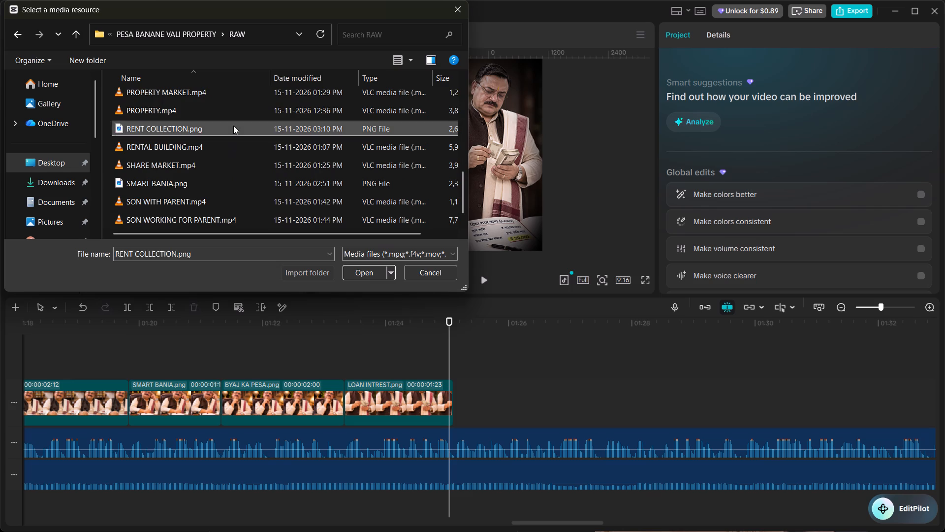
left_click(233, 126)
left_click_drag(198, 252, 453, 402)
Add a scale keyframe at 100% at the start of the RENT COLLECTION.png clip, at 00:01:25:03.
left_click(443, 362)
key("space")
key("space")
key("space")
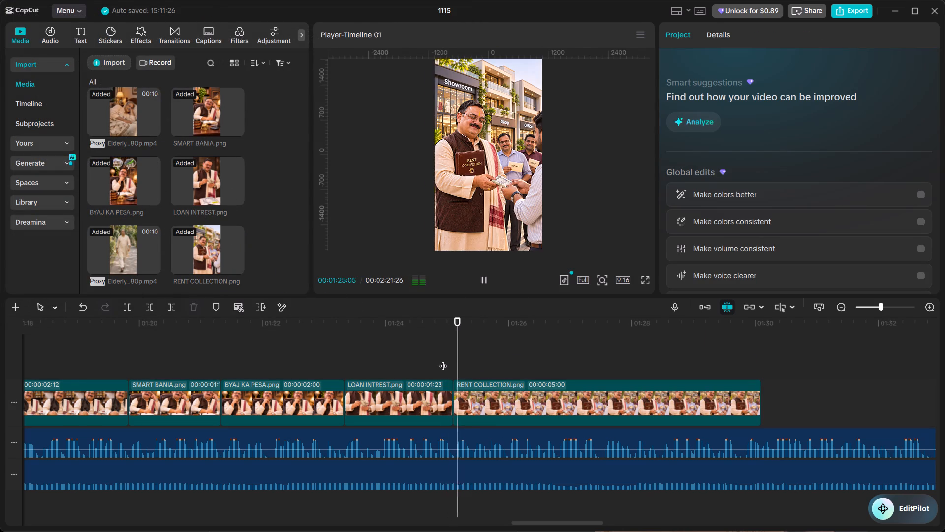
left_click(415, 358)
left_click_drag(415, 358, 395, 362)
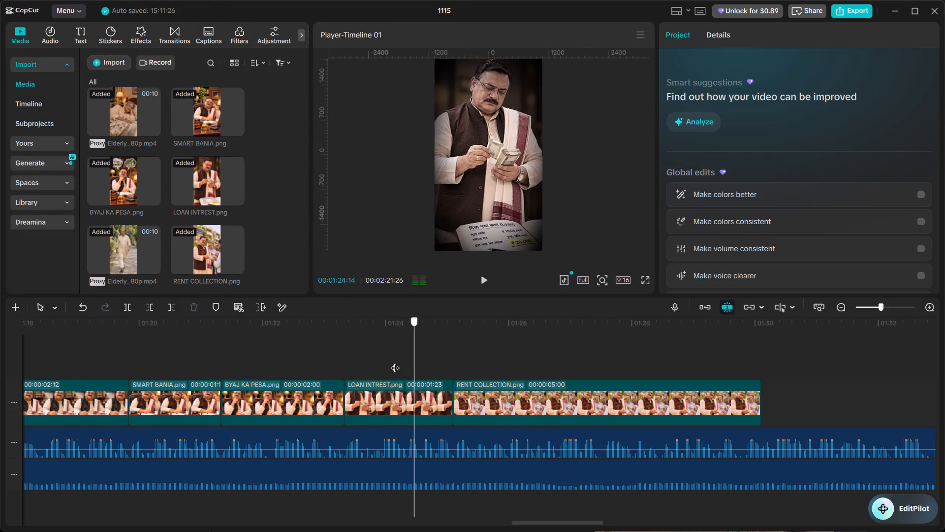
left_click_drag(395, 362, 450, 369)
left_click(482, 390)
left_click(923, 127)
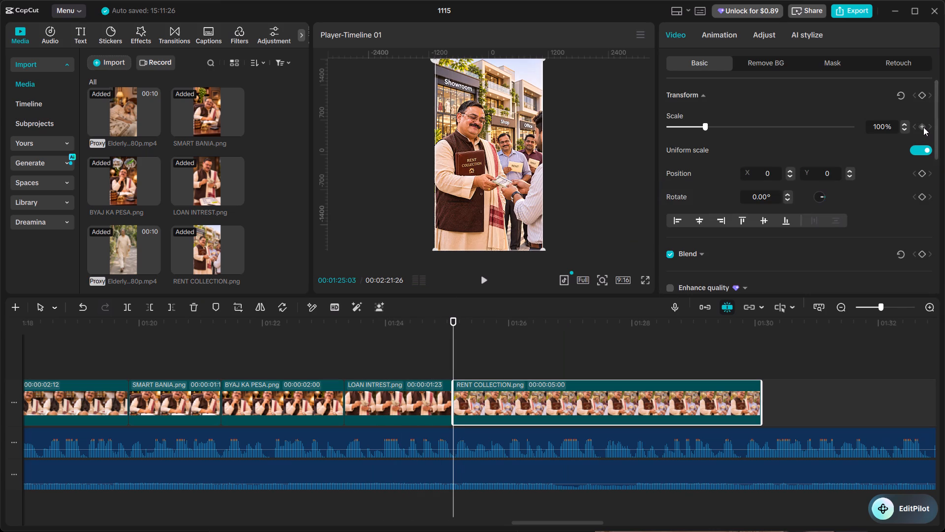
Play the voice-over to find the cut, split RENT COLLECTION.png at 00:01:28:01 and delete the remainder.
key("space")
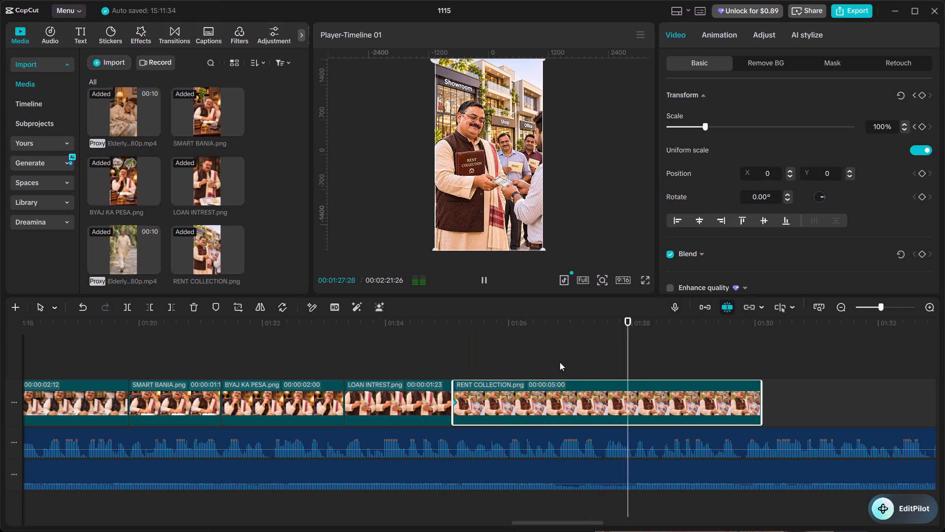
key("space")
left_click(629, 350)
left_click_drag(629, 350, 634, 361)
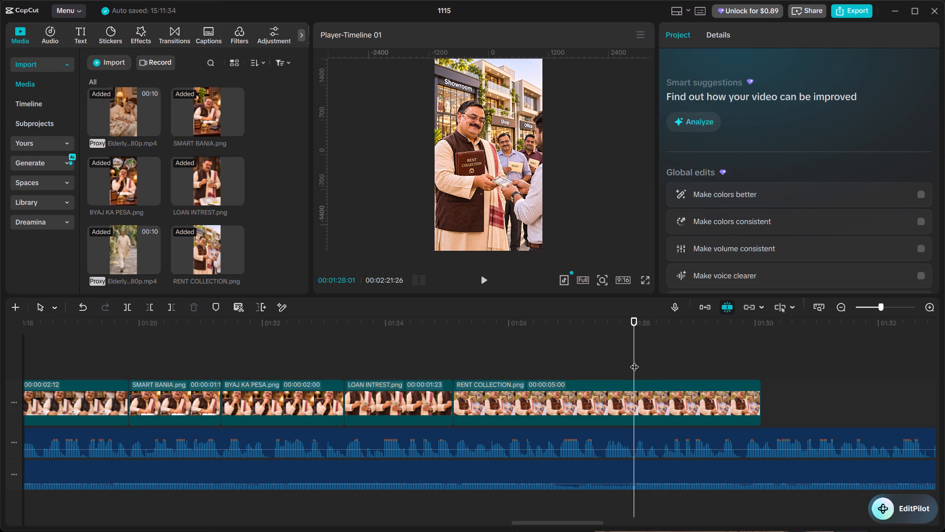
key("space")
left_click(635, 355)
left_click(635, 405)
key("ctrl+b")
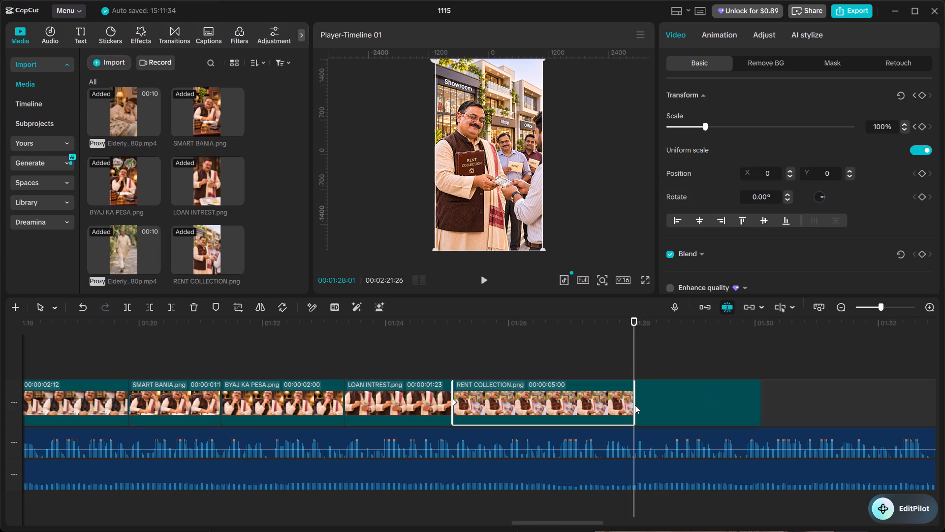
key("BackSpace")
Set the scale to 120% at the end of RENT COLLECTION.png, at 00:01:28:01, and play back the zoom.
left_click(603, 412)
left_click(605, 350)
left_click_drag(609, 355, 622, 369)
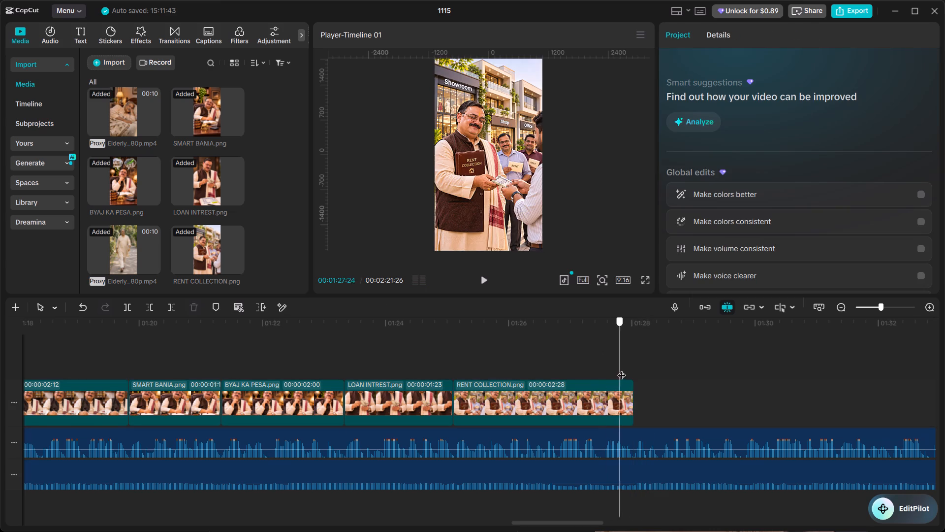
left_click_drag(622, 369, 634, 373)
left_click(626, 401)
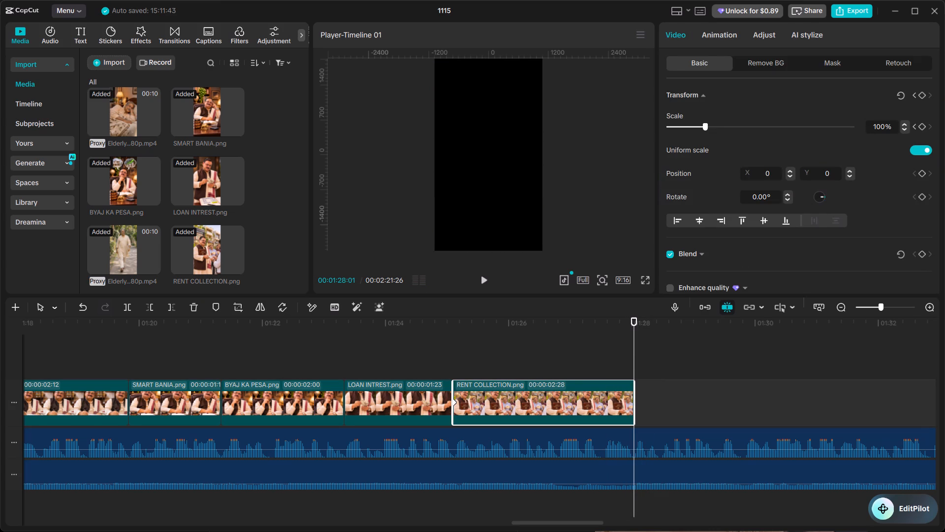
double_click(880, 127)
type("120")
key("Return")
left_click(456, 354)
key("space")
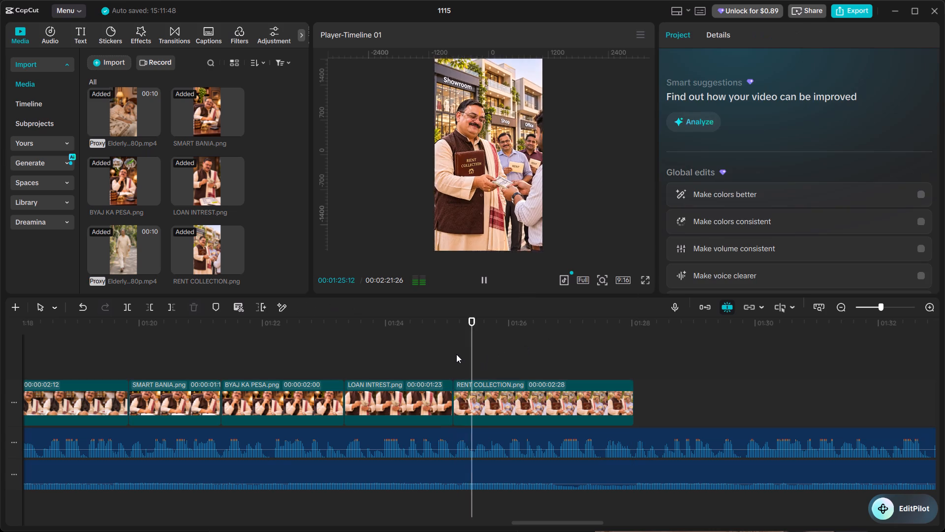
key("space")
Set the saturation of the RENT COLLECTION.png clip to -25.
left_click(525, 366)
left_click(535, 403)
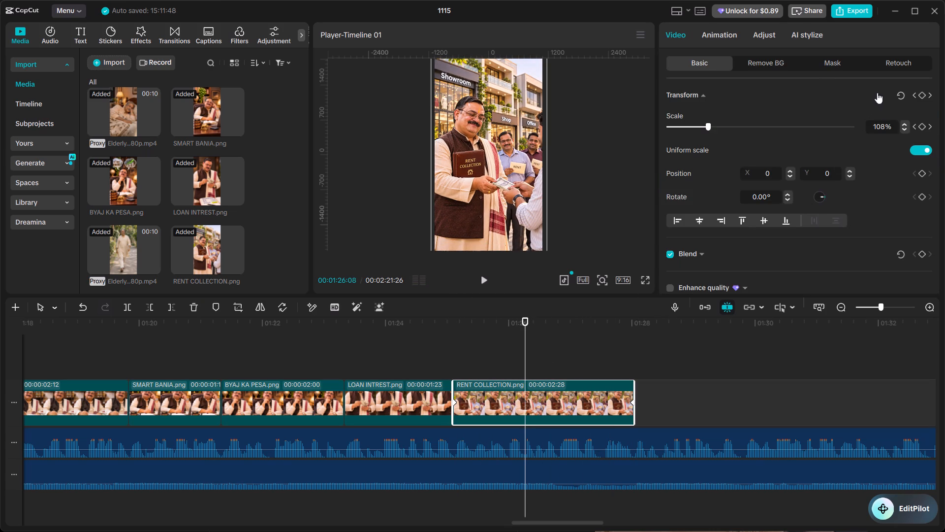
left_click(760, 59)
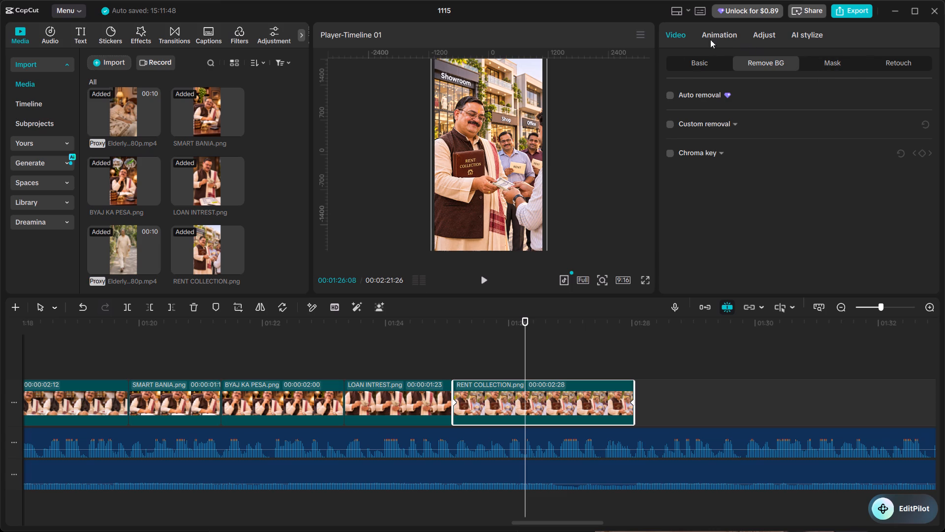
left_click(693, 58)
left_click(763, 34)
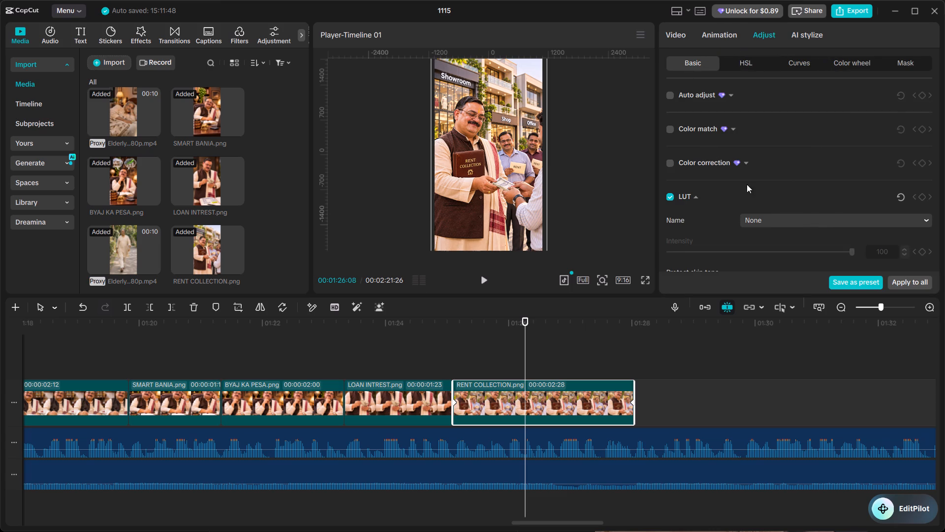
scroll(758, 206, "down", 5)
left_click(887, 136)
left_click(884, 138)
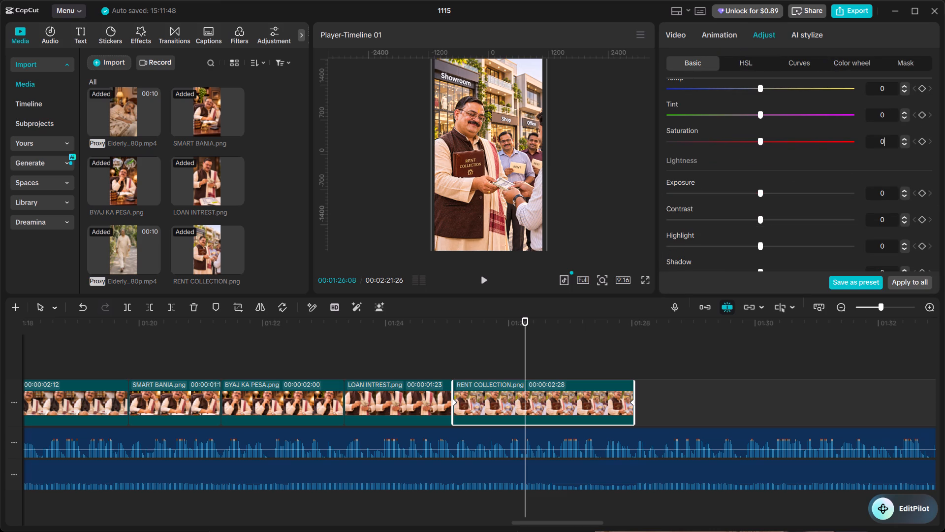
double_click(884, 139)
type("-25")
key("Return")
Set the vignette of the RENT COLLECTION.png clip to 30 and play the clip from its start to check the look.
scroll(900, 165, "down", 6)
double_click(886, 261)
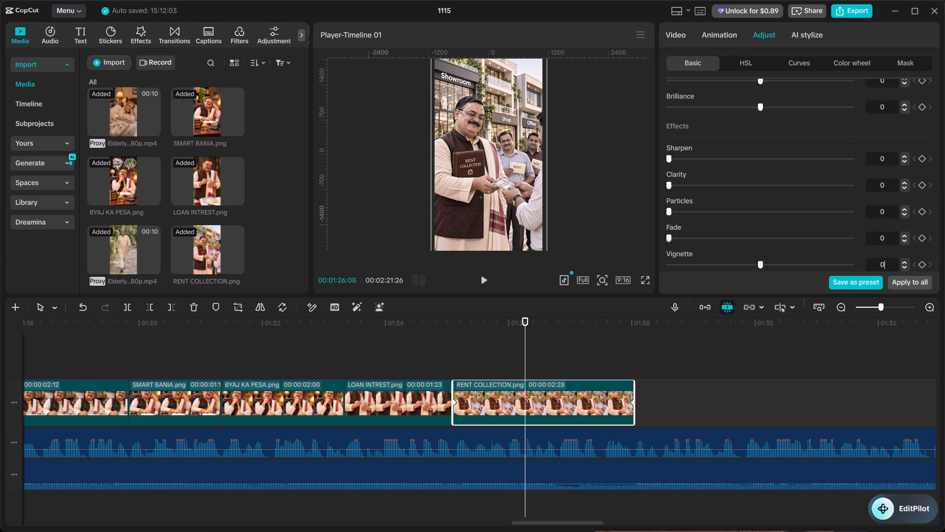
type("30")
key("Return")
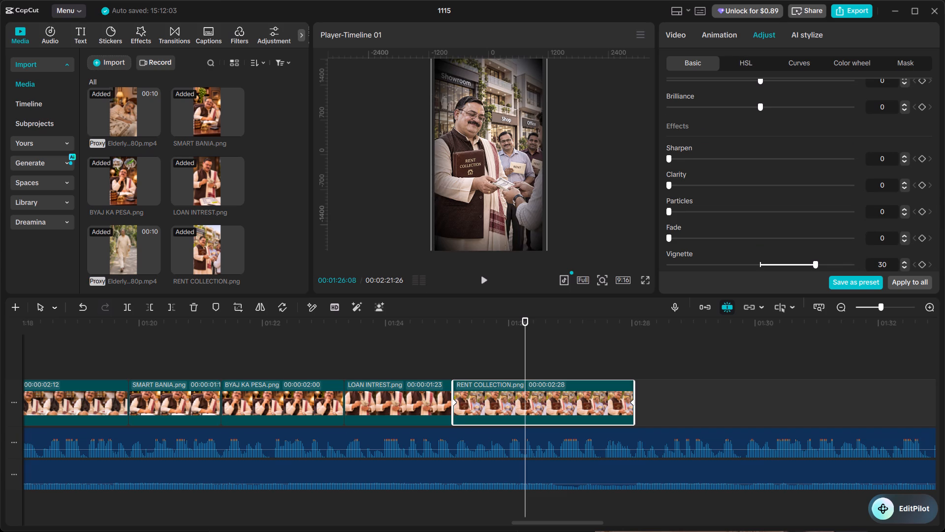
left_click(454, 363)
key("space")
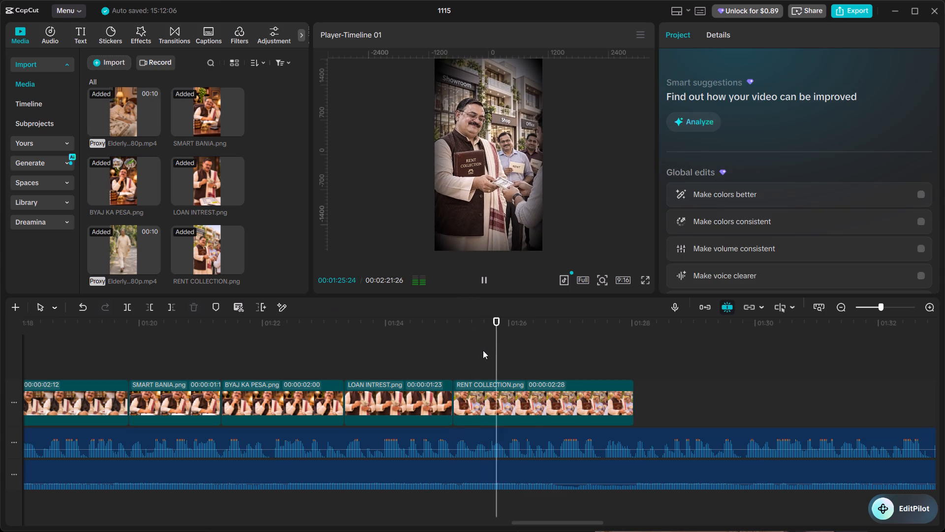
key("space")
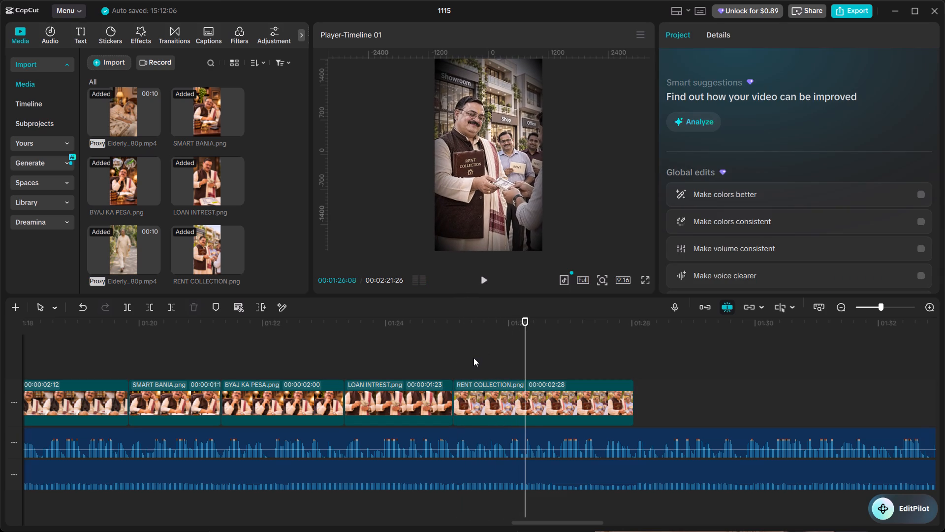
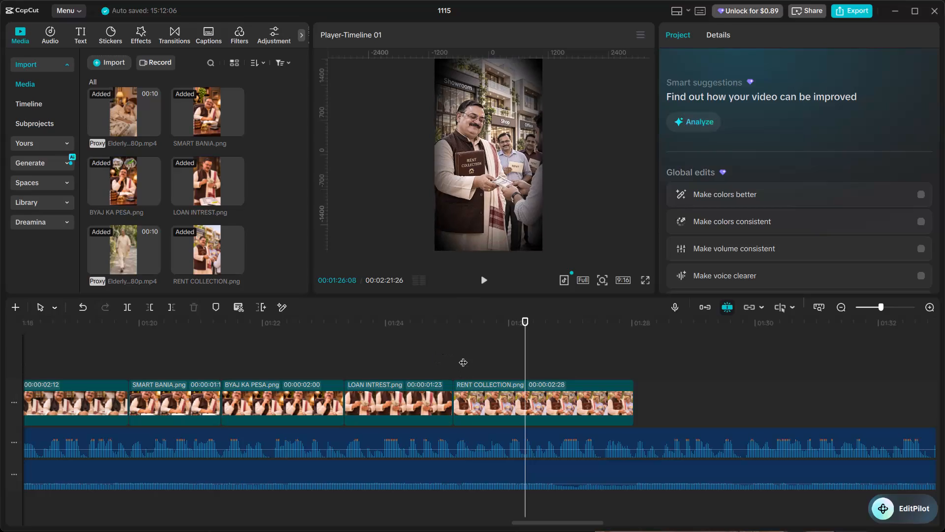
Play the voice-over repeatedly from the end of the RENT COLLECTION.png clip to hear what the next image must illustrate.
left_click_drag(463, 356, 451, 359)
key("space")
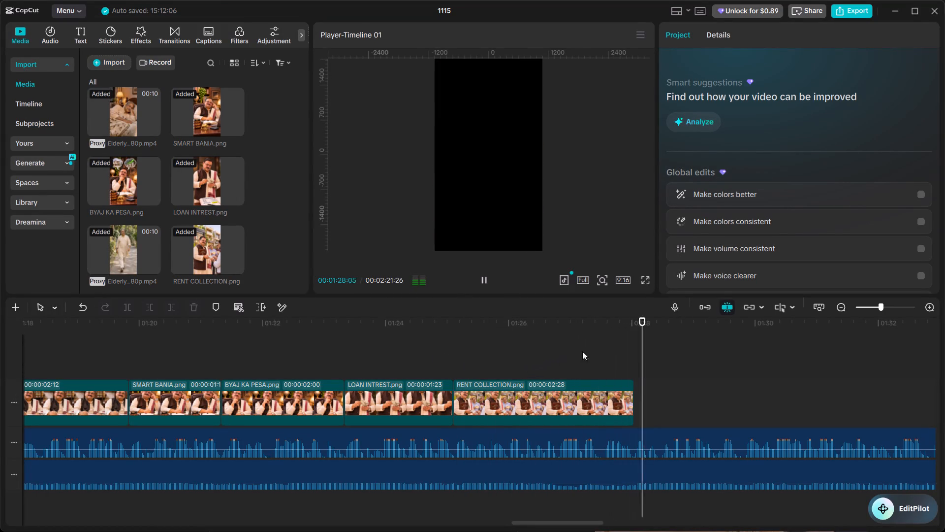
scroll(642, 362, "down", 5, "alt")
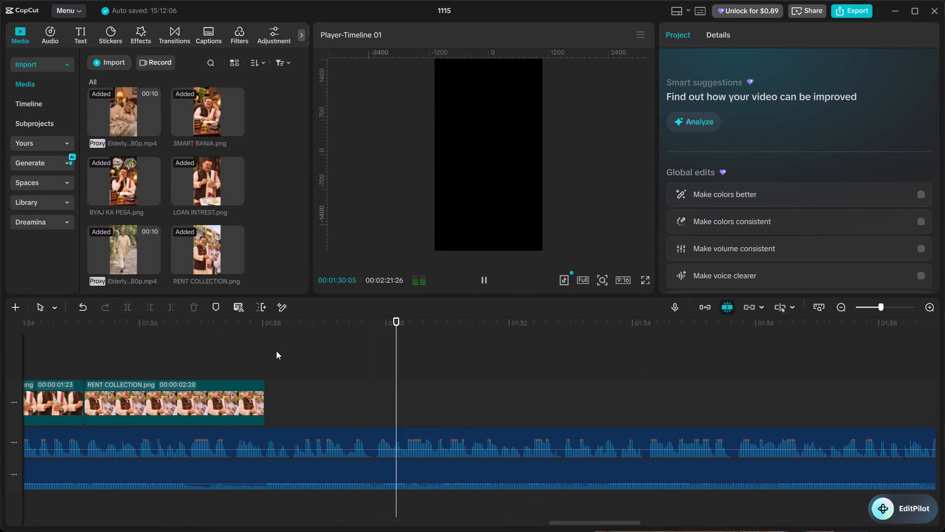
left_click(266, 359)
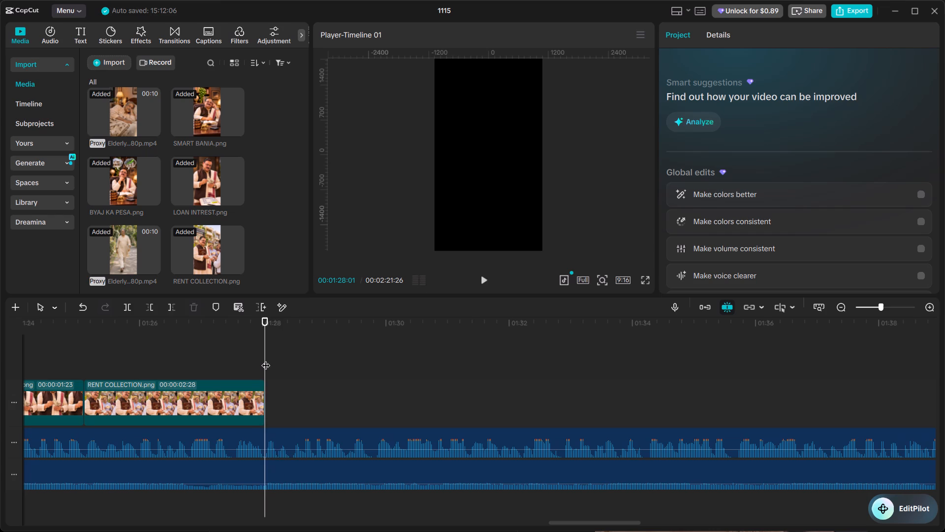
key("space")
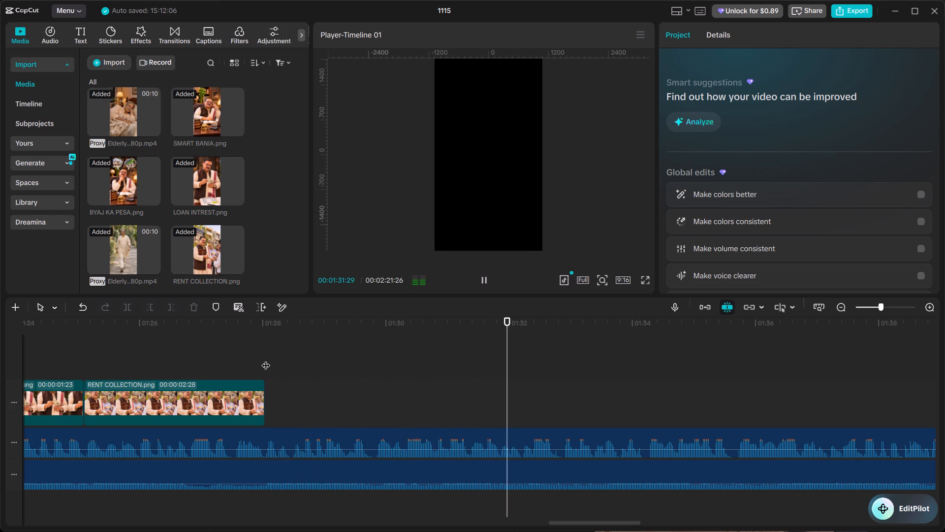
key("space")
key("space")
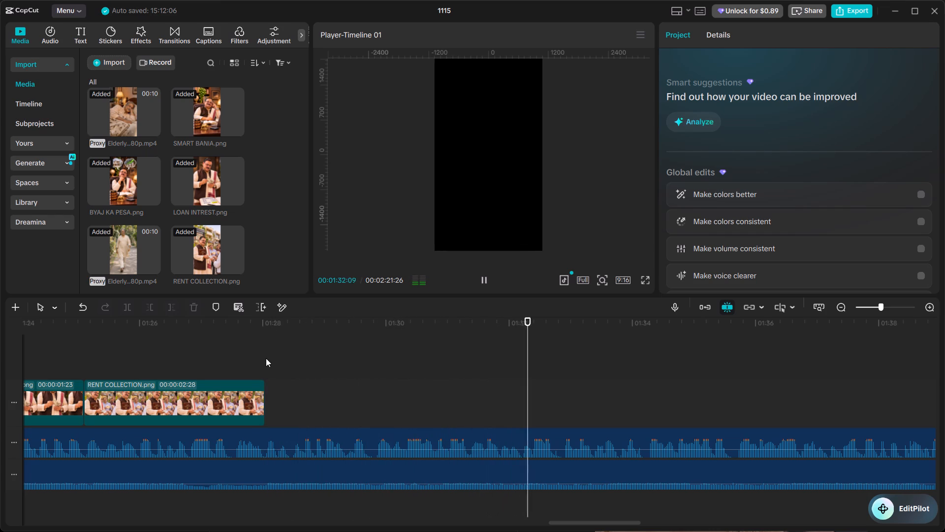
left_click(266, 358)
key("space")
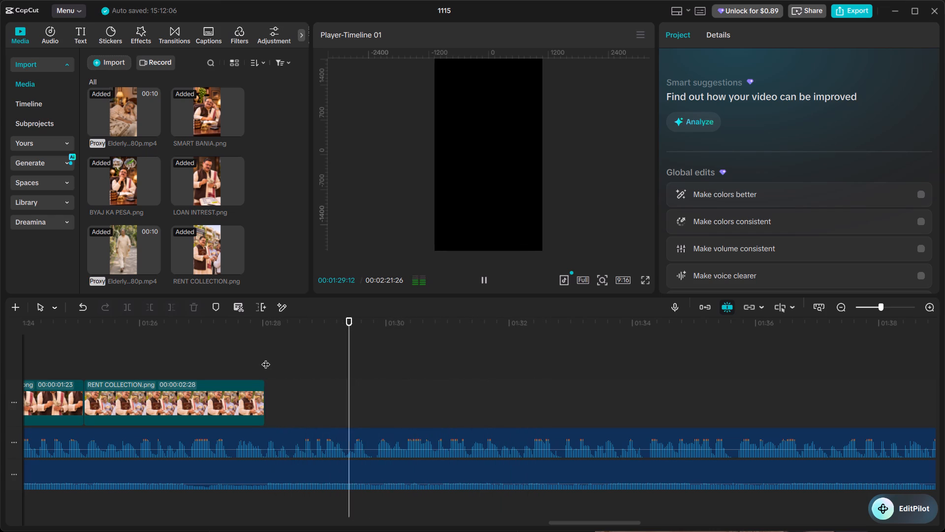
key("space")
key("space")
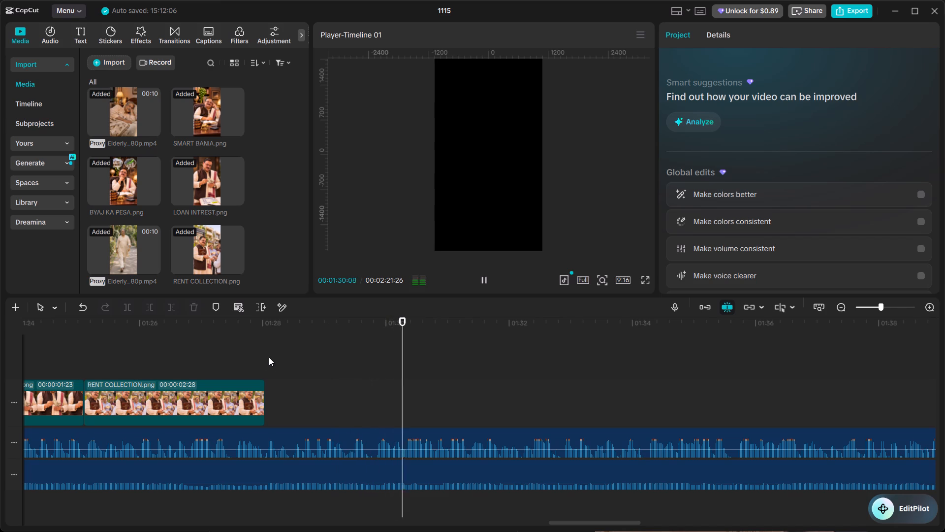
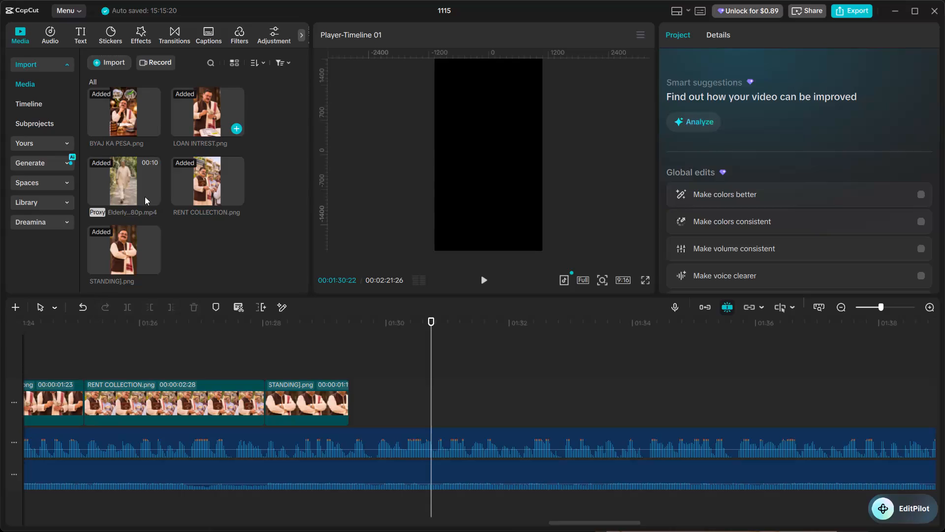
Scale the STANDING].png clip to 115% and add a scale keyframe at its start, 00:01:28:01.
left_click(306, 356)
left_click_drag(306, 356, 297, 359)
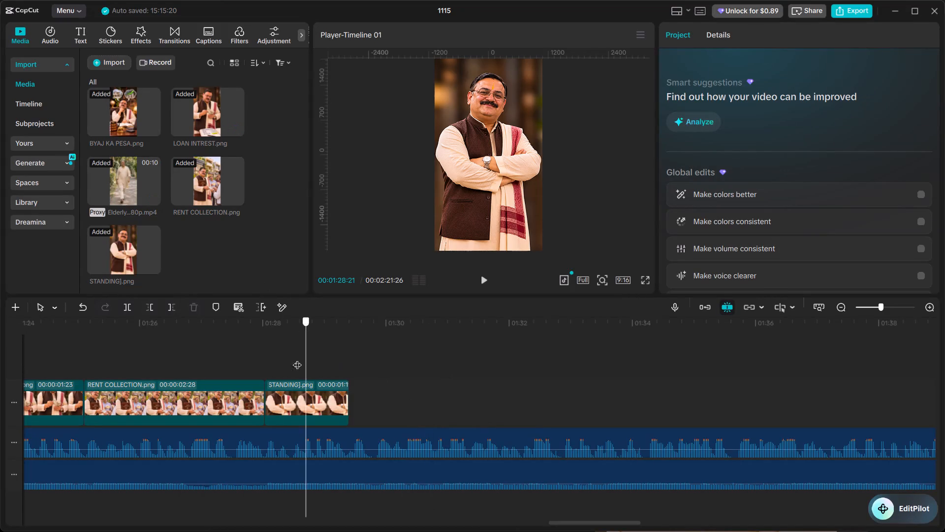
left_click_drag(297, 359, 262, 367)
key("space")
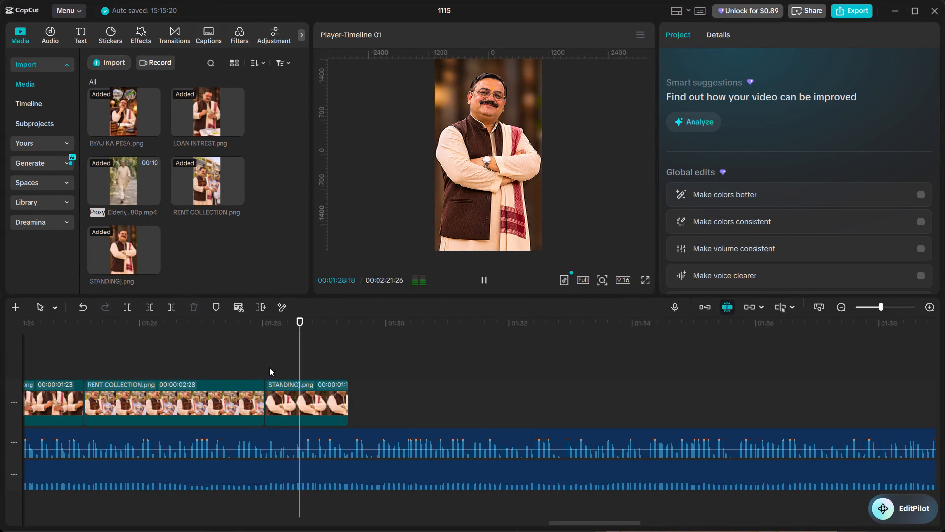
key("space")
left_click(281, 365)
left_click_drag(281, 365, 252, 360)
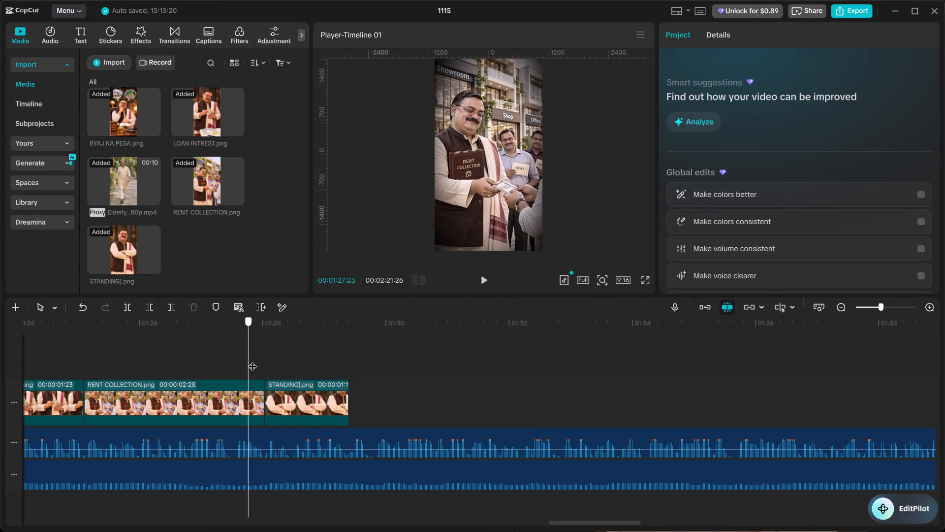
left_click_drag(252, 360, 250, 365)
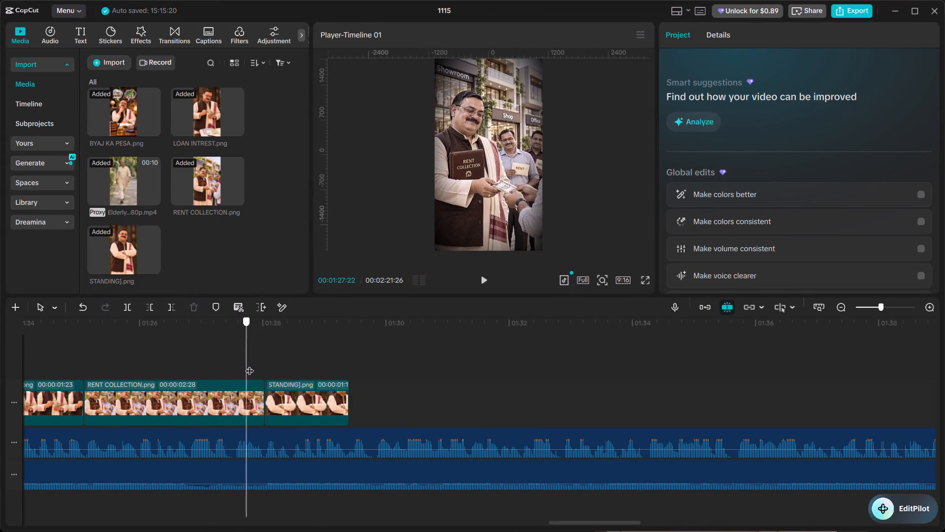
left_click_drag(250, 365, 266, 369)
left_click(294, 412)
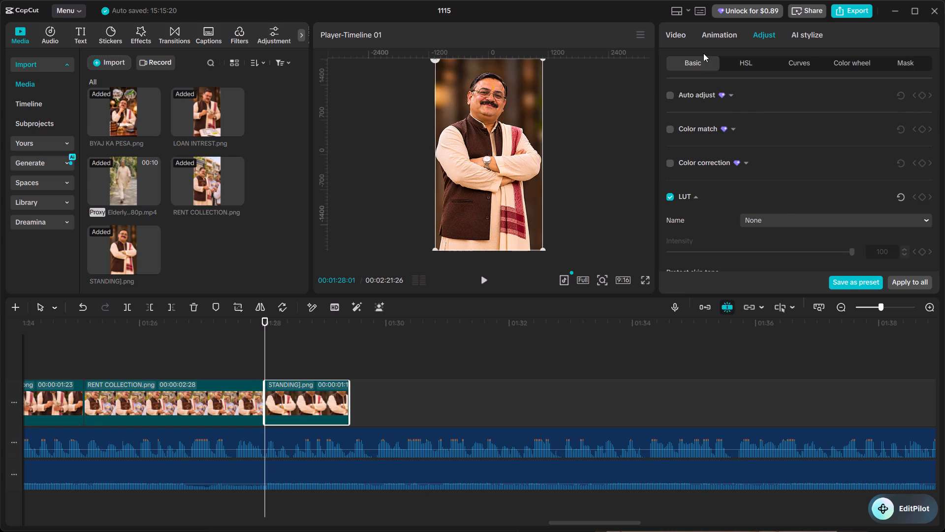
left_click(678, 32)
double_click(880, 124)
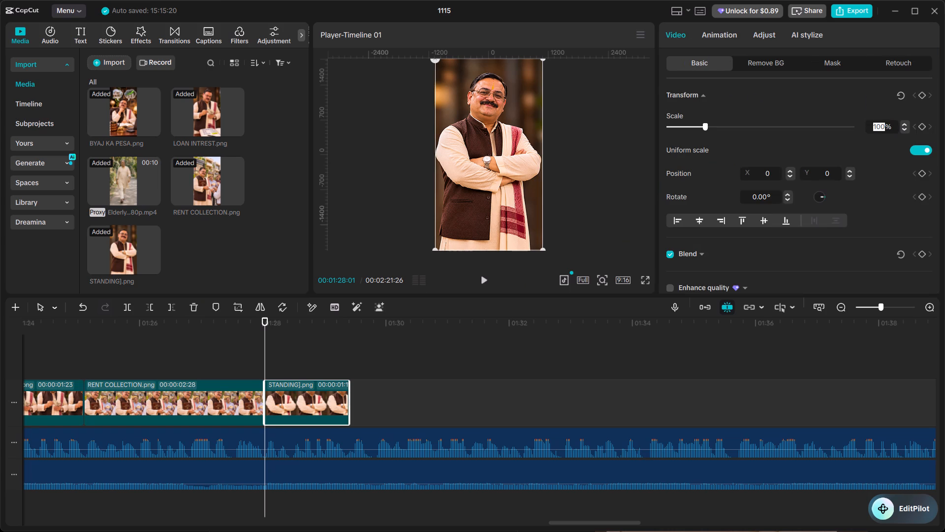
type("150")
key("BackSpace")
key("BackSpace")
type("150")
key("BackSpace")
key("Return")
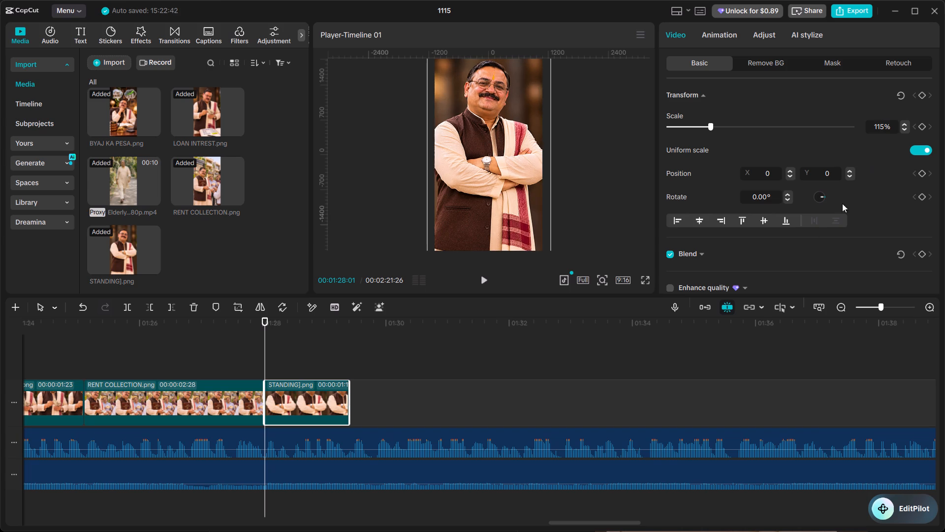
left_click(923, 125)
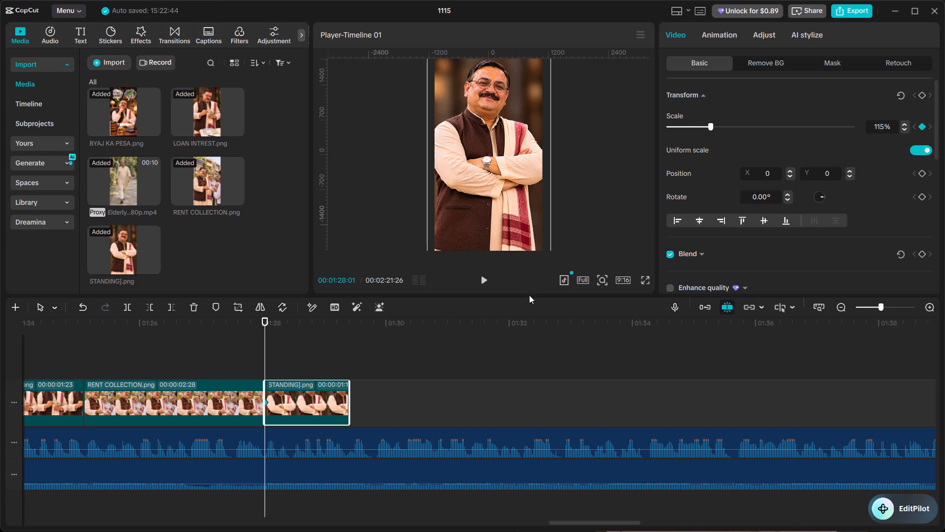
Keyframe the STANDING].png clip's scale at 100% at its end, 00:01:29:12, and preview the zoom-out.
left_click(332, 344)
left_click_drag(332, 344, 346, 353)
left_click(325, 389)
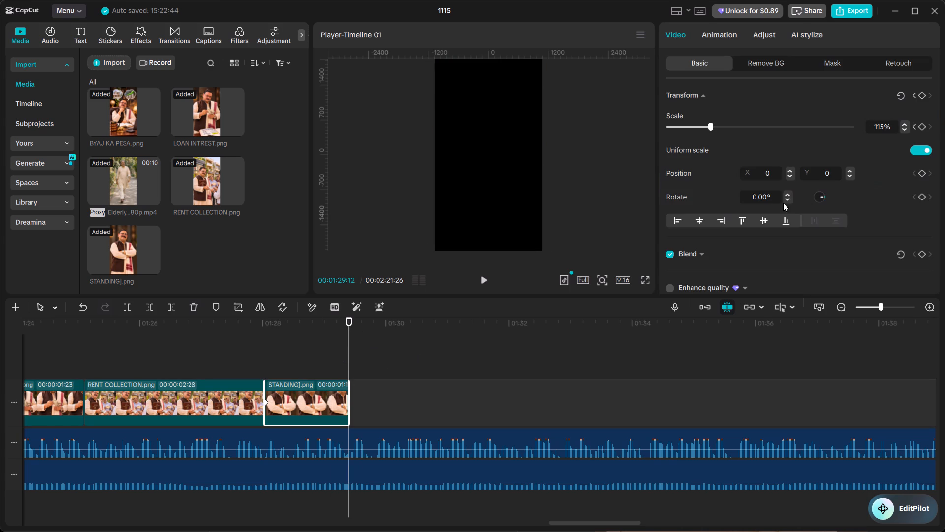
double_click(880, 123)
type("100")
key("Return")
left_click(271, 357)
left_click_drag(271, 355, 259, 356)
key("space")
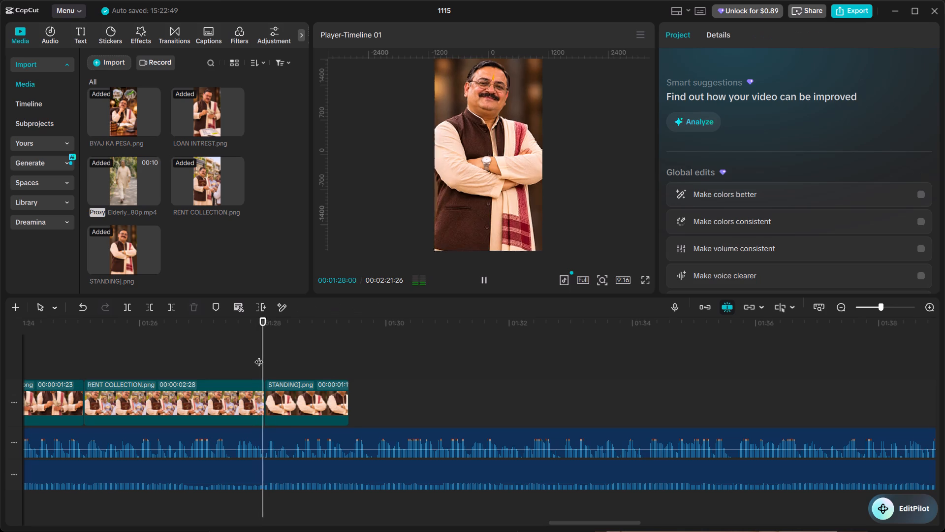
key("space")
Set the STANDING].png clip's saturation to -25 in its colour adjustments.
left_click(278, 353)
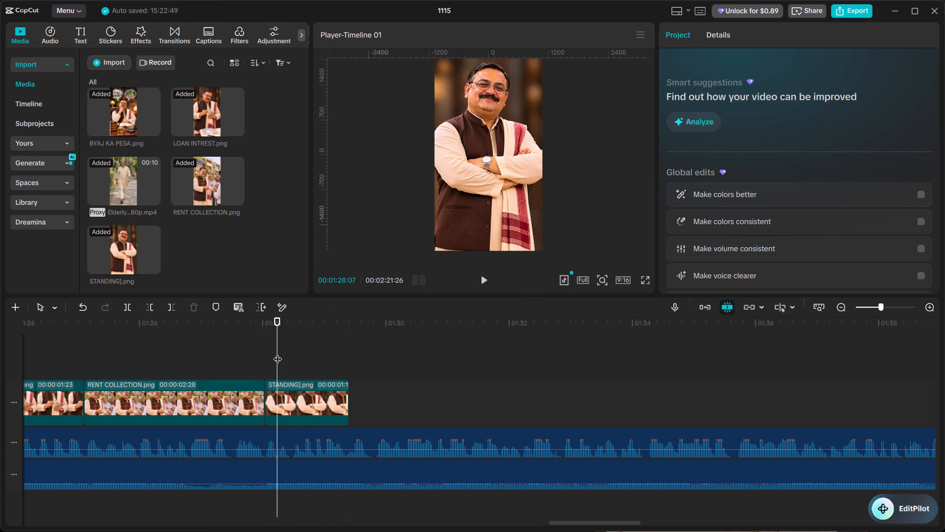
left_click(302, 401)
left_click(765, 34)
scroll(817, 197, "down", 4)
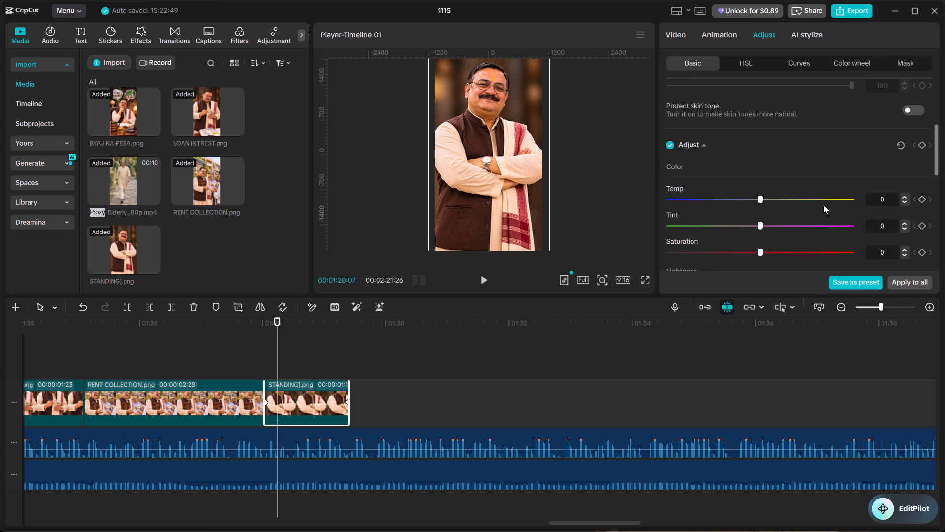
scroll(825, 206, "down", 4)
scroll(882, 169, "up", 4)
double_click(882, 199)
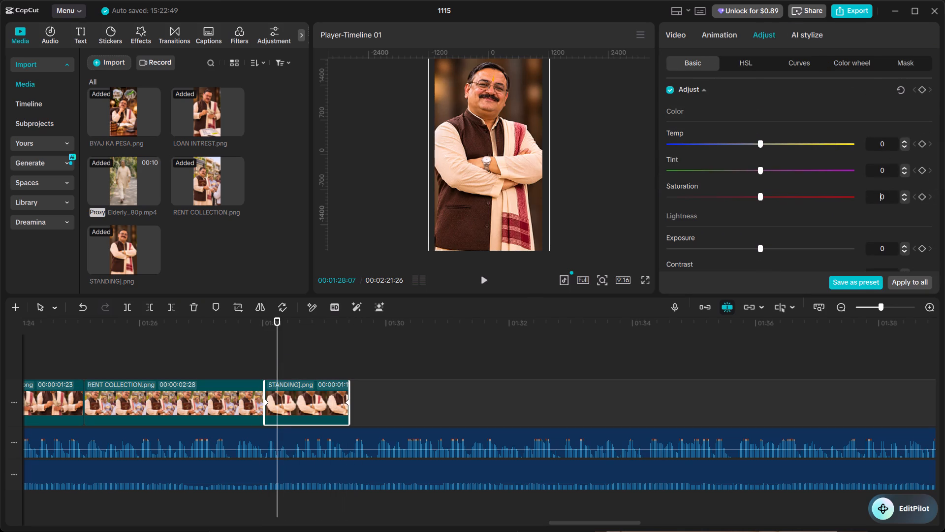
type("-25")
key("Return")
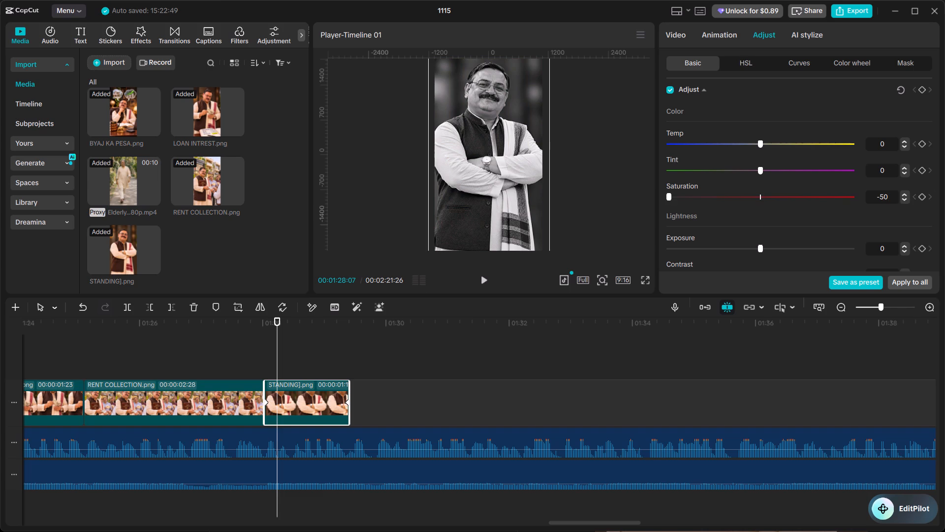
scroll(817, 191, "down", 9)
scroll(851, 254, "down", 7)
scroll(852, 253, "up", 4)
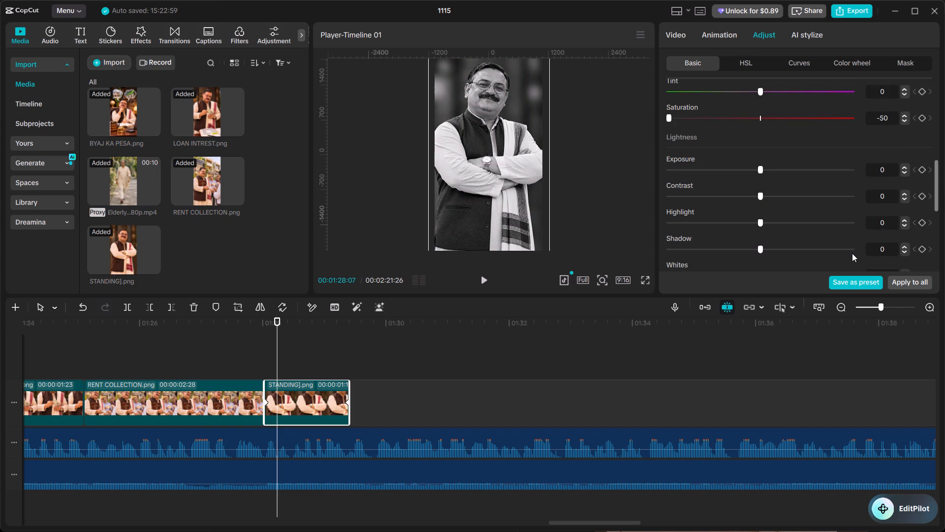
double_click(887, 113)
type("-25")
key("Return")
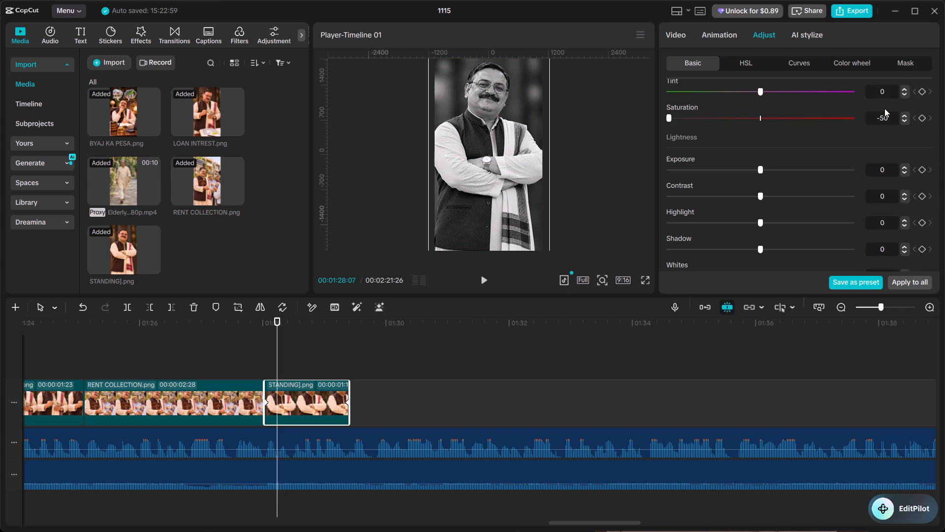
double_click(883, 118)
type("-25")
key("Return")
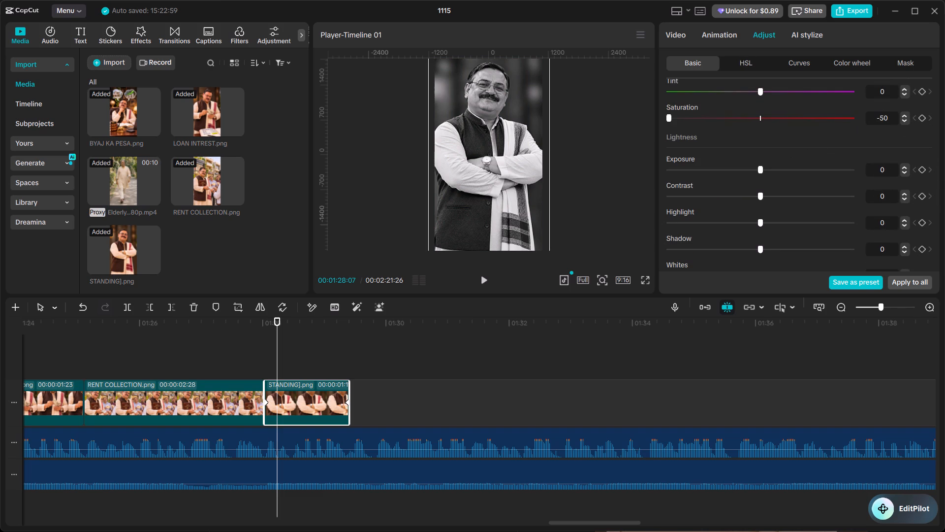
double_click(883, 117)
type("25")
key("Return")
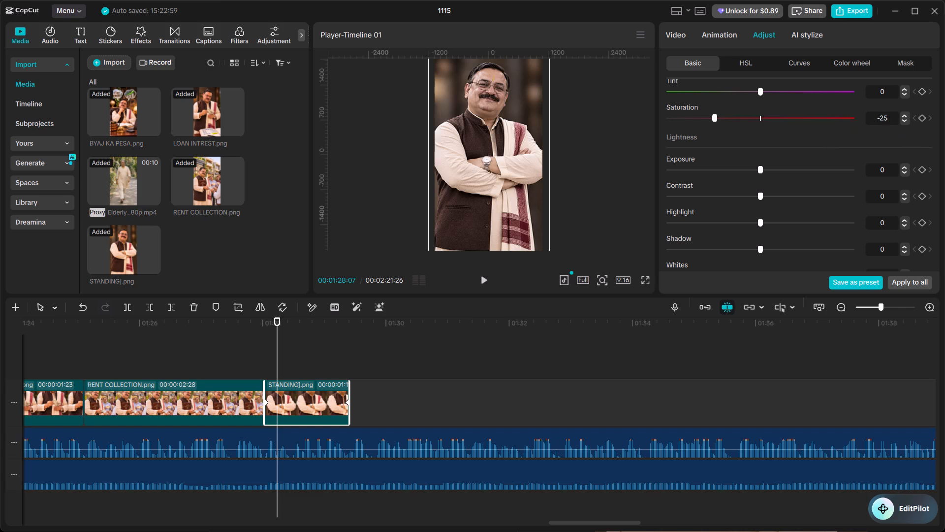
Set the STANDING].png clip's vignette to 30 and play the clip through past its end.
scroll(850, 162, "down", 9)
scroll(850, 176, "up", 1)
scroll(856, 210, "down", 4)
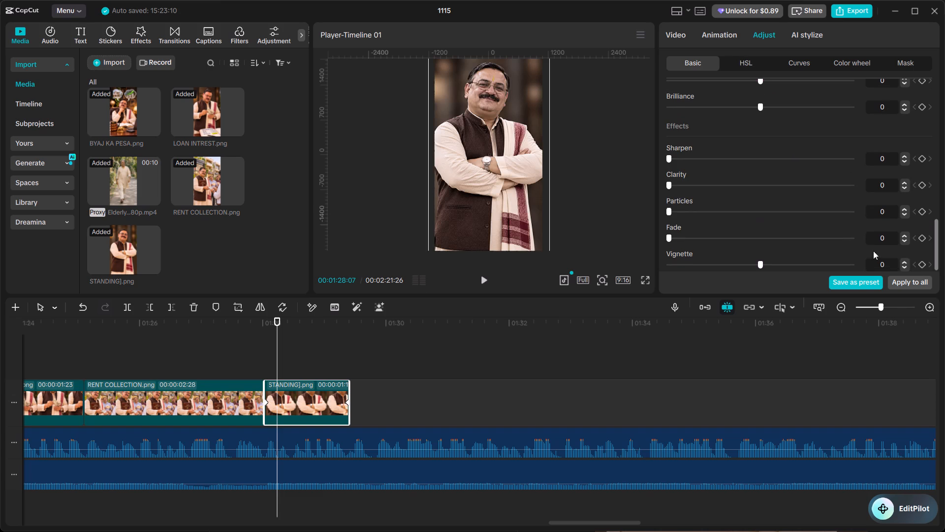
double_click(886, 263)
type("30")
key("Return")
left_click(263, 350)
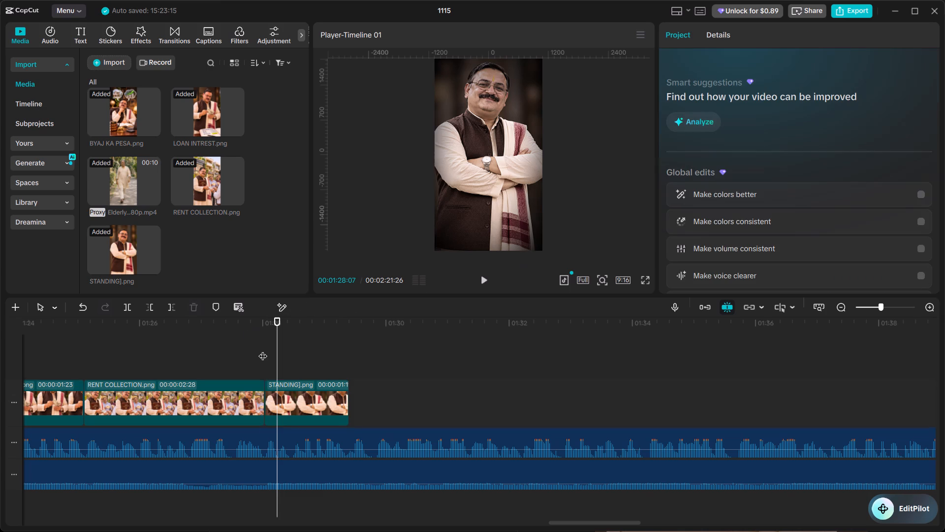
key("space")
key("space")
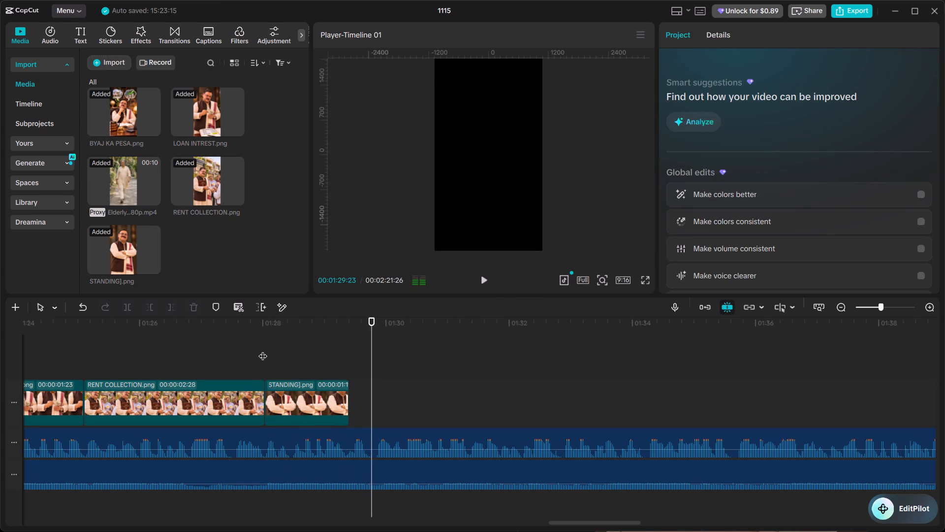
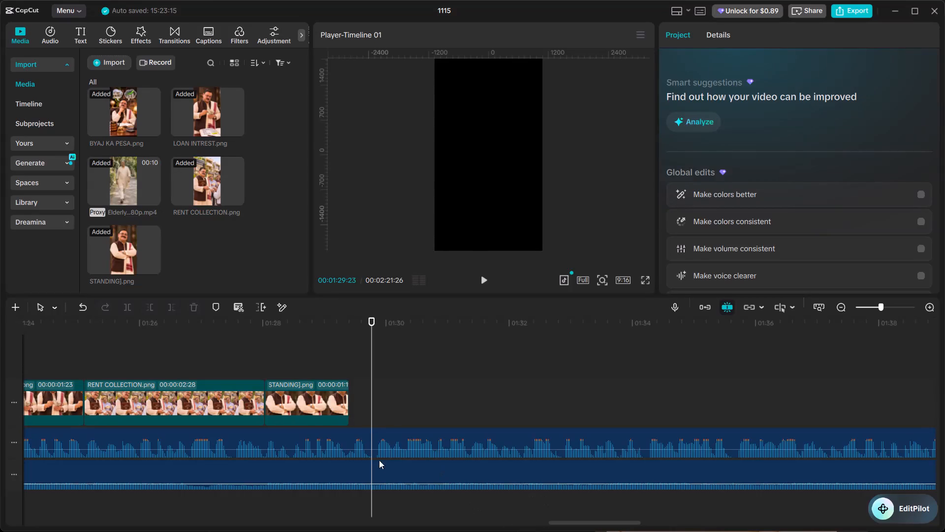
Play the voice-over from the end of the STANDING].png clip to hear what the next gap's visual must show.
left_click(360, 377)
left_click_drag(360, 375, 346, 366)
key("space")
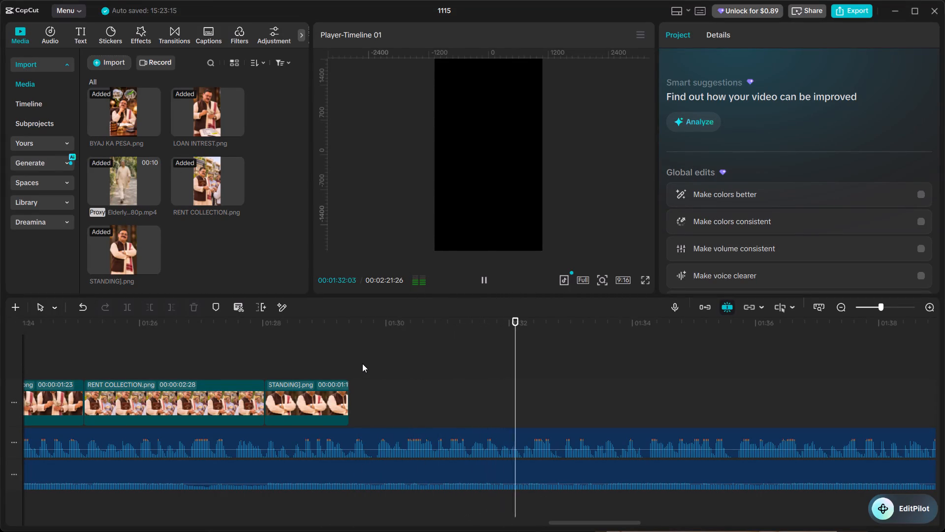
key("space")
key("space")
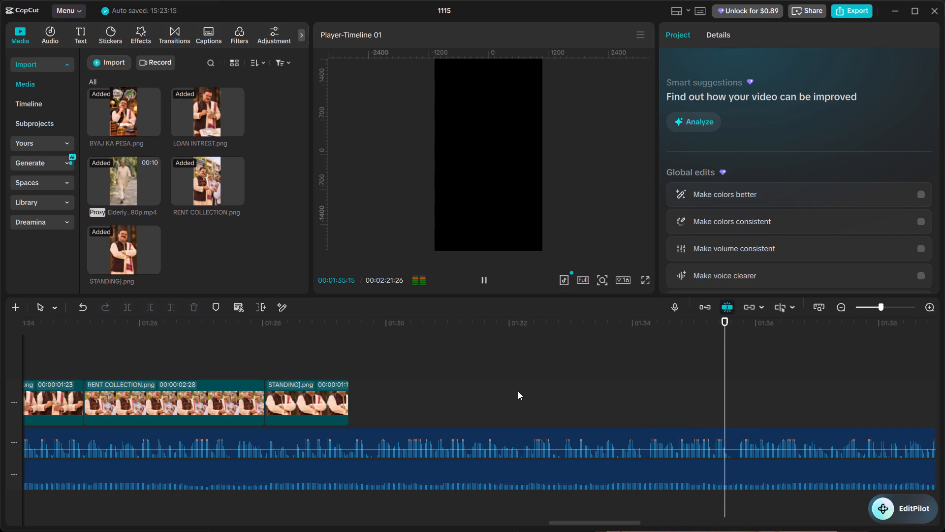
left_click(345, 361)
left_click_drag(346, 361, 350, 364)
key("space")
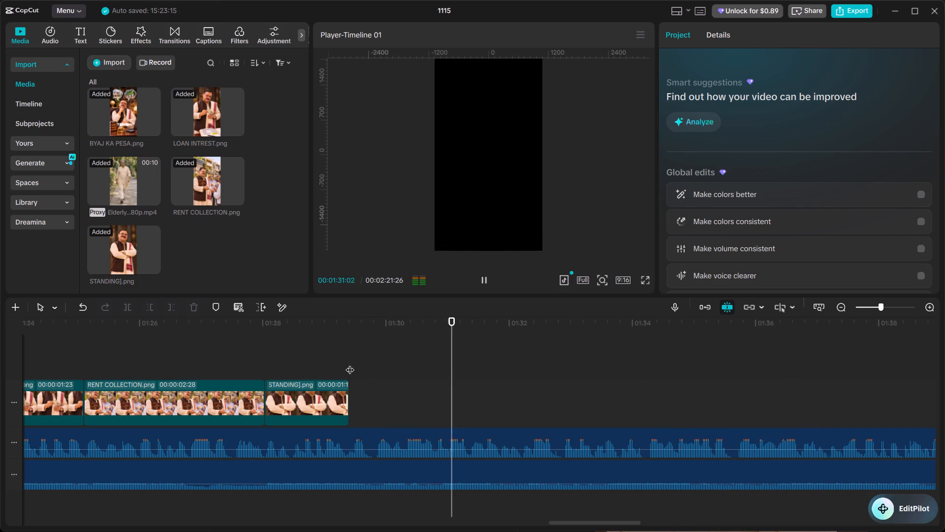
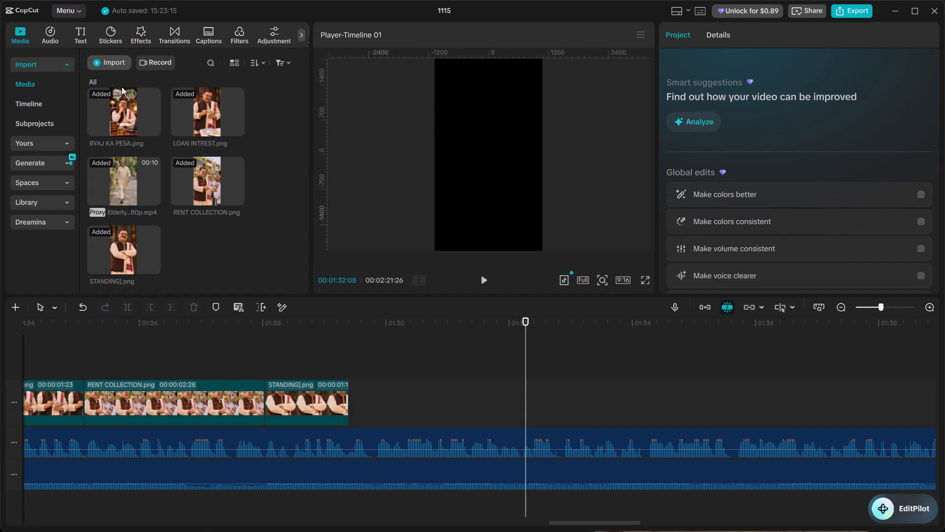
left_click(119, 86)
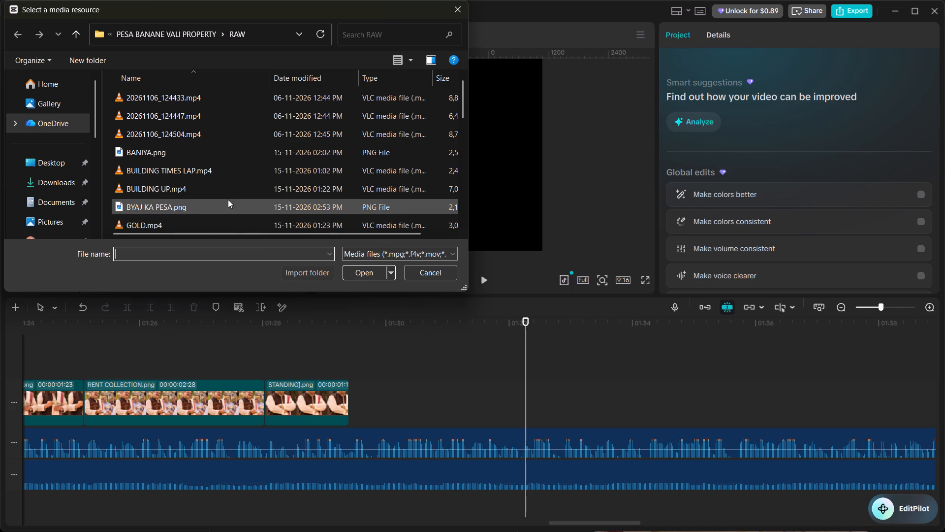
scroll(263, 210, "down", 2)
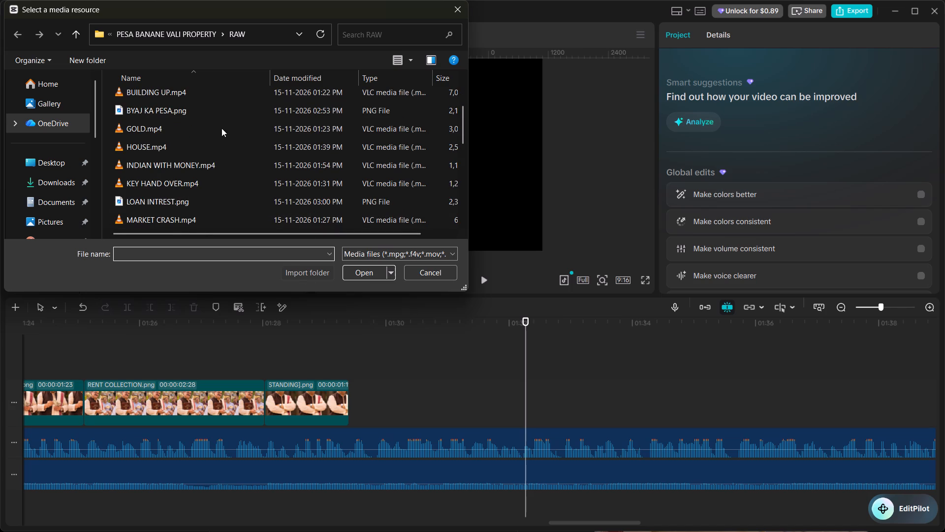
scroll(218, 166, "down", 6)
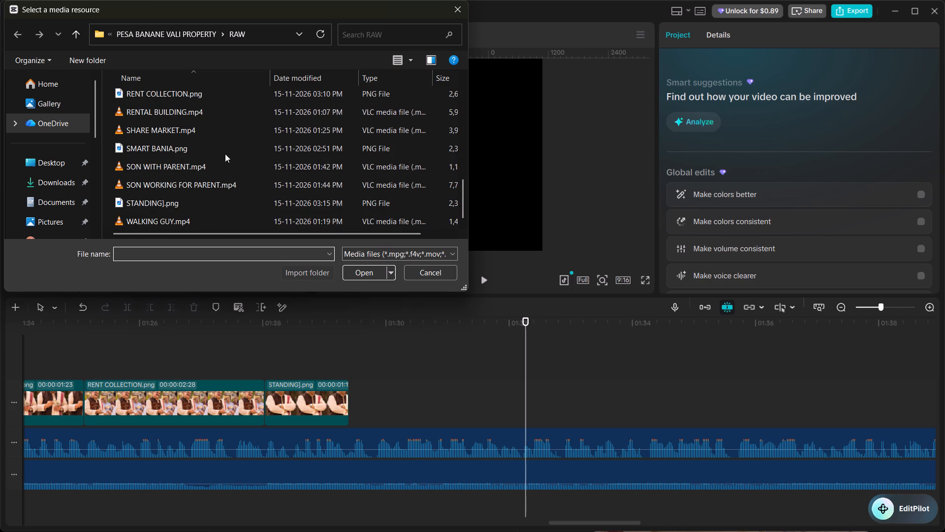
scroll(241, 178, "down", 5)
scroll(241, 190, "up", 9)
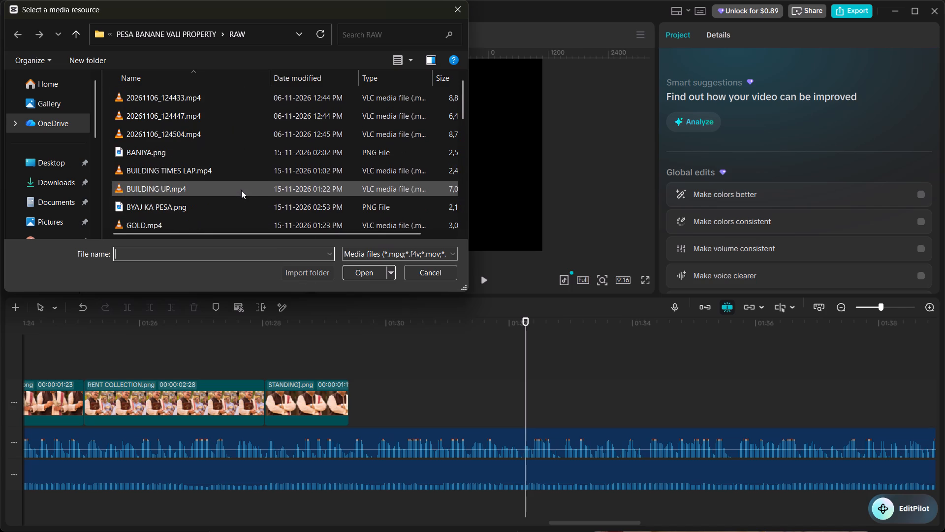
scroll(241, 190, "up", 2)
scroll(236, 184, "down", 3)
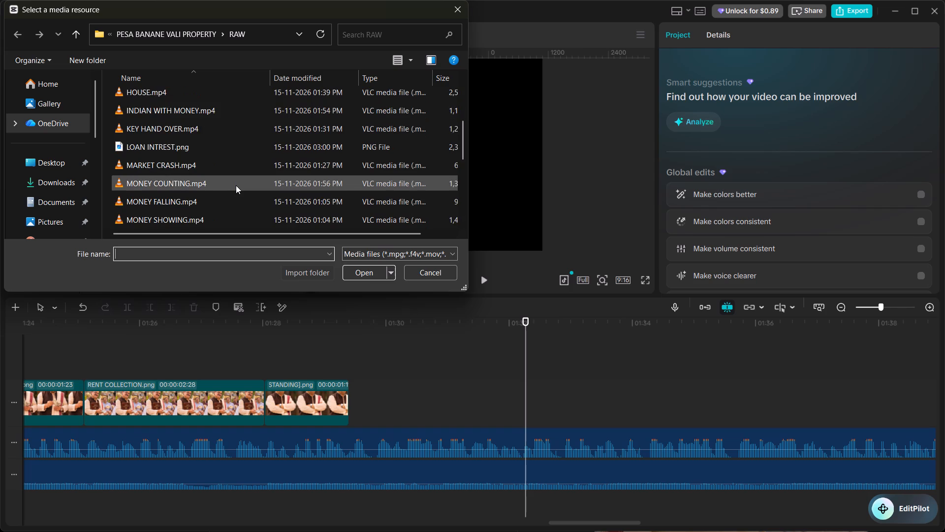
scroll(236, 185, "down", 3)
double_click(227, 131)
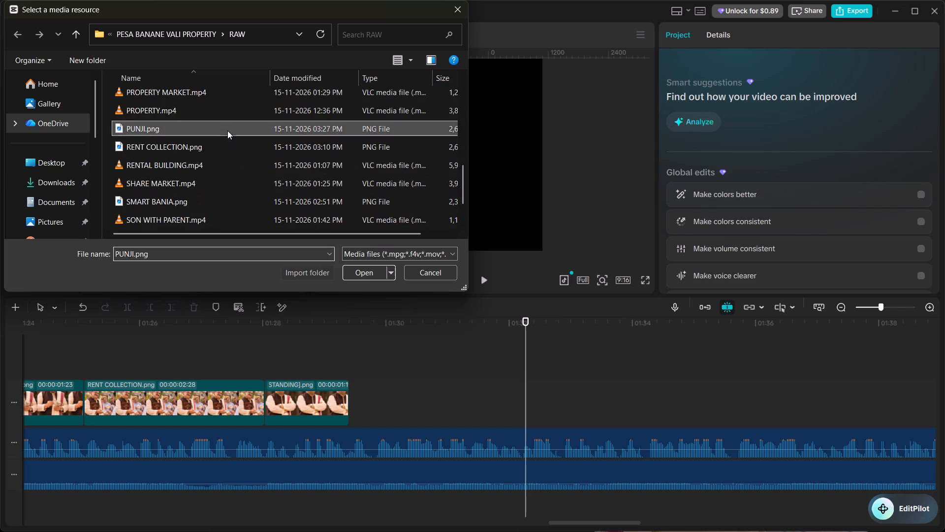
left_click_drag(193, 251, 346, 399)
Trim the PUNJI.png clip to the voice-over by splitting it at 00:01:32:06 and deleting the remainder.
left_click(324, 337)
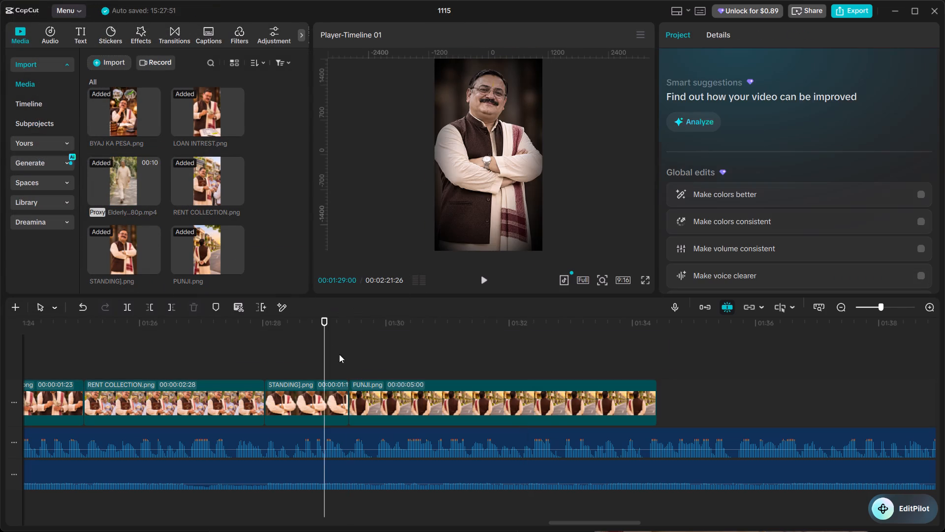
key("space")
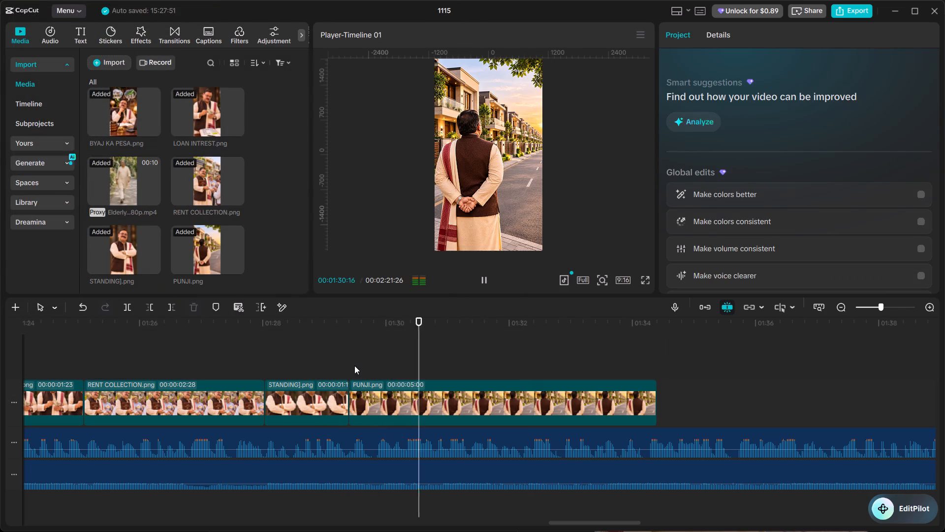
key("space")
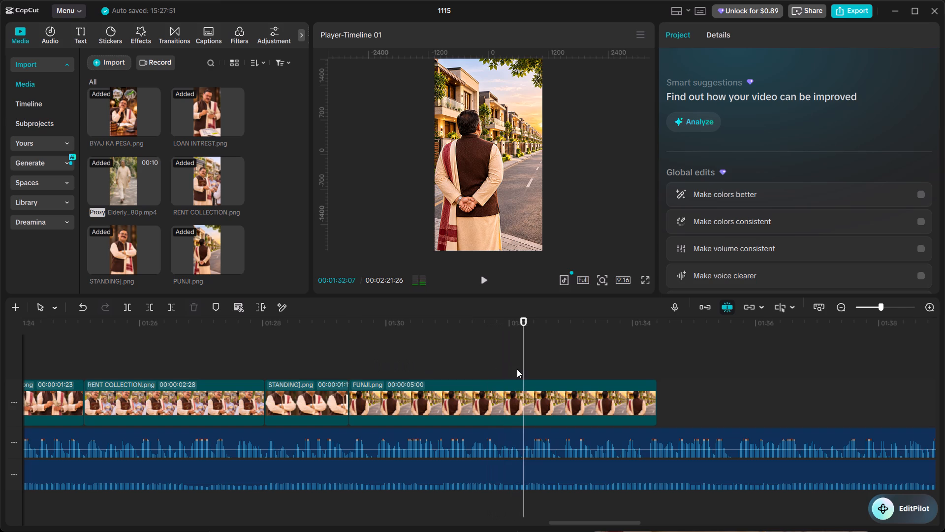
key("Left")
left_click(516, 403)
key("ctrl+b")
key("ctrl+v")
key("BackSpace")
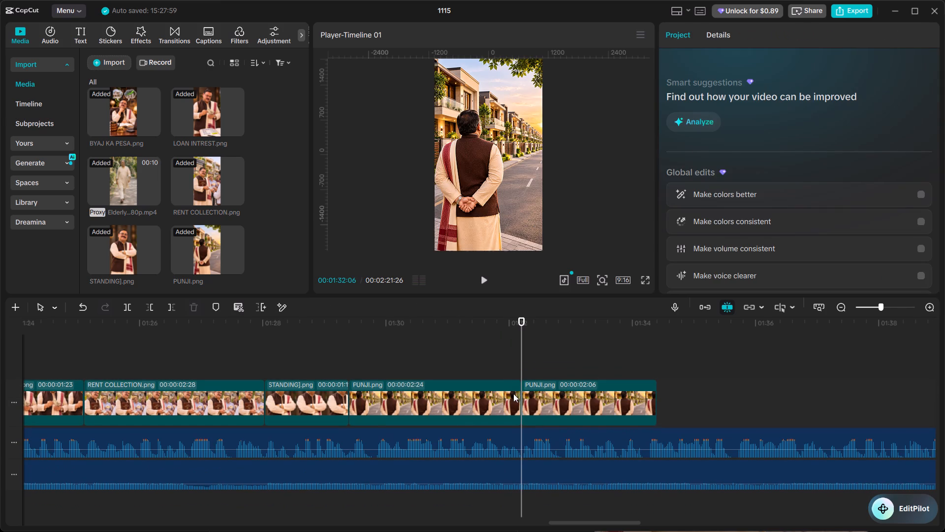
left_click(527, 398, "ctrl")
key("ctrl+b")
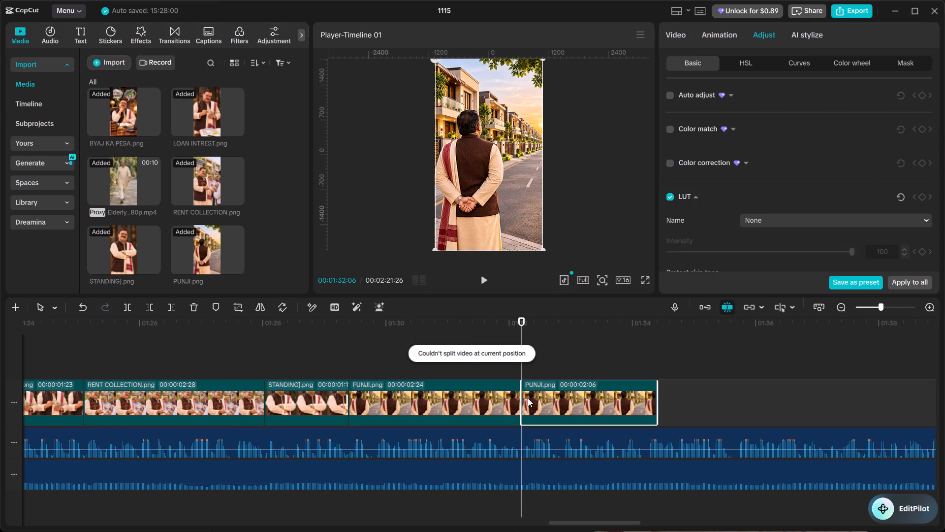
key("BackSpace")
Keyframe a zoom on the PUNJI.png clip from 100% scale at its start to 120% at its end.
double_click(343, 360)
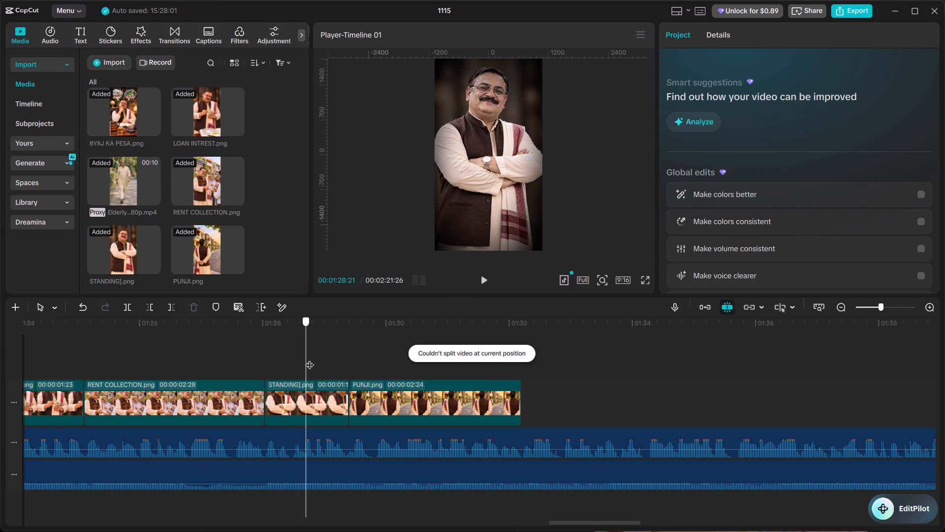
left_click(373, 400)
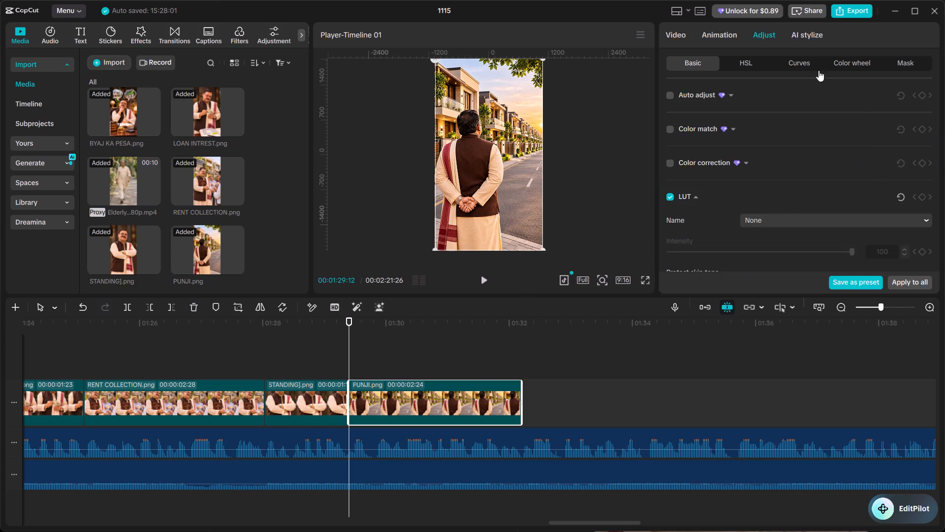
left_click(665, 42)
left_click(673, 36)
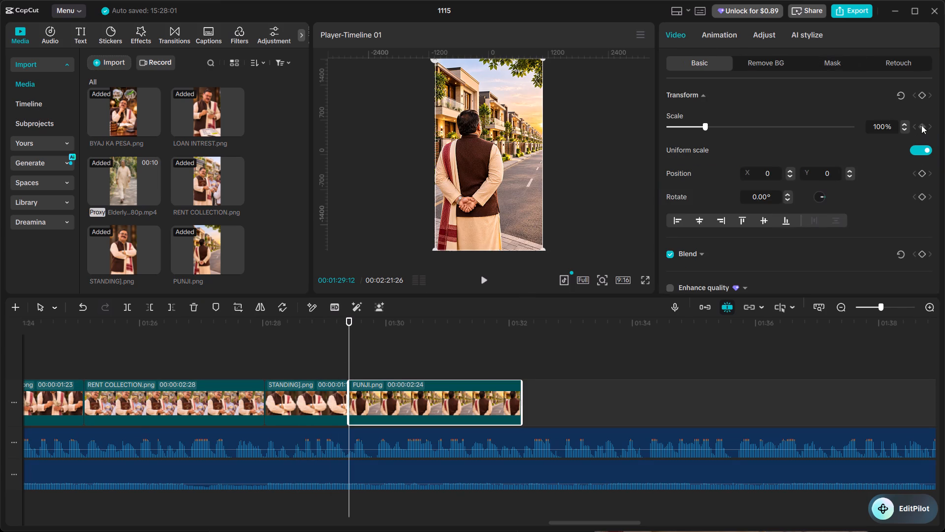
left_click(921, 125)
left_click(514, 344)
left_click_drag(515, 344, 521, 348)
left_click(507, 390)
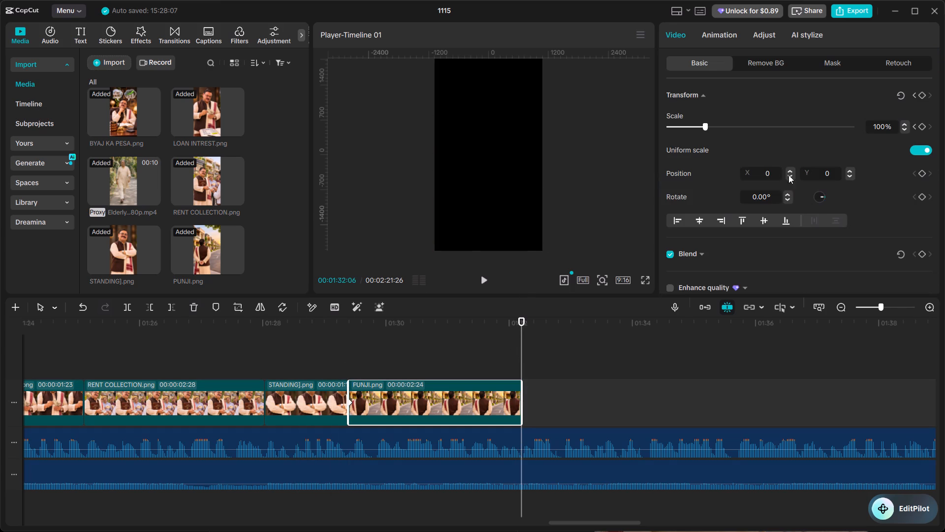
double_click(874, 129)
type("120")
key("Return")
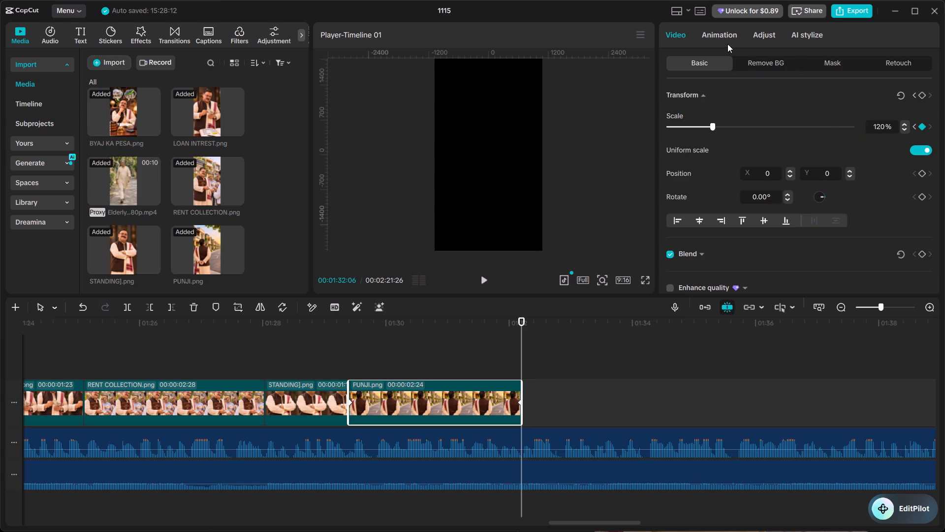
Set the PUNJI.png clip's saturation to -25 and its vignette to 30.
left_click(767, 35)
scroll(737, 190, "down", 3)
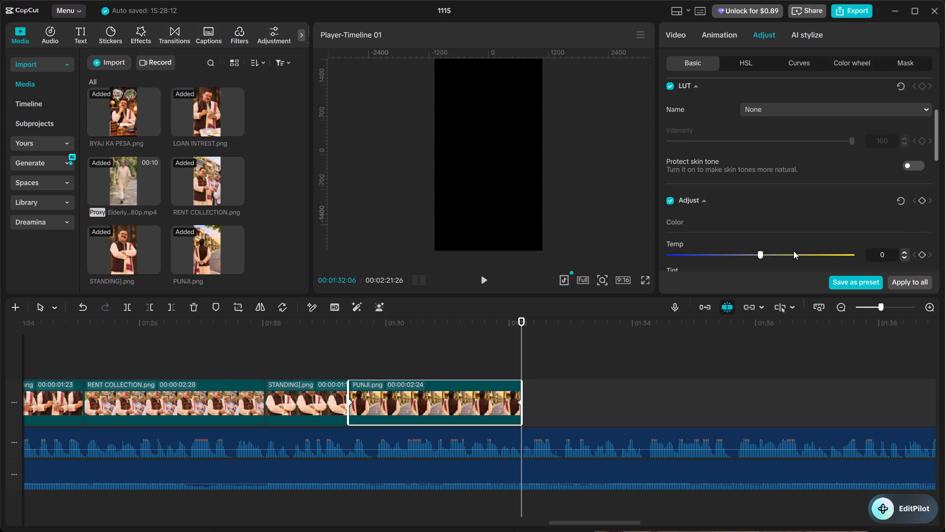
double_click(885, 256)
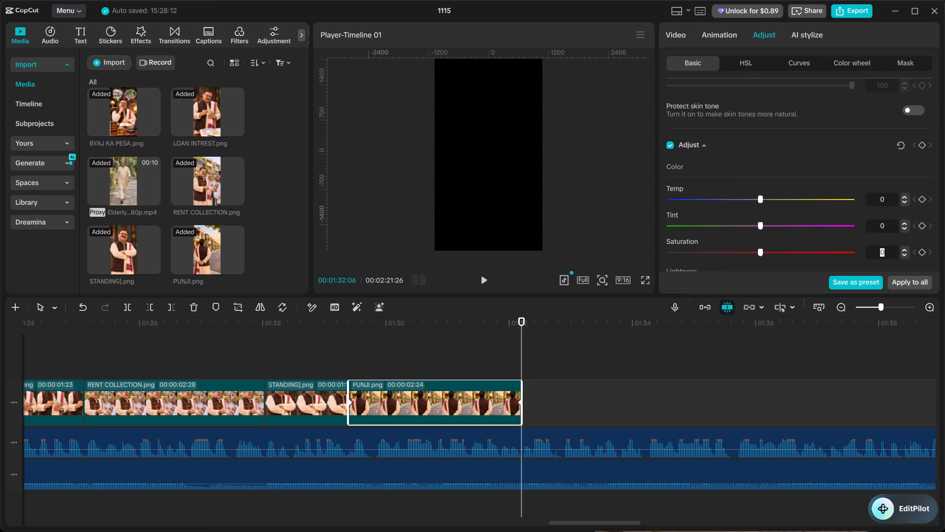
type("-25")
key("Return")
scroll(853, 226, "down", 5)
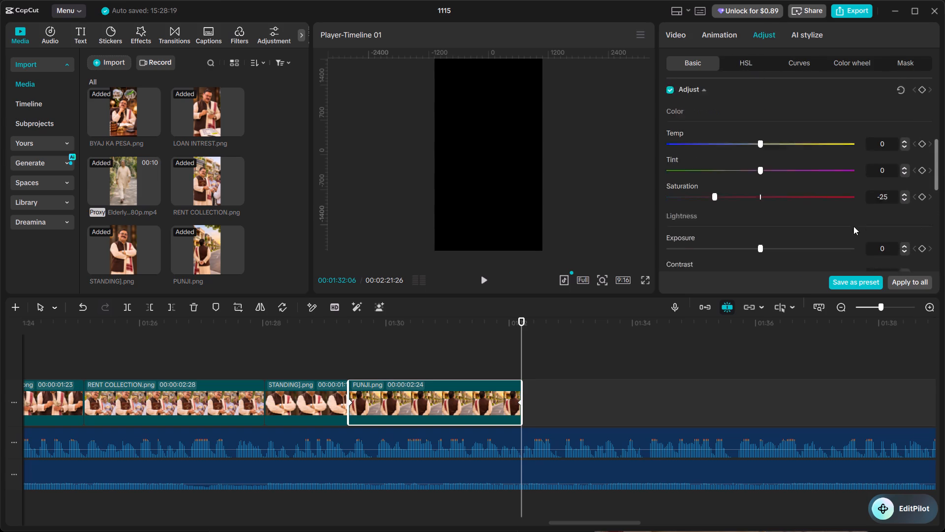
scroll(853, 226, "down", 4)
double_click(883, 265)
type("30")
key("Return")
left_click(343, 360)
key("space")
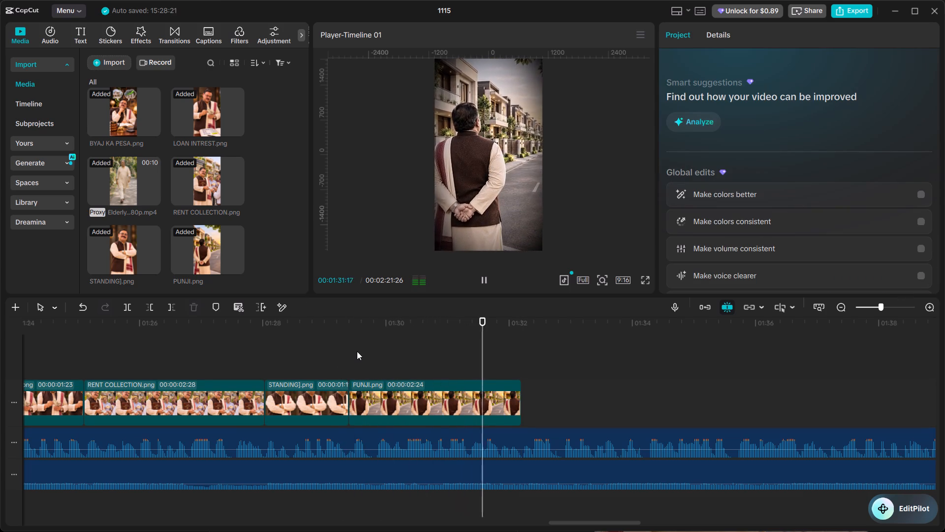
left_click(518, 358)
left_click_drag(517, 357, 408, 360)
left_click(408, 360)
left_click_drag(408, 361, 498, 369)
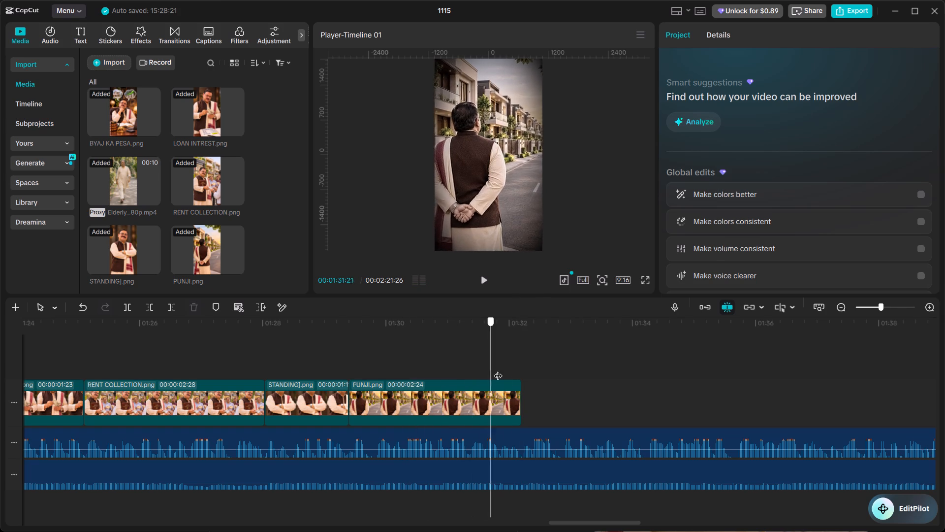
left_click_drag(498, 369, 519, 372)
key("space")
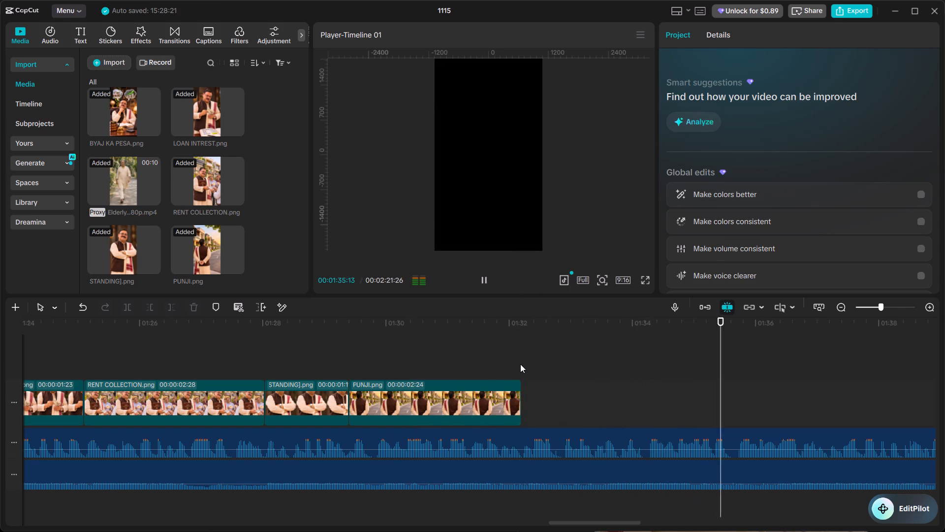
left_click(520, 364)
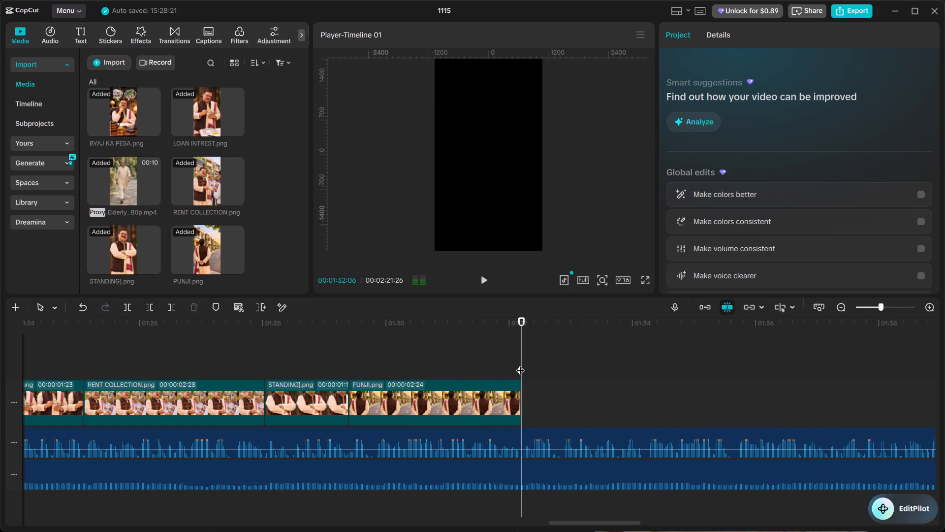
key("space")
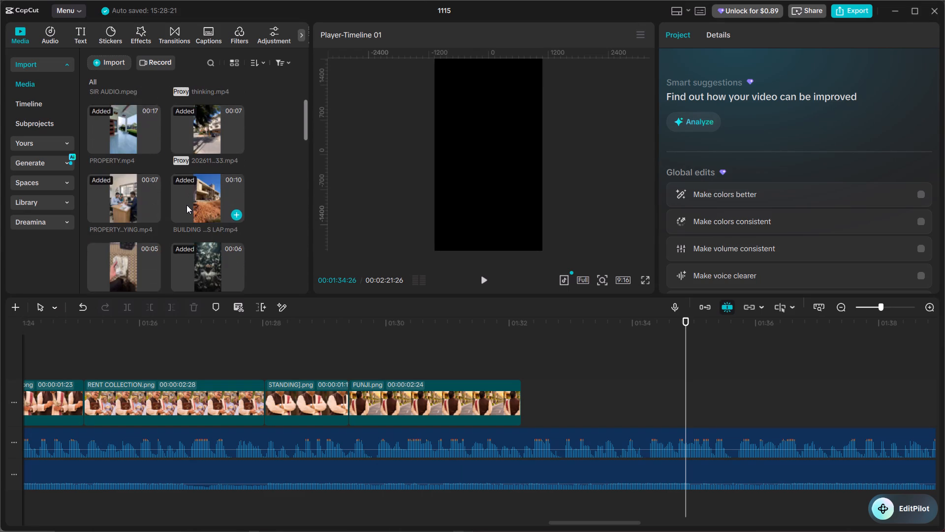
scroll(187, 205, "down", 4)
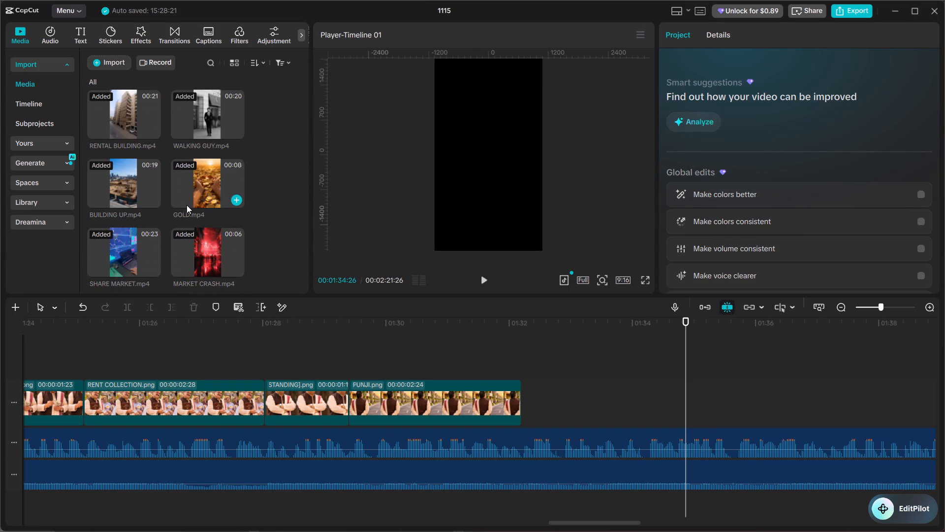
scroll(187, 205, "down", 5)
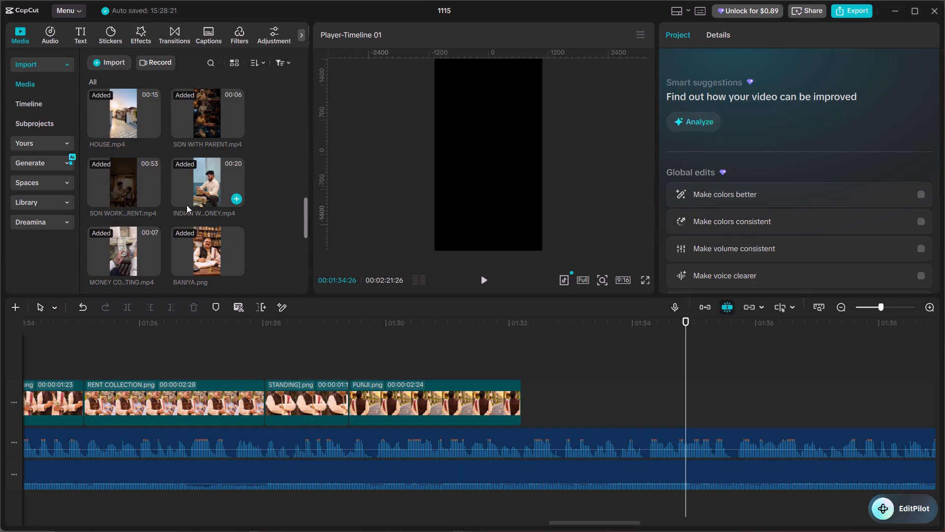
left_click_drag(99, 246, 207, 285)
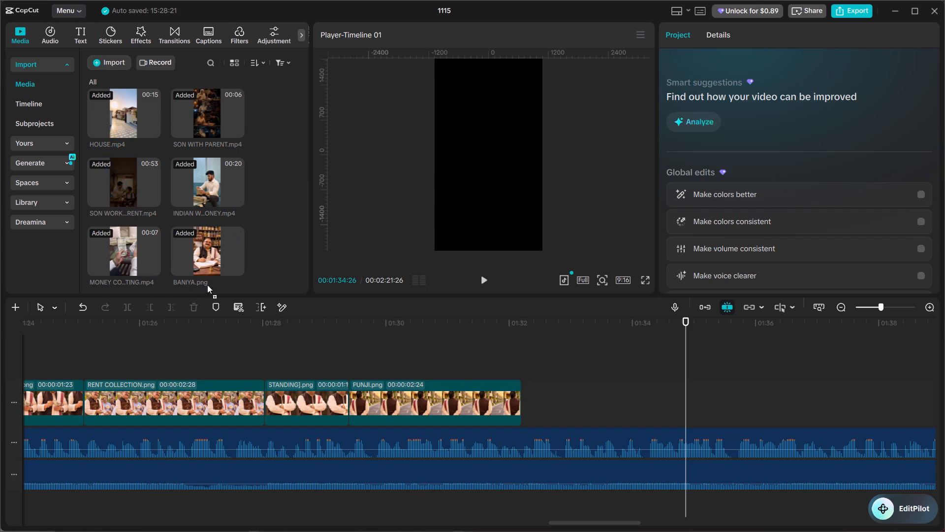
left_click_drag(207, 285, 523, 397)
Trim the MONEY COUNTING.mp4 clip to the voice-over by splitting it at 00:01:34:06 and deleting the remainder.
left_click(516, 371)
key("space")
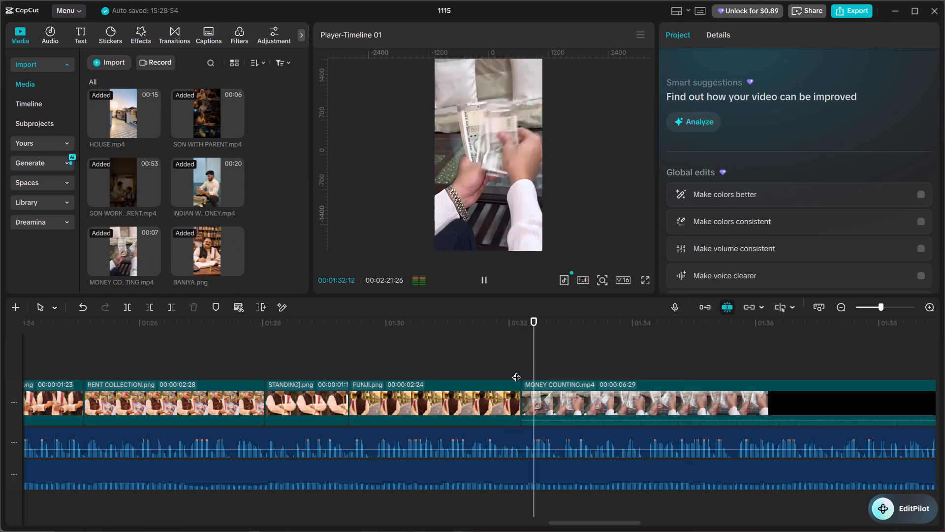
scroll(541, 367, "down", 3, "alt")
key("space")
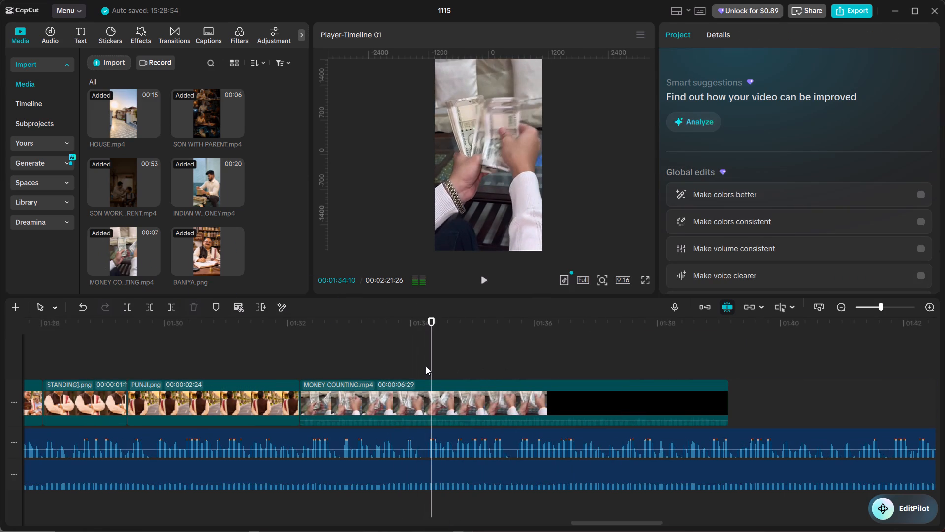
double_click(423, 355)
key("space")
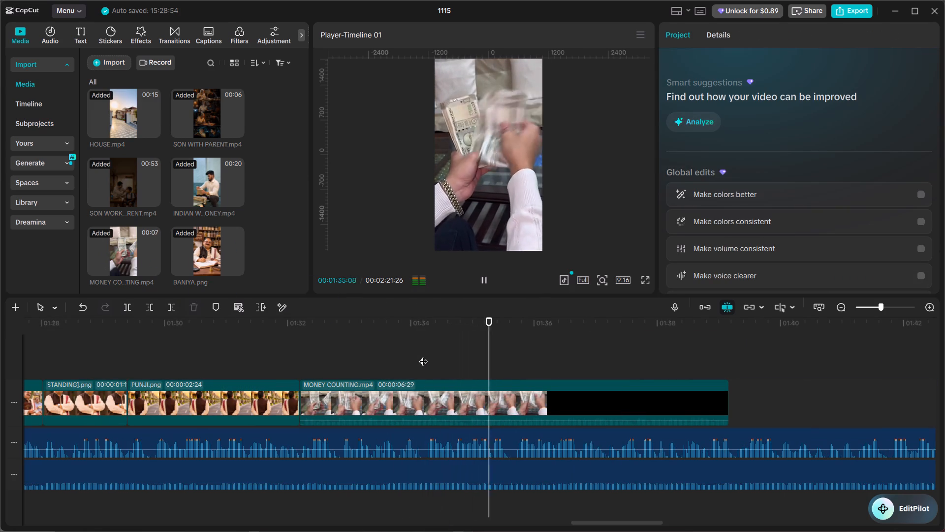
left_click(423, 355)
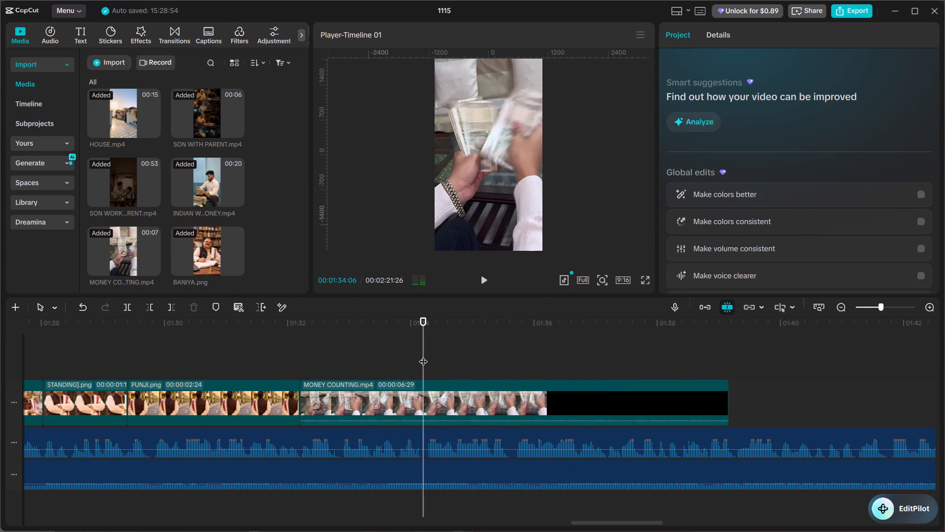
left_click(458, 395)
key("ctrl+b")
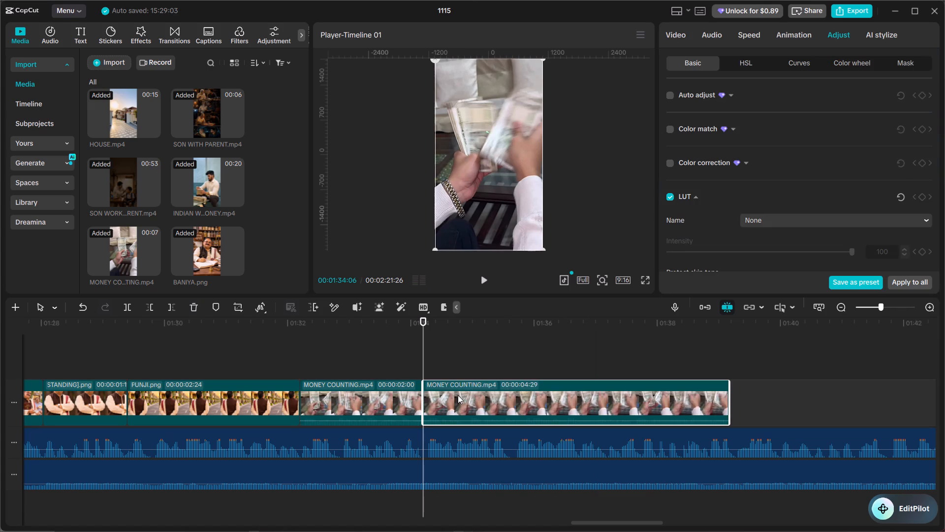
key("BackSpace")
Listen to the following voice-over and place MONEY FALLING.mp4 directly after the MONEY COUNTING.mp4 clip.
key("space")
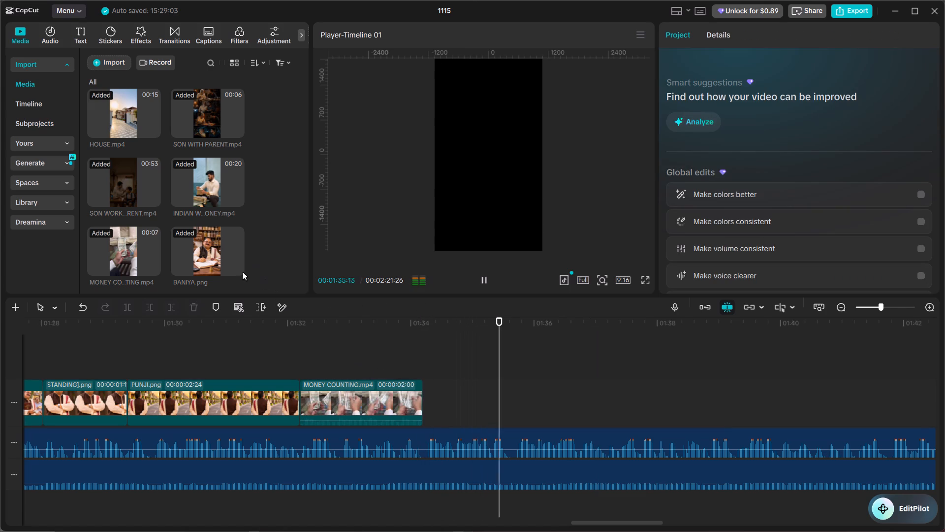
scroll(189, 255, "up", 2)
key("space")
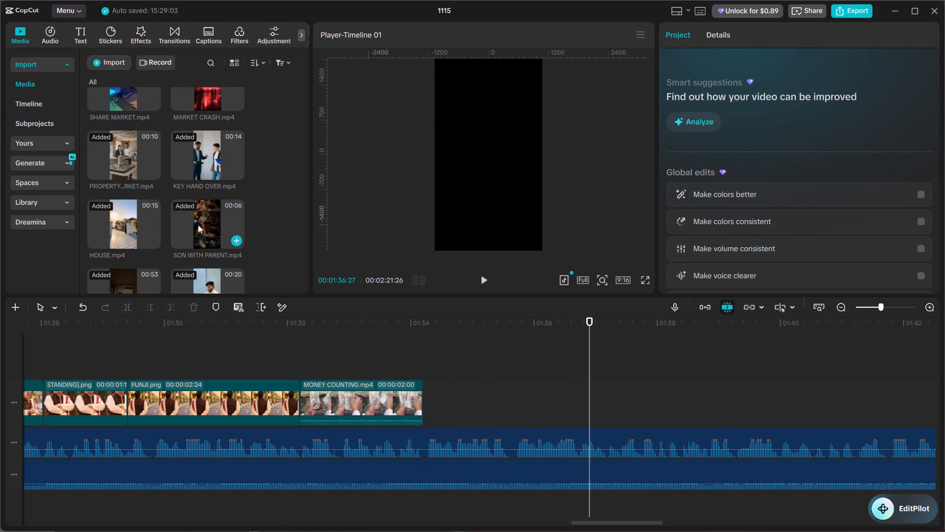
scroll(199, 224, "up", 5)
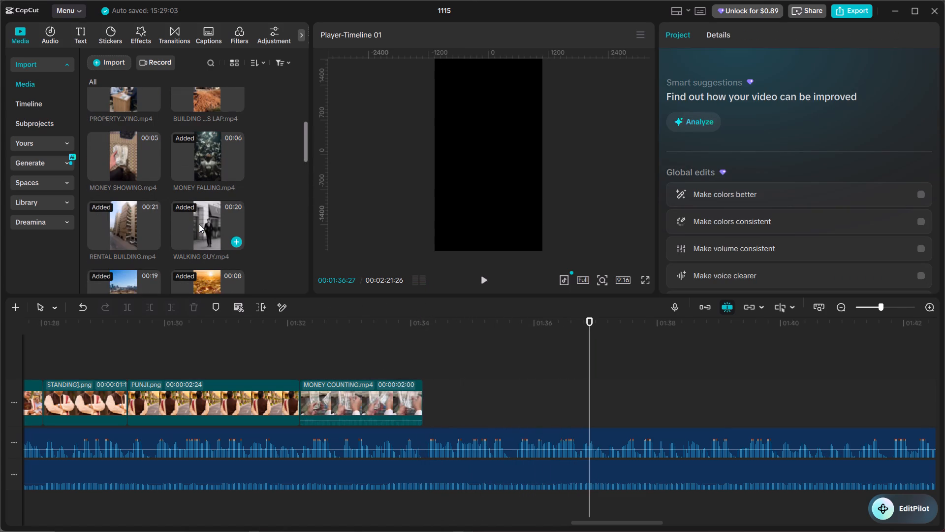
left_click_drag(209, 146, 424, 401)
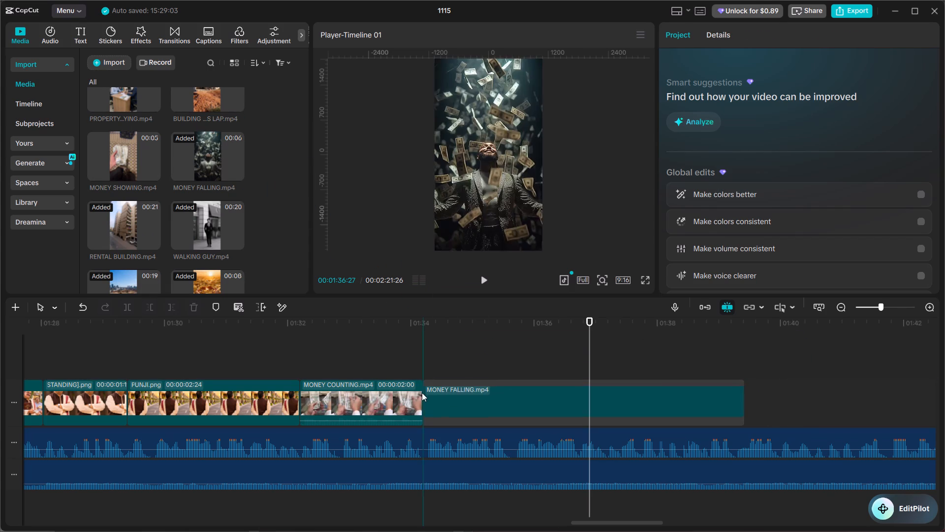
Trim the MONEY FALLING.mp4 clip to the voice-over by splitting it at 00:01:37:06 and deleting the remainder.
left_click(406, 371)
key("space")
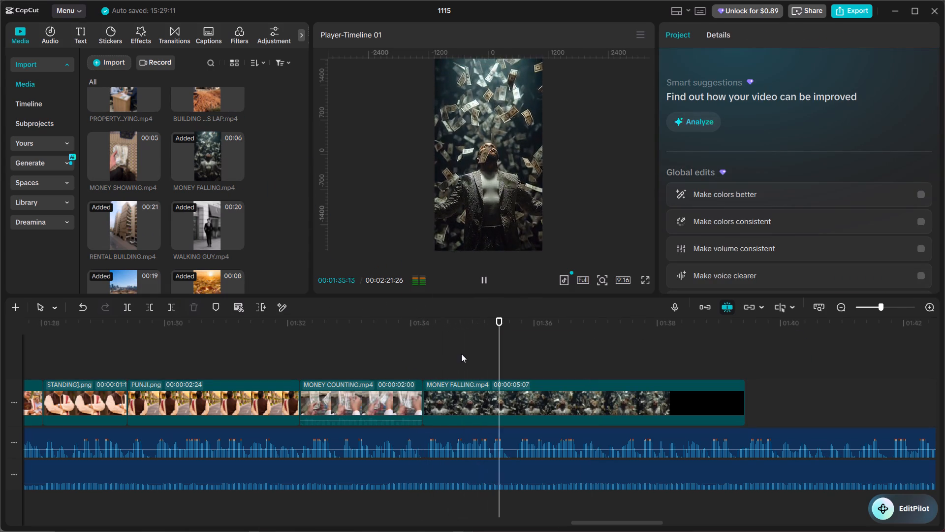
scroll(517, 375, "down", 3, "alt")
key("space")
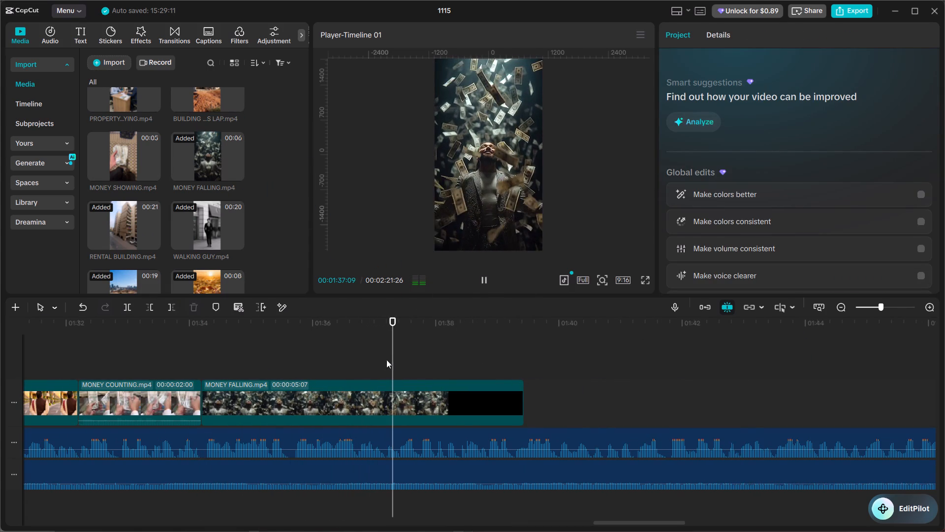
key("space")
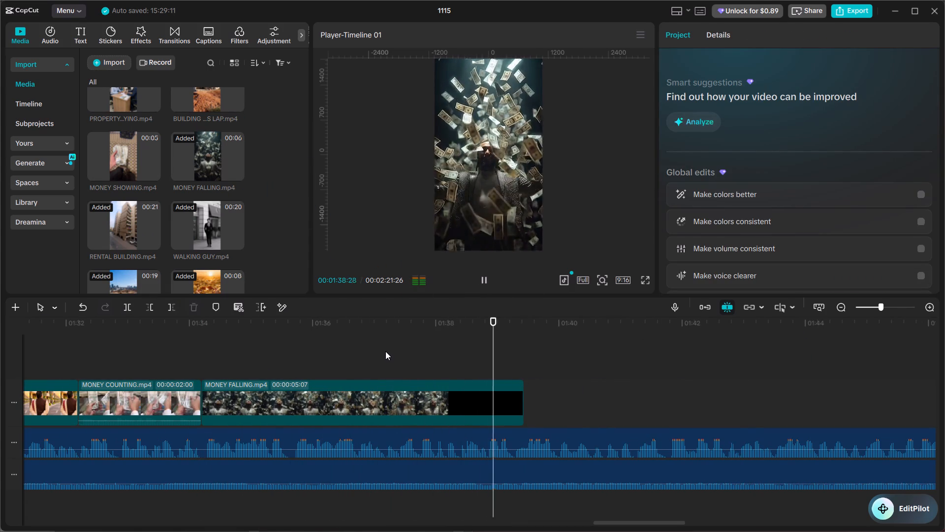
double_click(385, 351)
left_click(401, 392)
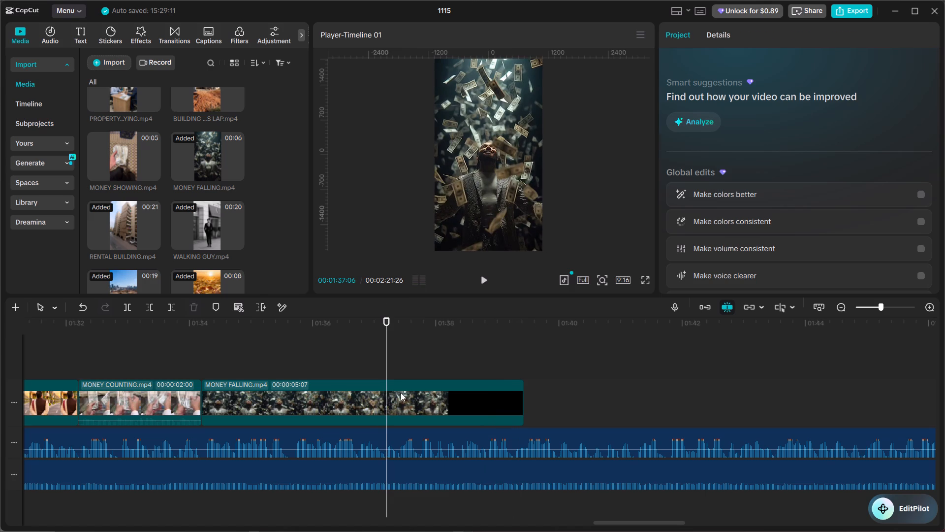
key("ctrl+b")
key("BackSpace")
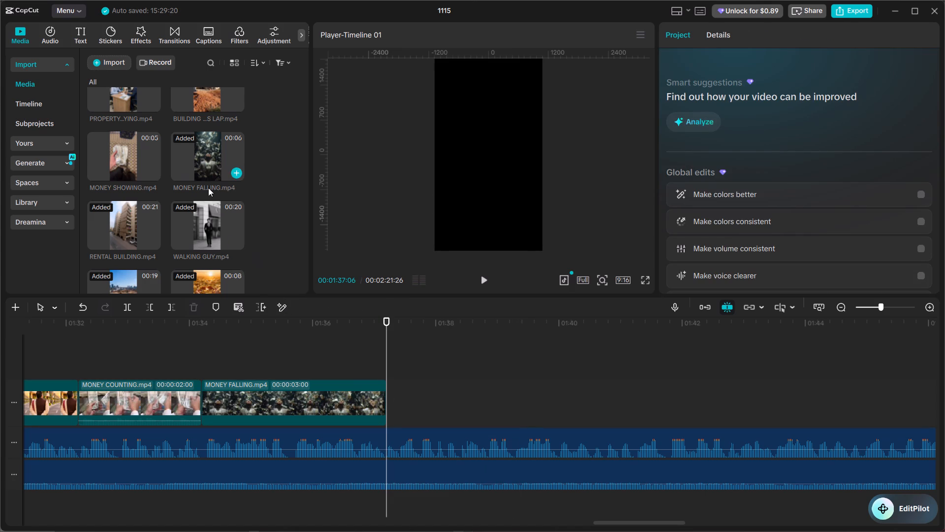
Preview the property footage and place PROPERTY BUYING.mp4 directly after the MONEY FALLING.mp4 clip.
scroll(204, 187, "up", 6)
left_click(126, 192)
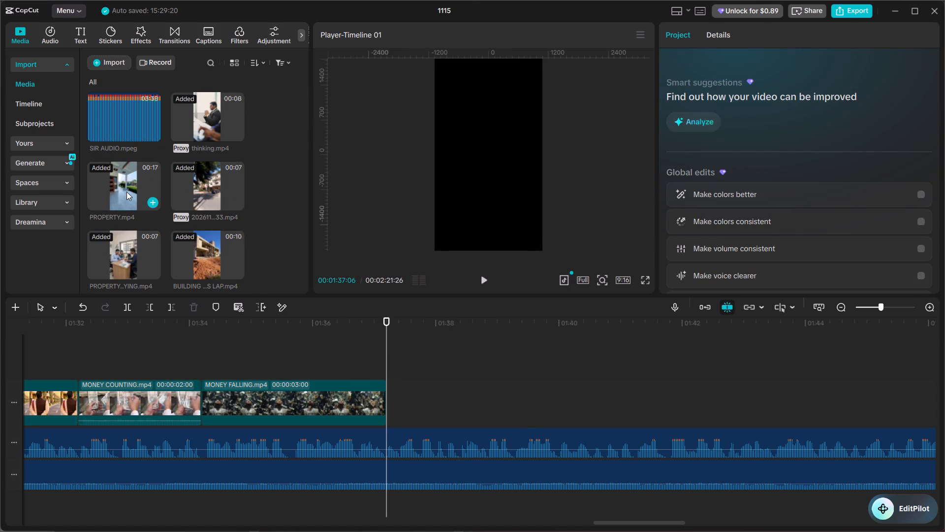
left_click(206, 187)
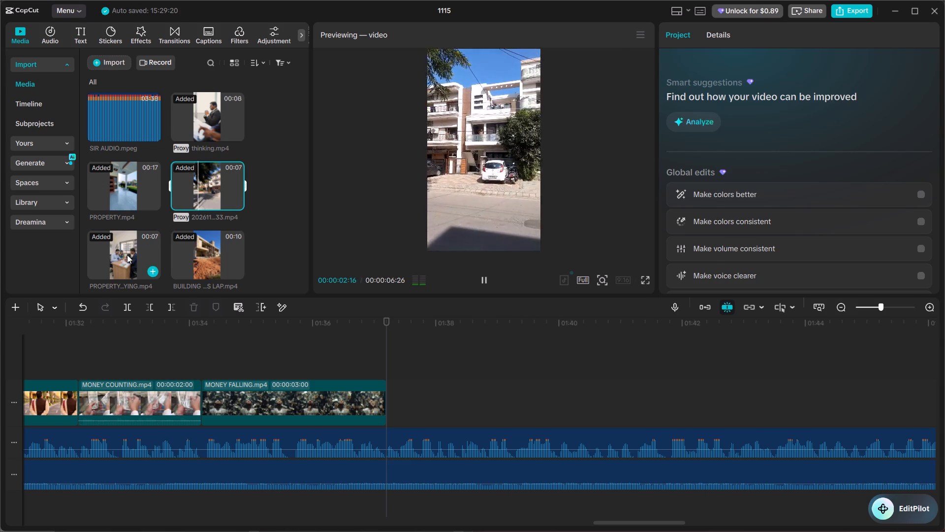
left_click_drag(127, 255, 383, 402)
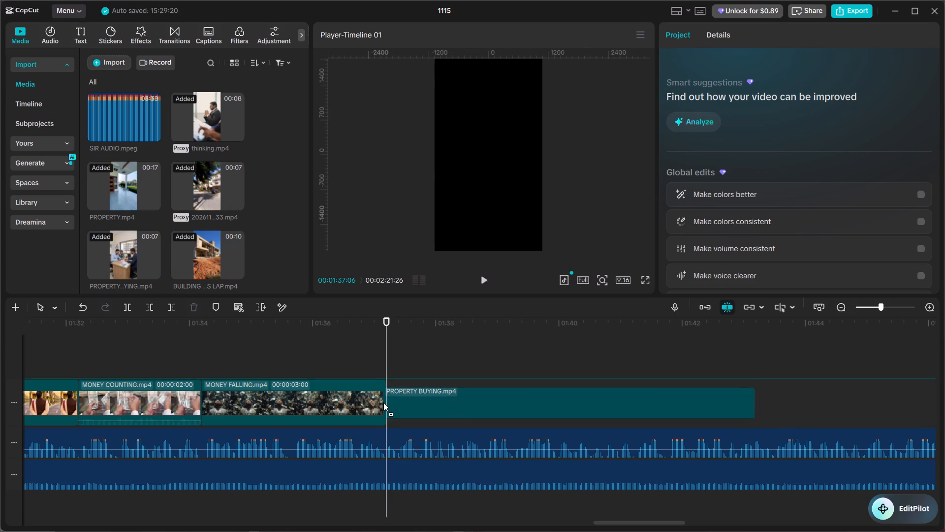
left_click_drag(383, 402, 386, 402)
Trim the PROPERTY BUYING.mp4 clip to the voice-over by splitting it at 00:01:41:23 and deleting the remainder.
left_click(376, 360)
key("space")
scroll(462, 368, "down", 1, "alt")
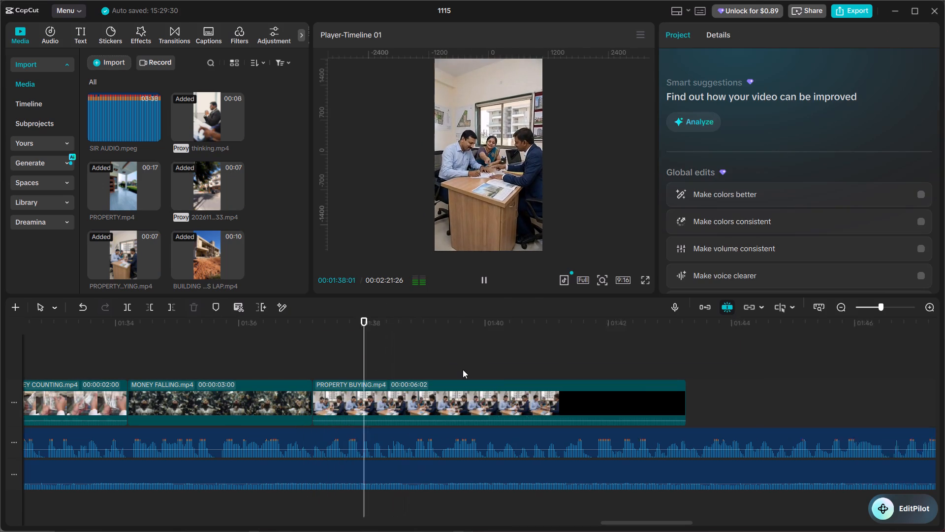
scroll(463, 369, "down", 2, "alt")
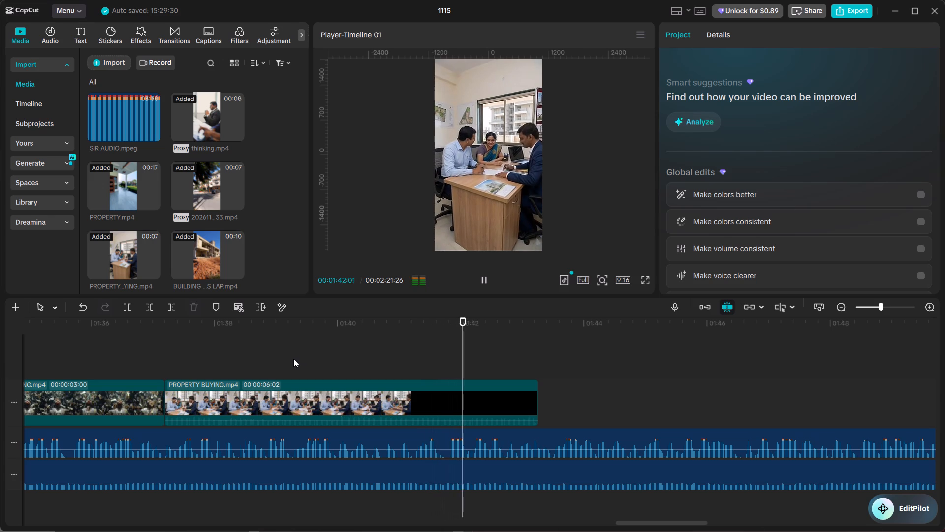
double_click(293, 359)
key("space")
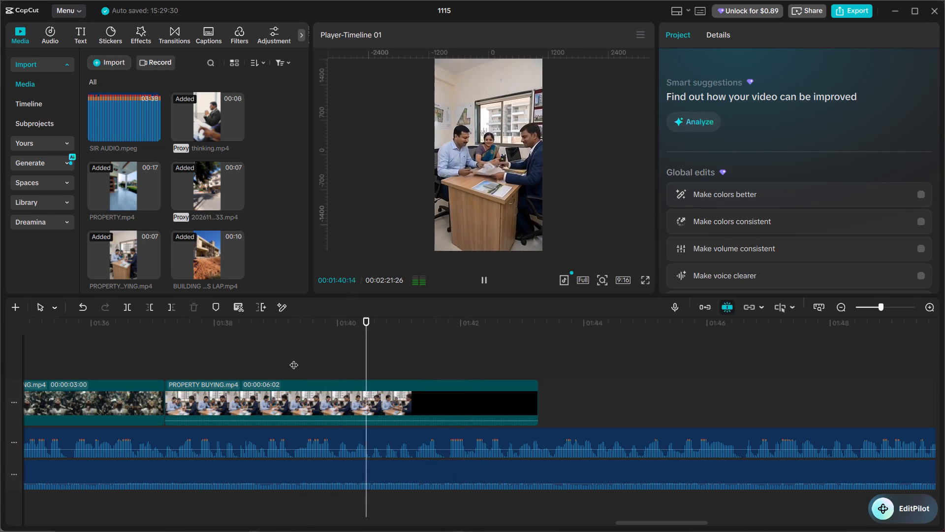
key("space")
key("space")
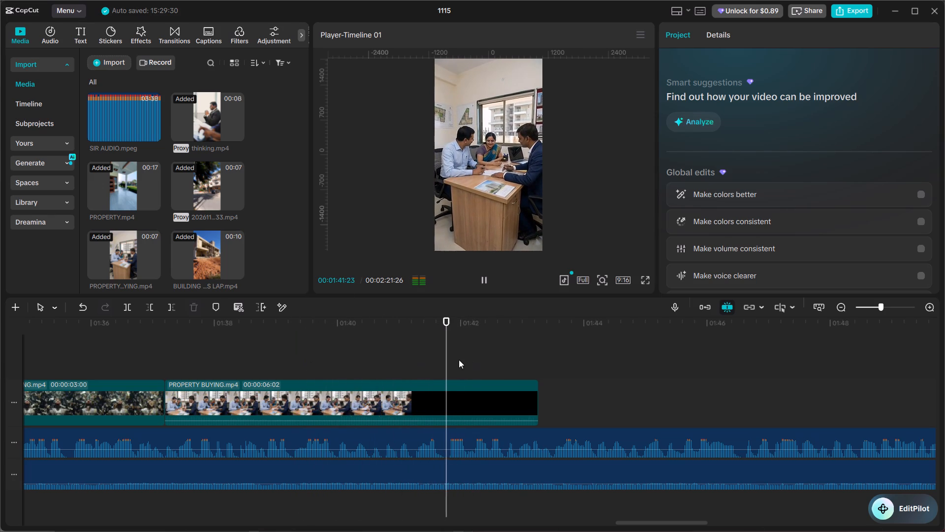
left_click(446, 353)
key("space")
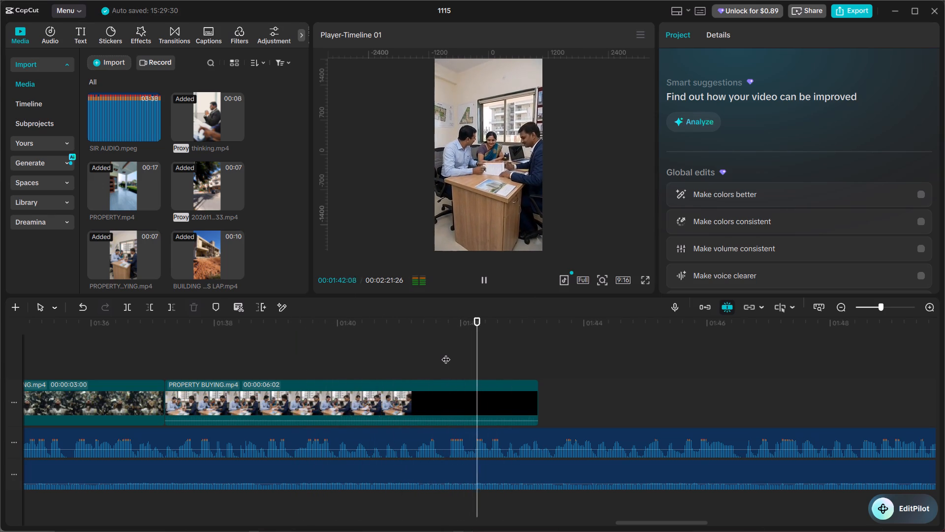
left_click(446, 353)
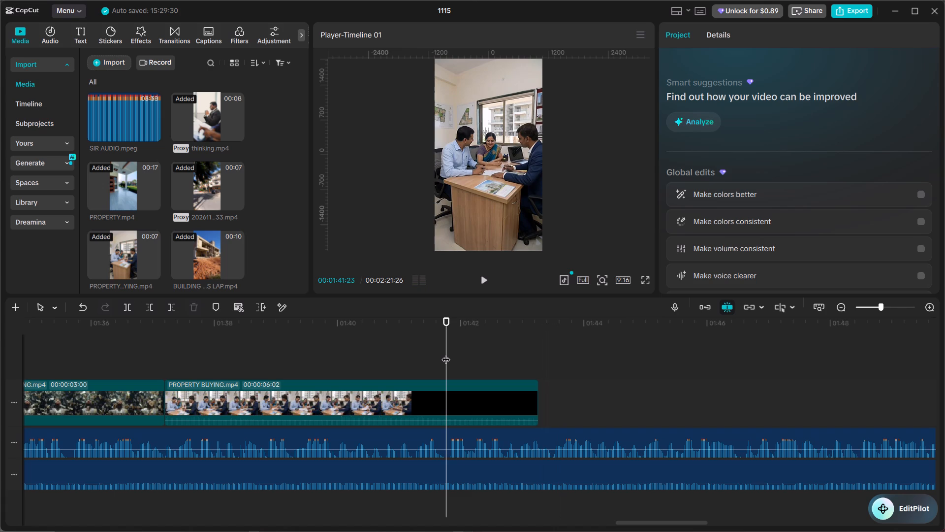
key("ctrl+b")
key("BackSpace")
left_click(462, 407)
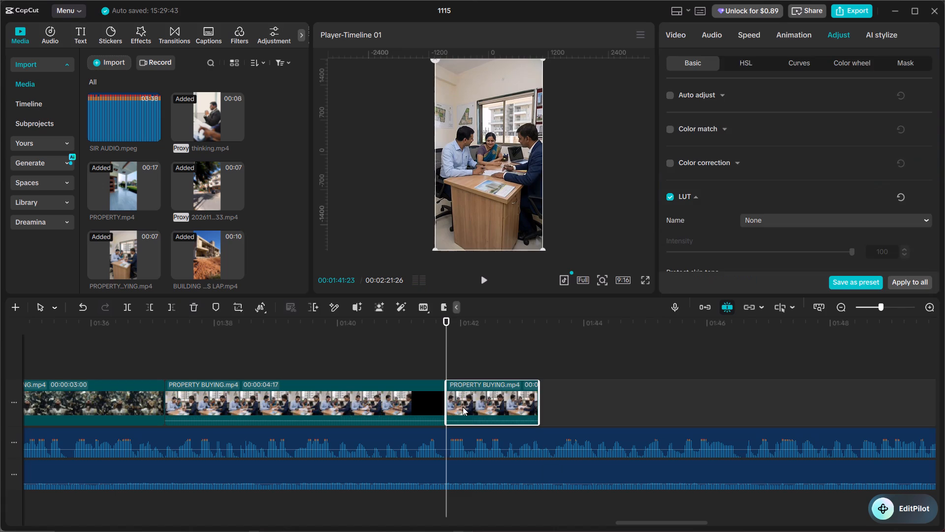
key("BackSpace")
Place BUILDING TIMES LAP.mp4 on the timeline directly after the PROPERTY BUYING.mp4 clip.
key("alt+Tab")
key("alt+Tab")
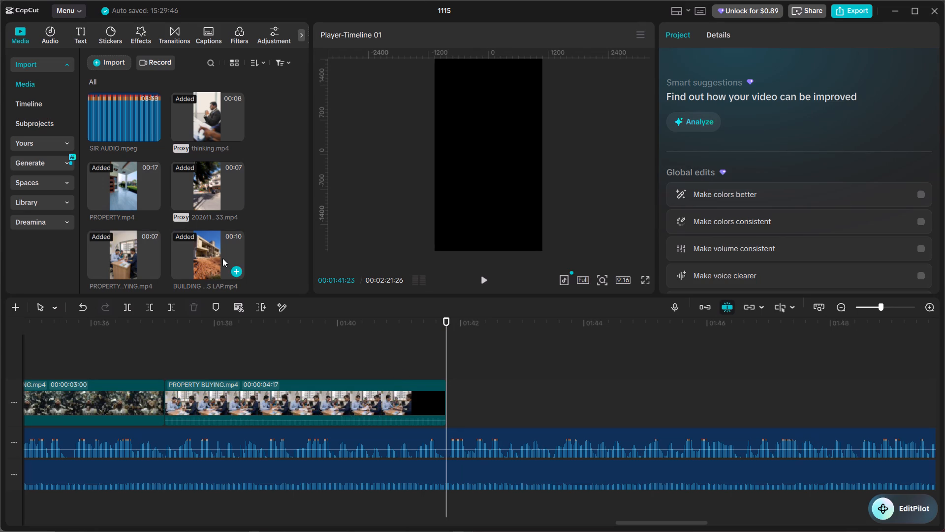
left_click_drag(211, 254, 446, 406)
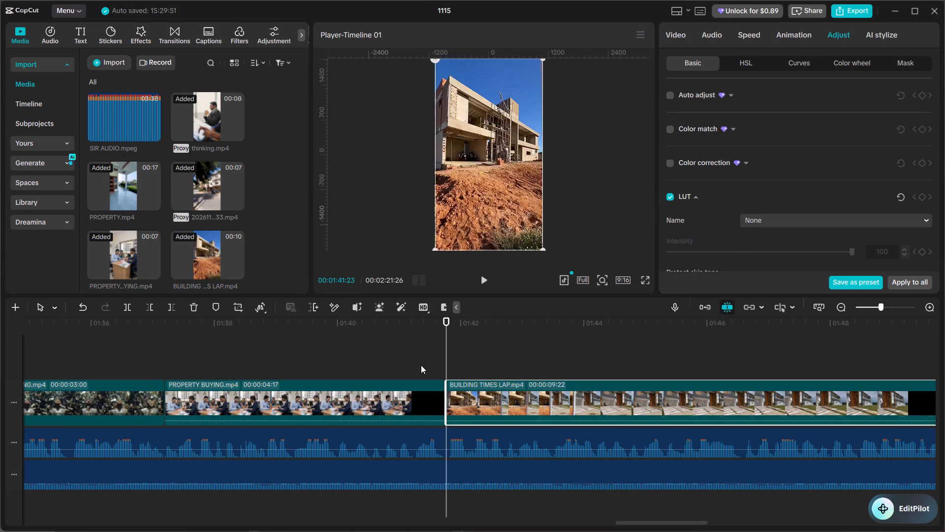
Trim the PROPERTY BUYING.mp4 clip to the voice-over by splitting it at 00:01:40:22 and deleting the remainder.
left_click(421, 365)
key("space")
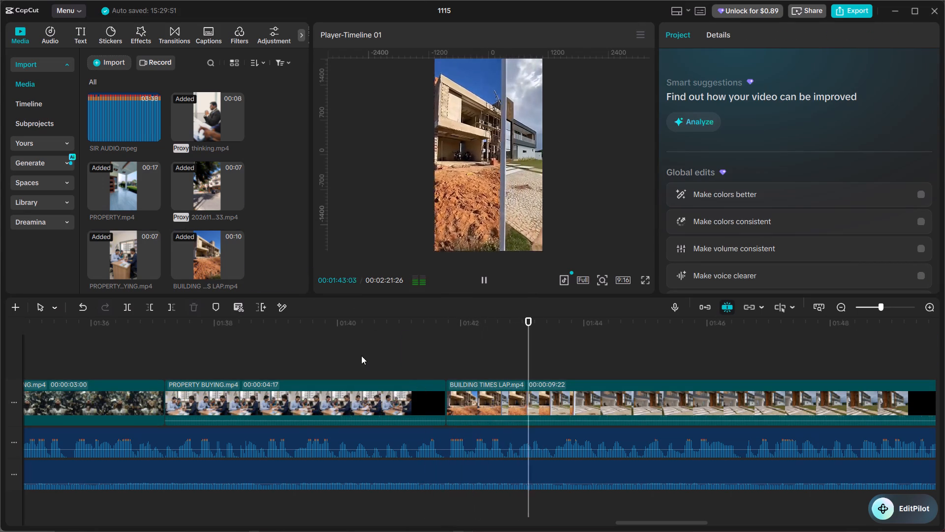
left_click(312, 356)
key("space")
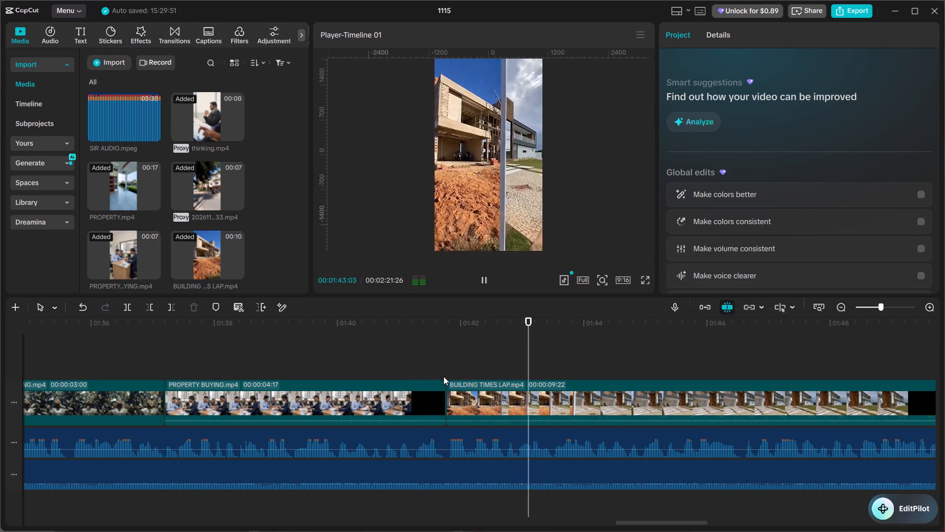
key("space")
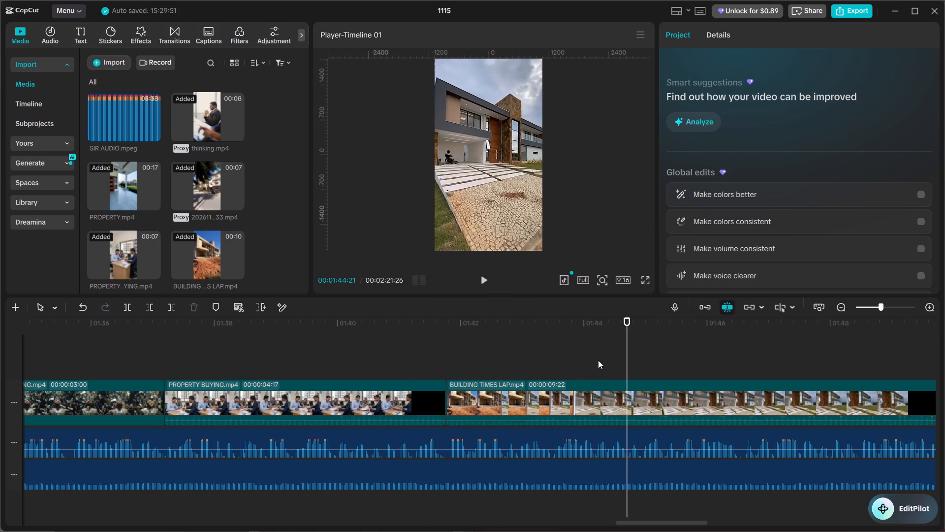
key("space")
key("space")
left_click(431, 360)
left_click_drag(431, 360, 360, 373)
key("space")
key("space")
double_click(382, 367)
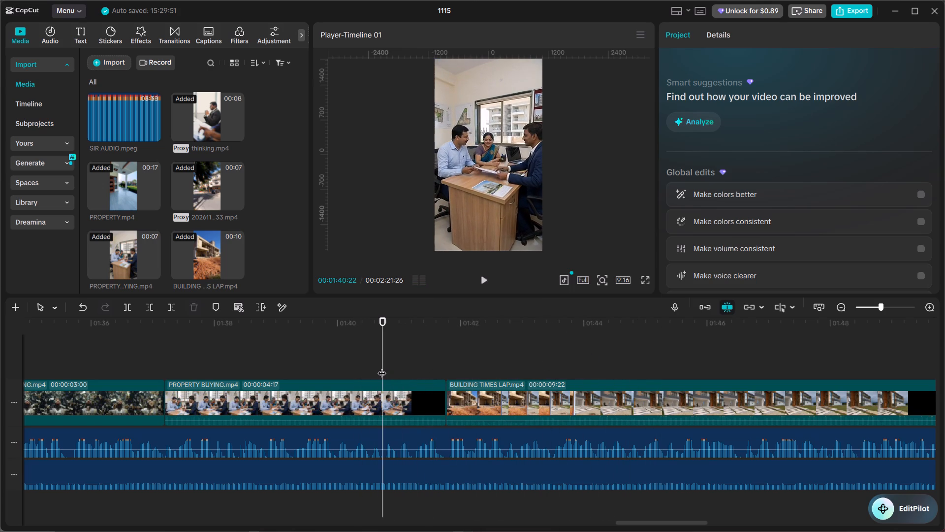
key("space")
left_click(382, 365)
left_click(399, 402)
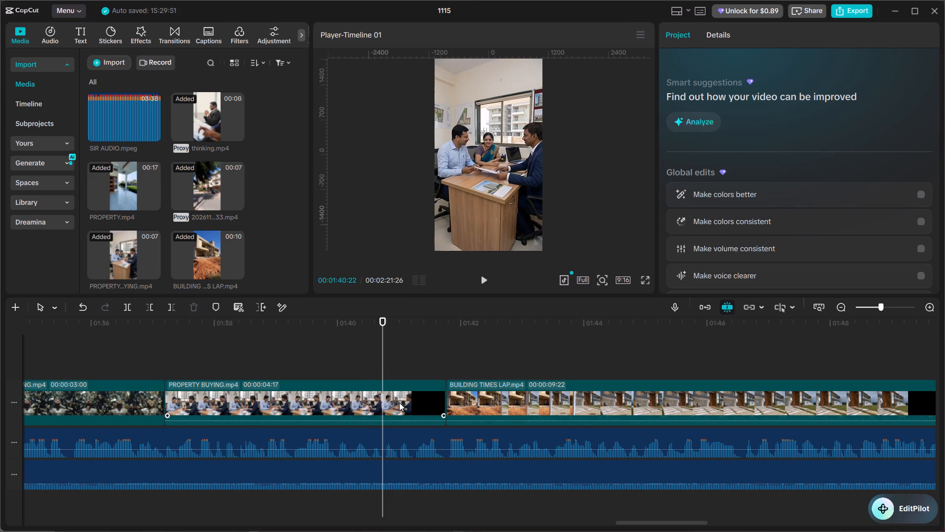
key("ctrl+b")
key("BackSpace")
Close the gap between the PROPERTY BUYING.mp4 and BUILDING TIMES LAP.mp4 clips.
right_click(404, 403)
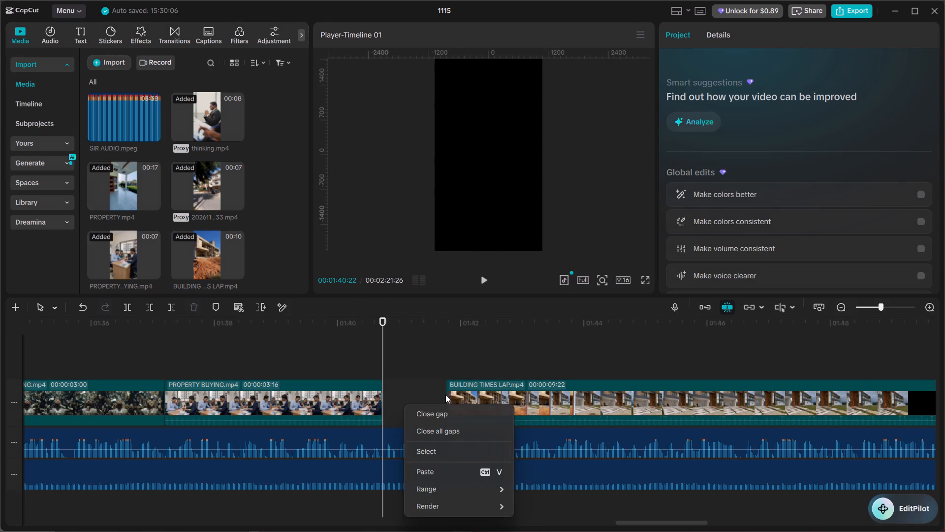
left_click(437, 416)
Trim the BUILDING TIMES LAP.mp4 clip to the voice-over by splitting it at 00:01:44:21 and deleting the remainder.
left_click(374, 366)
key("space")
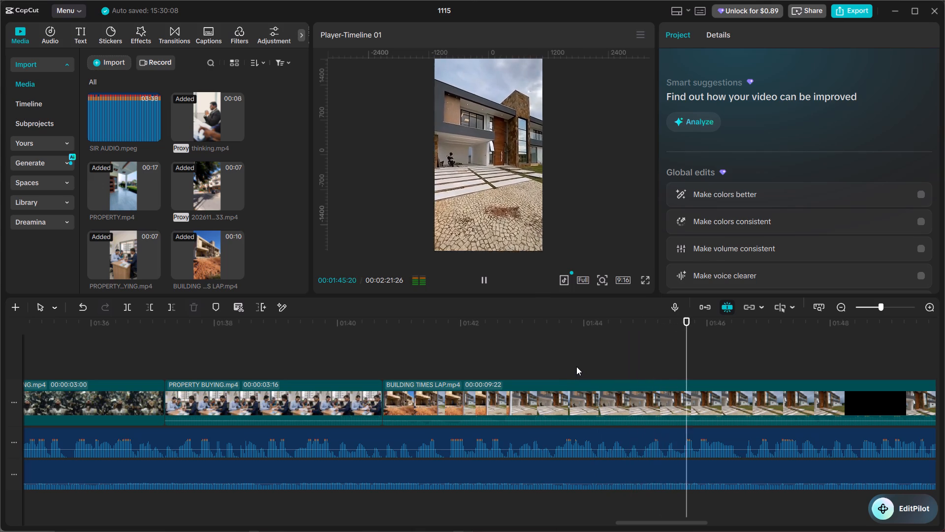
key("space")
key("space")
scroll(652, 386, "down", 4, "alt")
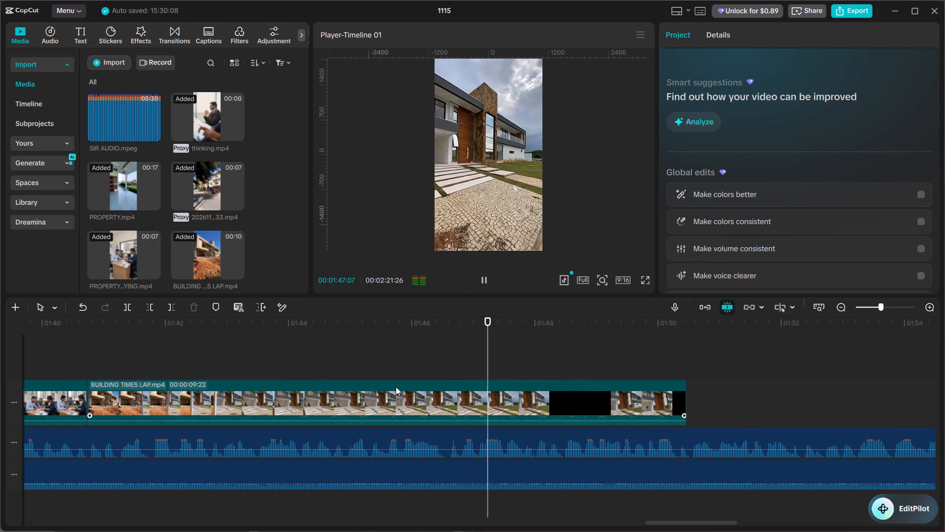
key("space")
left_click(336, 361)
left_click_drag(336, 361, 284, 366)
key("space")
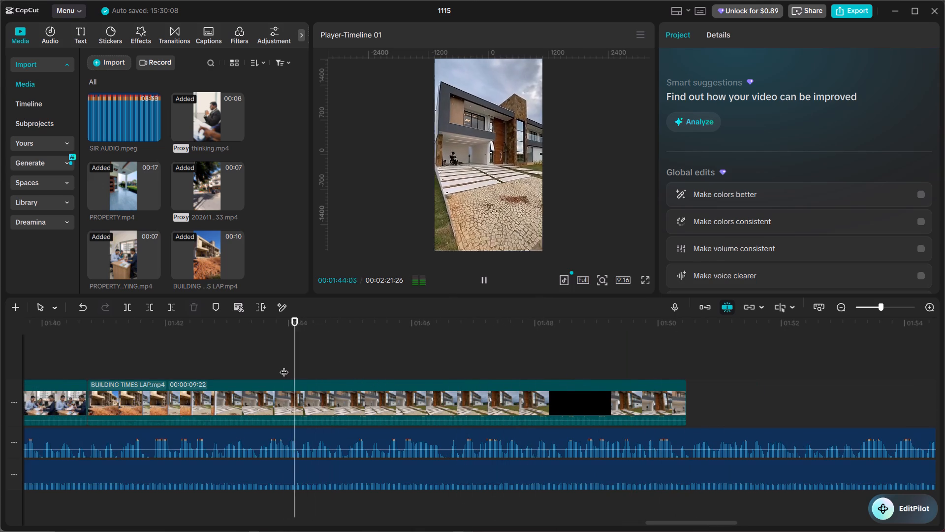
key("space")
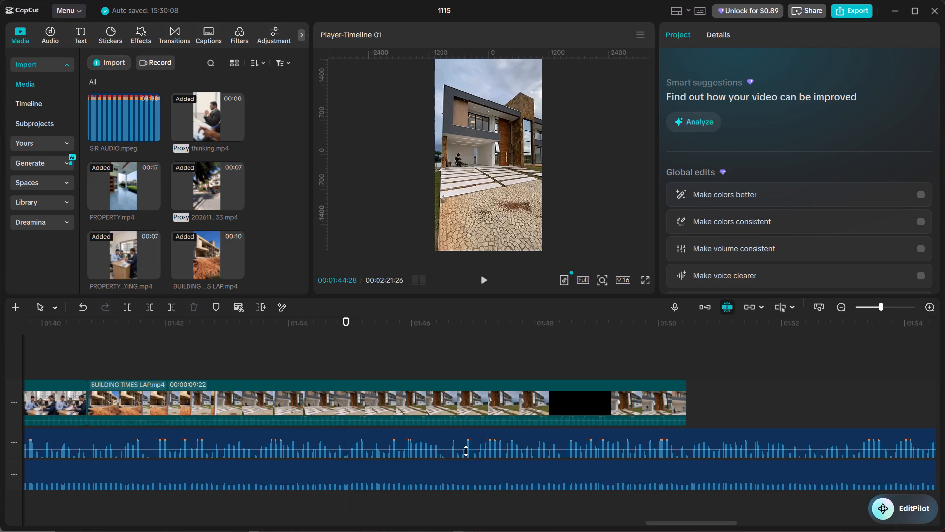
double_click(95, 356)
key("space")
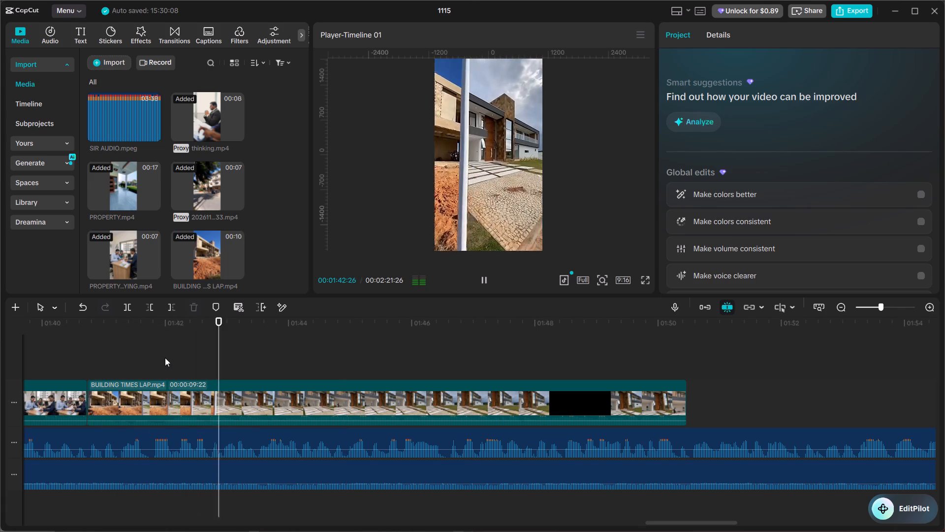
left_click(268, 360)
key("space")
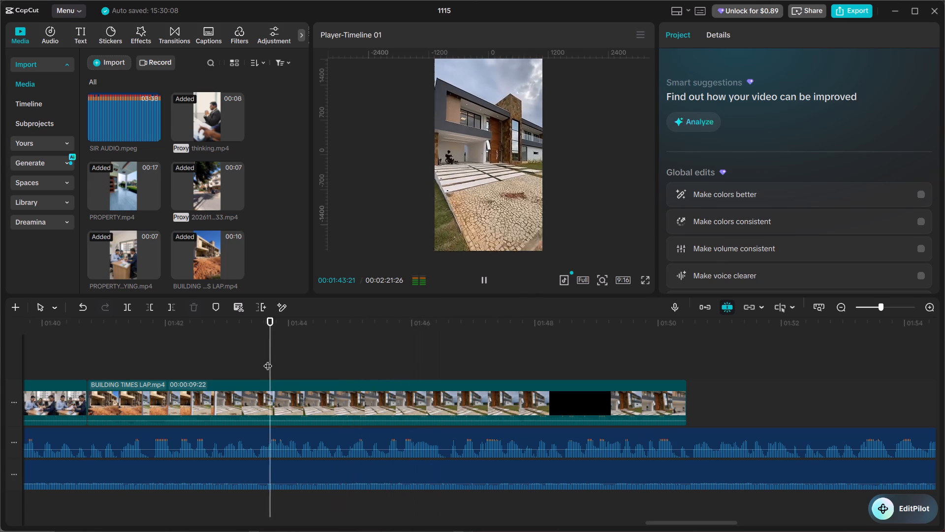
key("space")
double_click(332, 359)
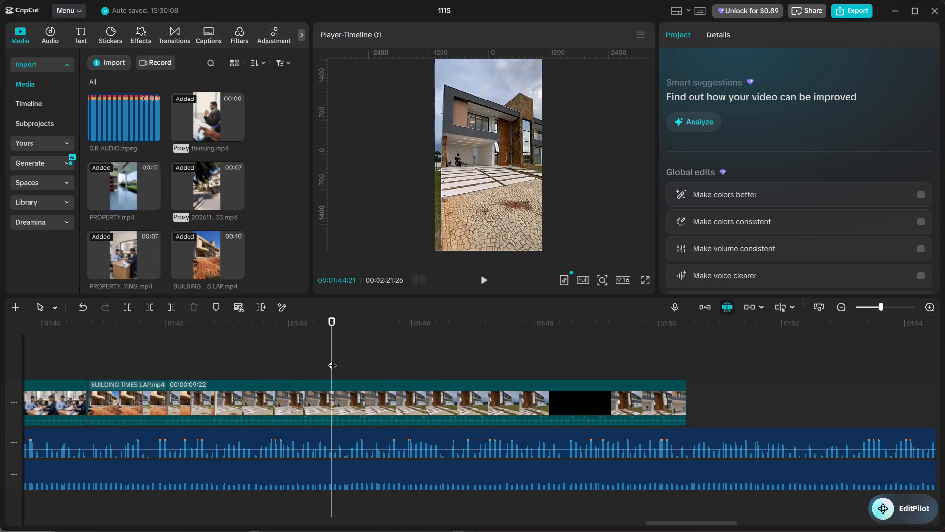
key("space")
left_click(332, 359)
left_click(345, 391)
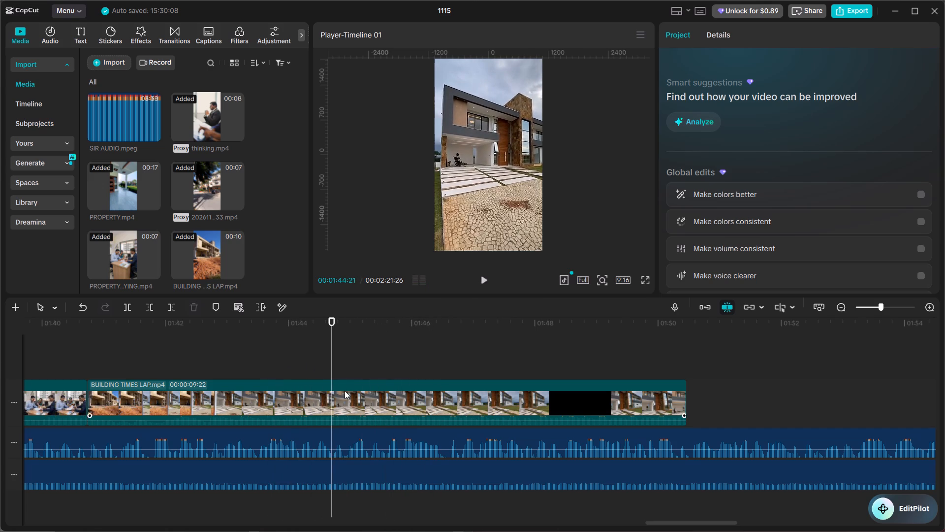
key("ctrl+b")
key("BackSpace")
Listen to the voice-over past the last clip, switch to Pinterest in Brave and search for INDIAN MONEY VIDEO.
key("space")
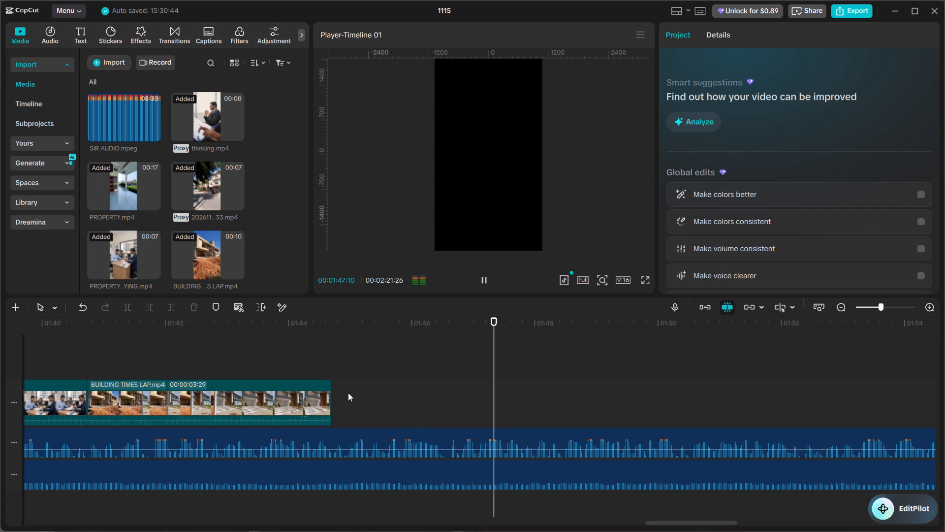
key("space")
key("alt+Tab")
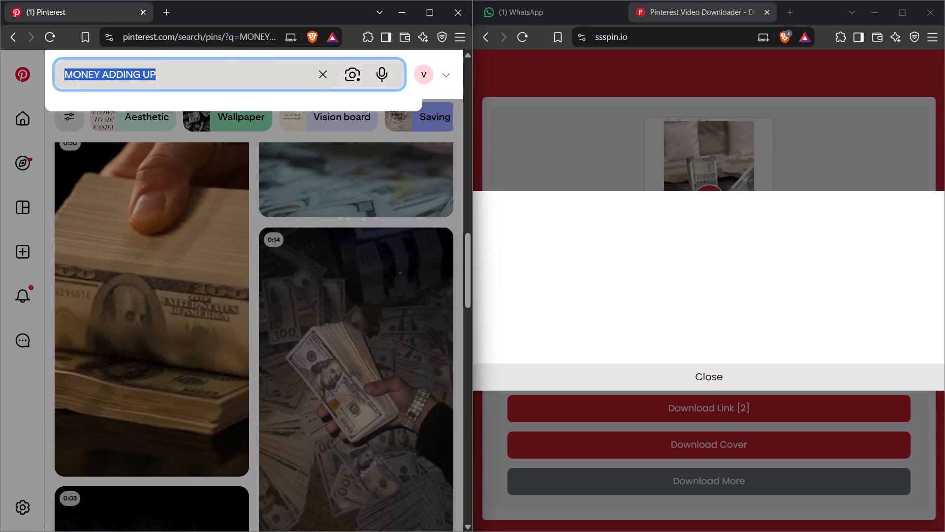
left_click(318, 82)
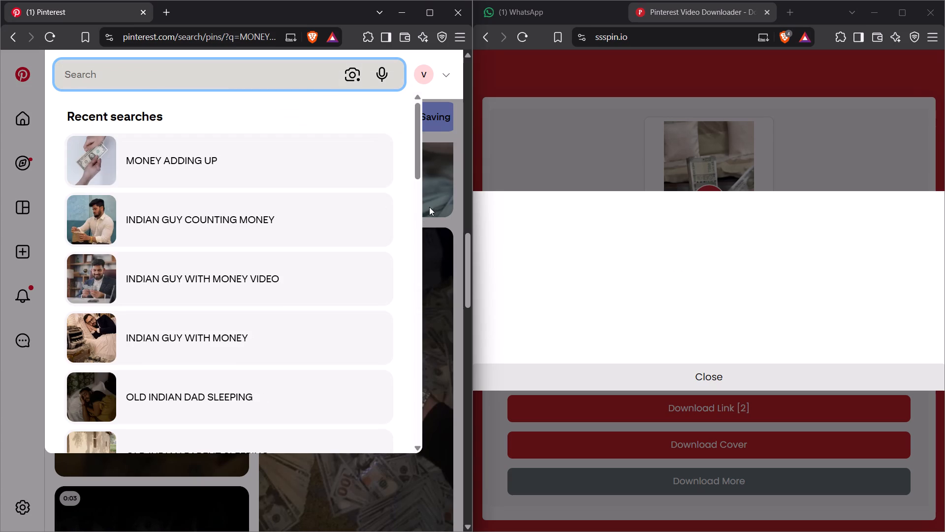
type("INDIAN")
key("space")
type("MONEY VIDEO")
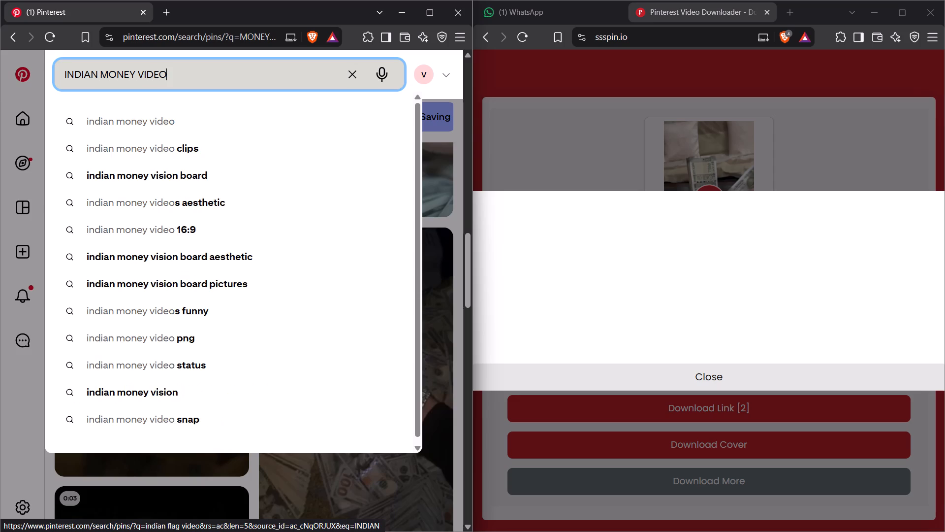
key("Return")
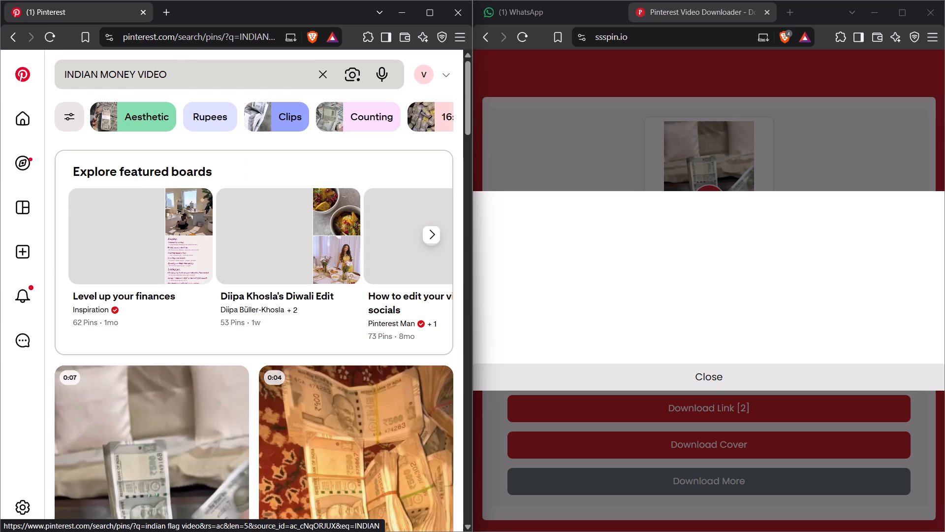
Browse the Pinterest results and copy the link of the video showing rupee bundles beside a money counting machine.
scroll(136, 249, "down", 5)
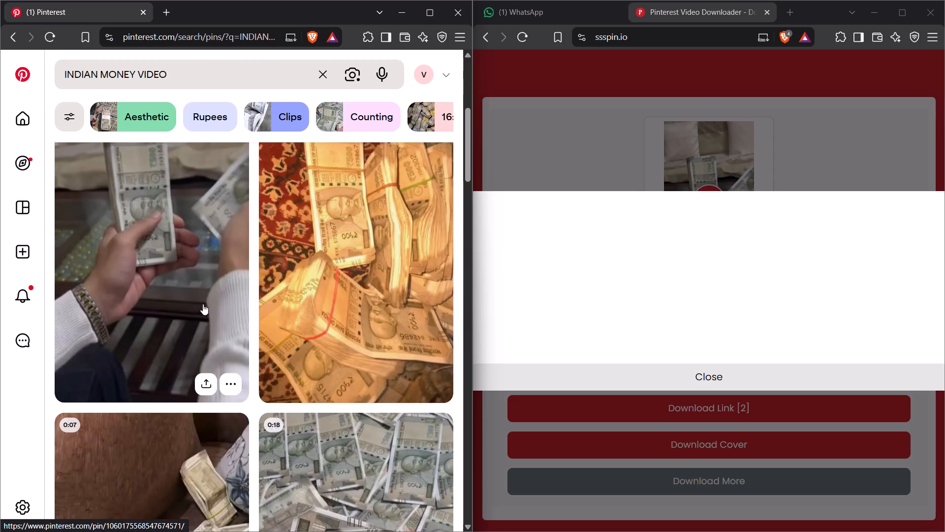
scroll(227, 311, "up", 1)
scroll(350, 311, "up", 1)
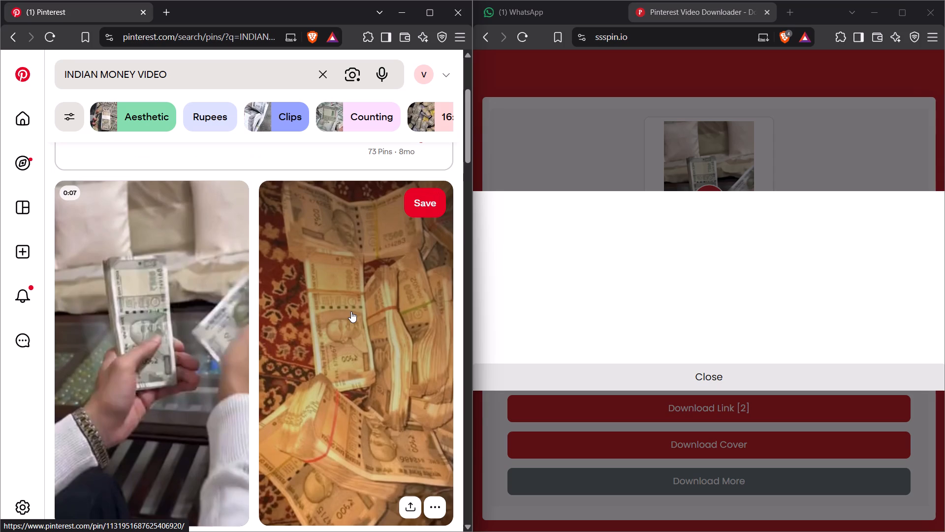
scroll(353, 314, "down", 5)
scroll(289, 315, "down", 1)
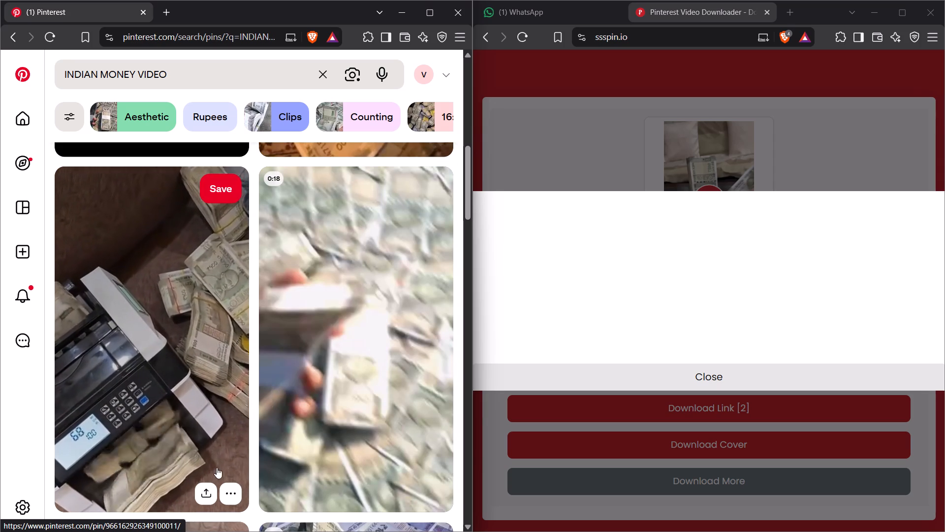
left_click(202, 492)
left_click(97, 249)
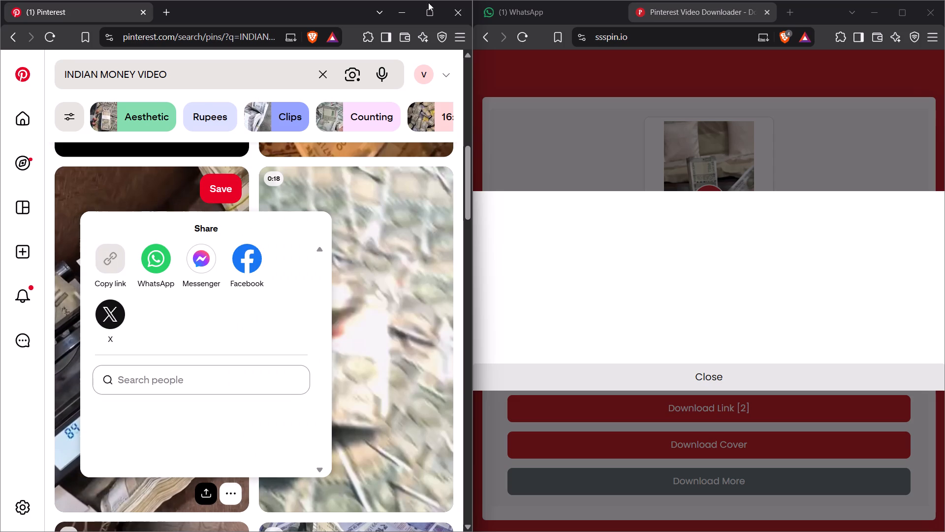
Download the copied Pinterest video through SSSPIN and save it in the RAW folder as PRINTING MONEY.
left_click(675, 385)
left_click(681, 476)
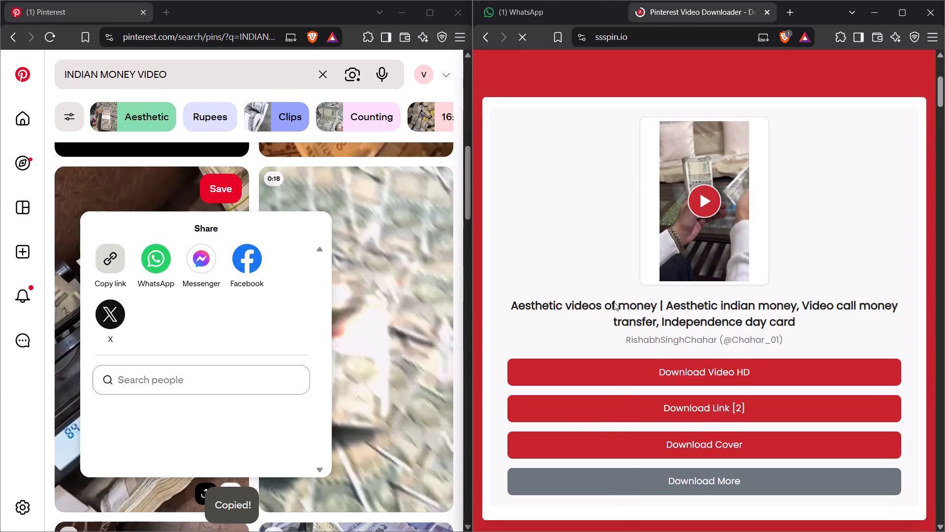
left_click(661, 203)
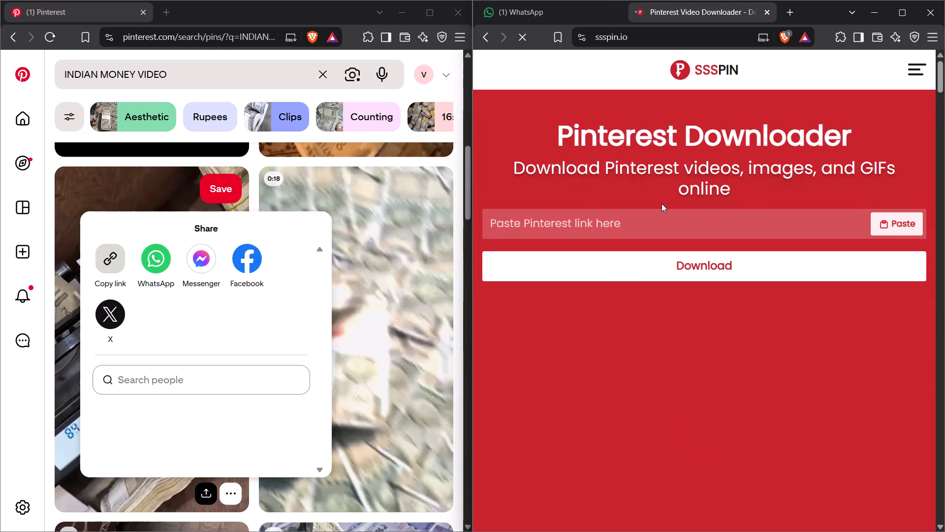
key("ctrl+v")
left_click(701, 273)
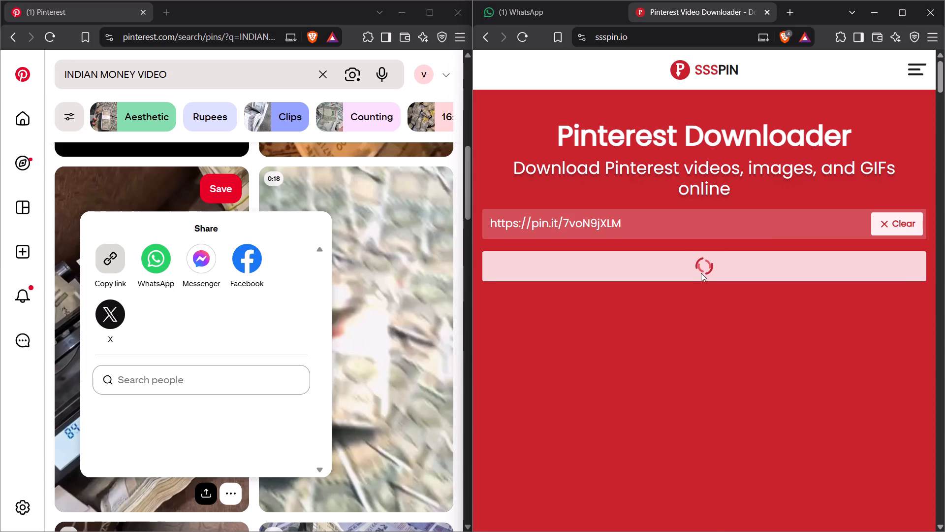
scroll(748, 294, "down", 6)
left_click(708, 248)
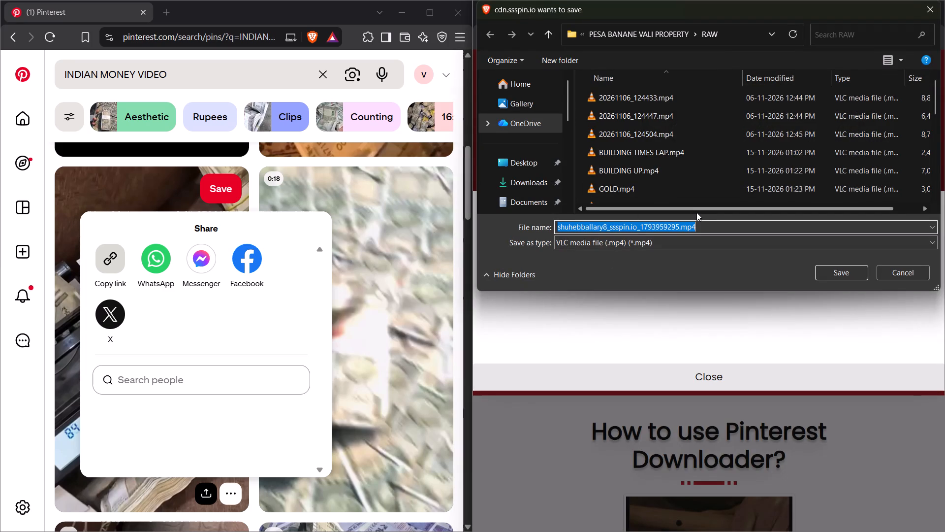
type("PRINTING MONEY")
key("Return")
Switch back to CapCut and import PRINTING MONEY.mp4 from the RAW folder into the project media.
key("alt+Tab")
scroll(764, 184, "up", 2)
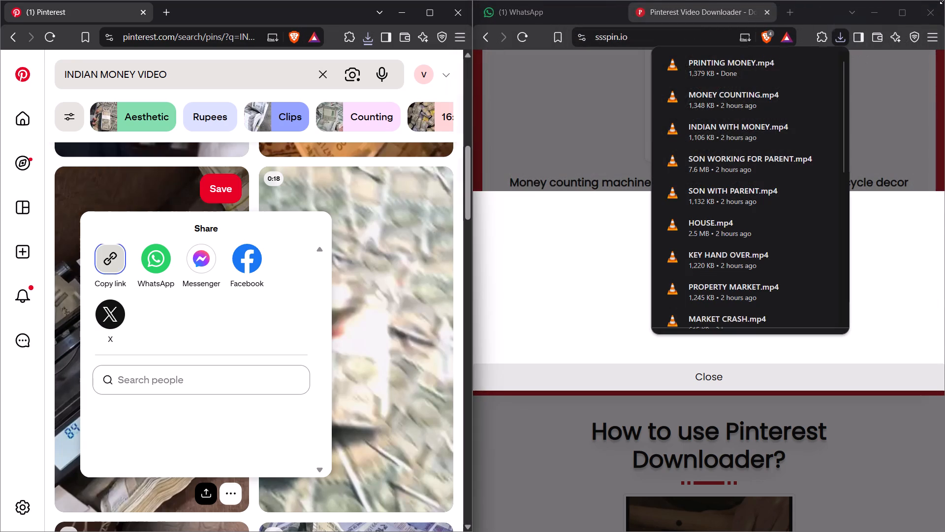
key("alt+Tab")
key("alt+Tab")
key("alt+Tab")
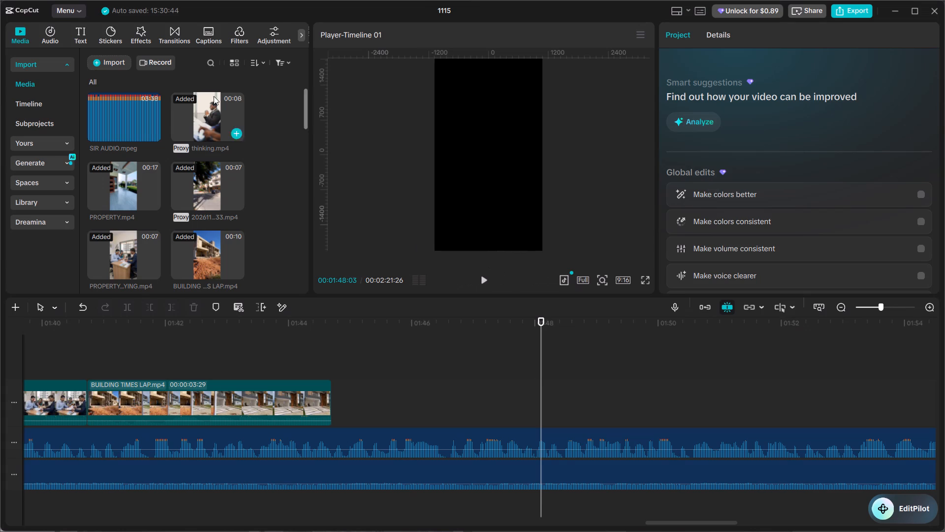
left_click(97, 66)
left_click(127, 90)
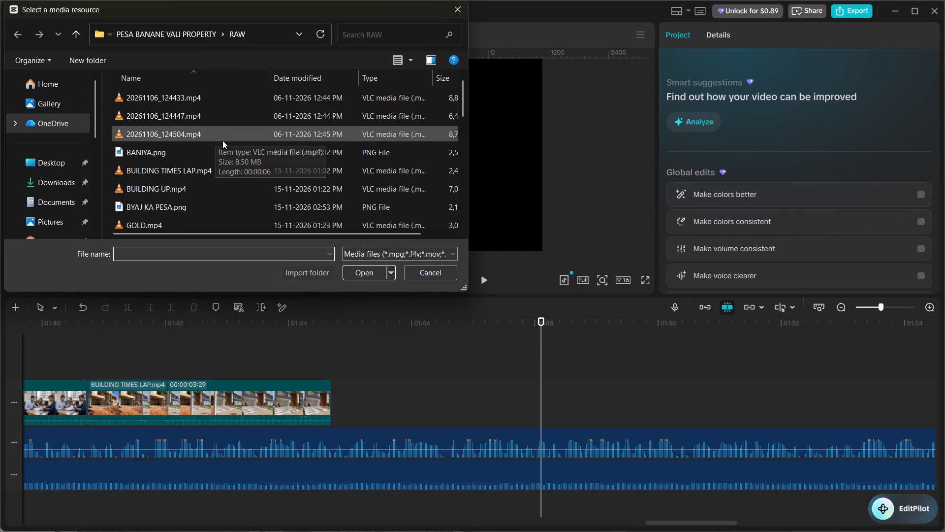
scroll(223, 142, "down", 2)
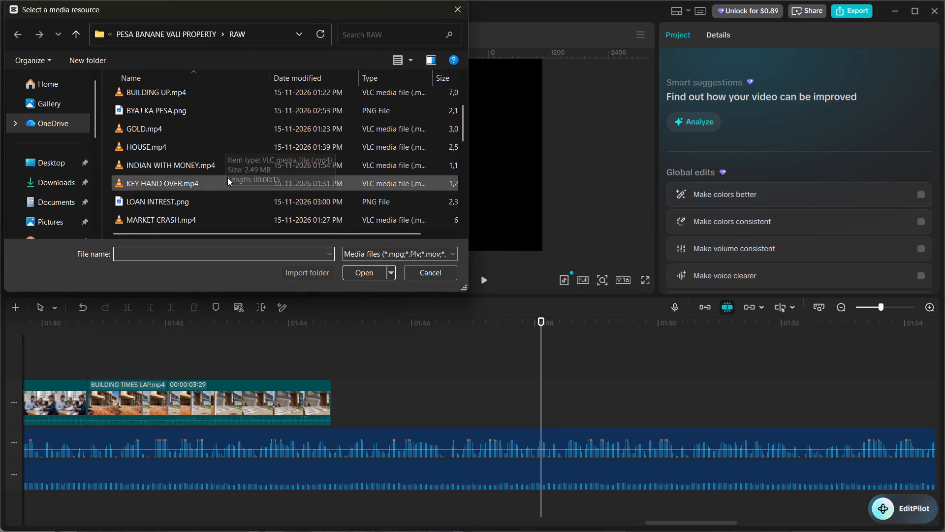
scroll(229, 189, "down", 3)
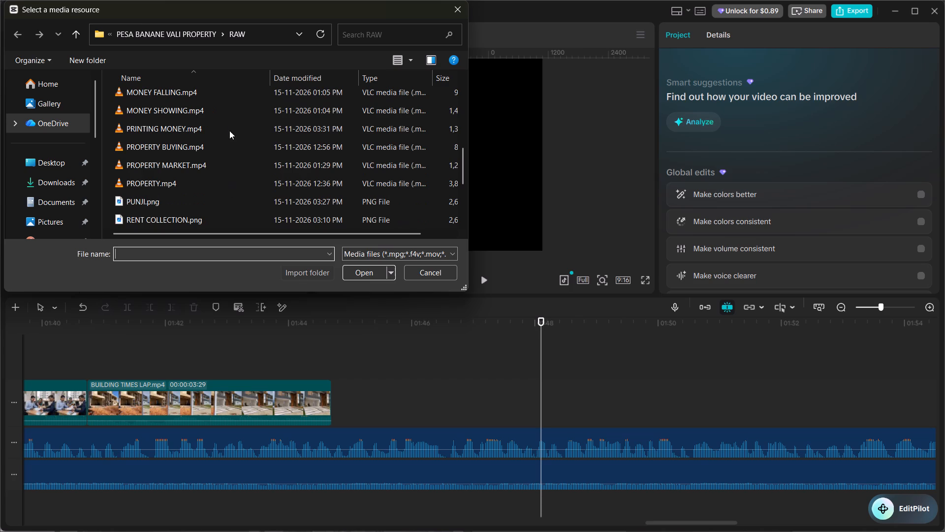
double_click(234, 122)
Place PRINTING MONEY.mp4 on the timeline directly after the BUILDING TIMES LAP.mp4 clip.
left_click_drag(128, 253, 330, 400)
Trim the opening off PRINTING MONEY.mp4 by splitting at 00:01:46:16, deleting the first part and closing the gap after BUILDING TIMES LAP.mp4.
left_click(317, 362)
key("space")
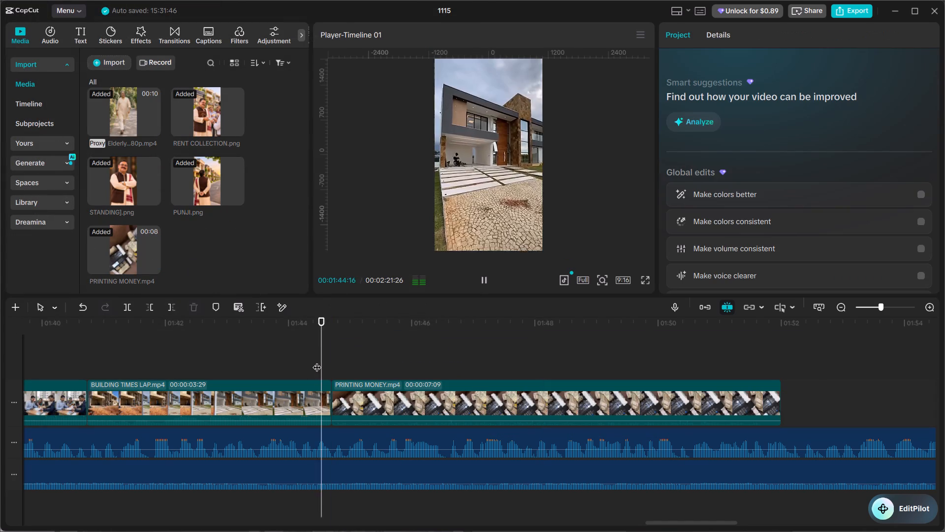
left_click(384, 355)
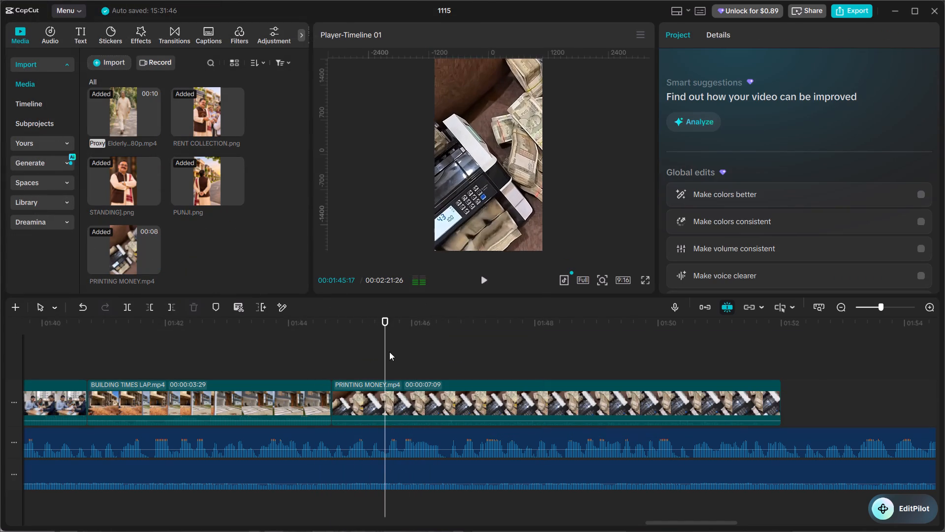
left_click_drag(390, 352, 423, 365)
left_click_drag(389, 355, 397, 358)
left_click_drag(385, 357, 413, 362)
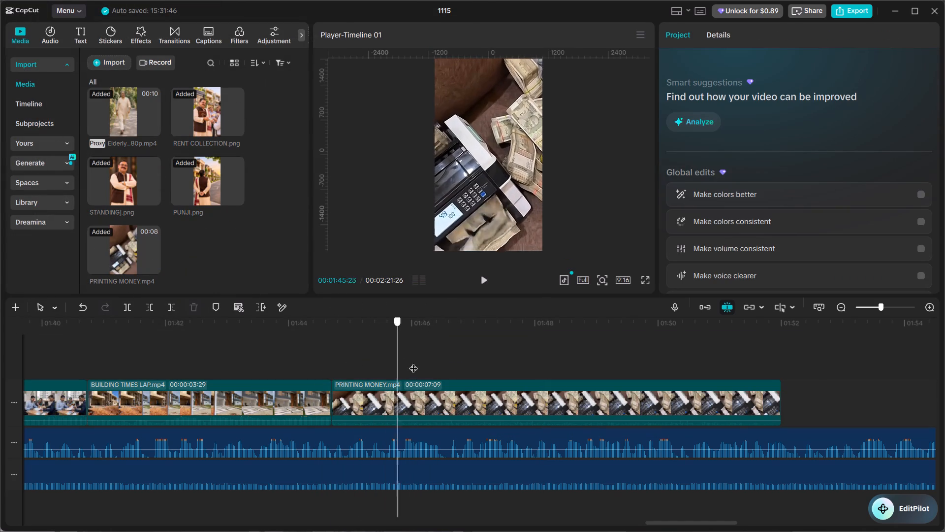
left_click_drag(413, 362, 444, 368)
left_click(419, 409)
key("ctrl+b")
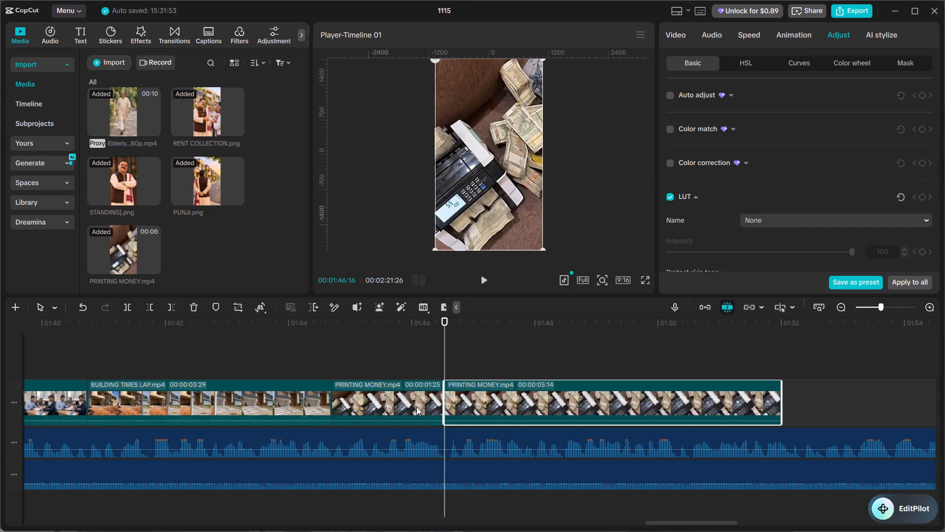
left_click(391, 405)
key("BackSpace")
right_click(391, 405)
left_click(417, 412)
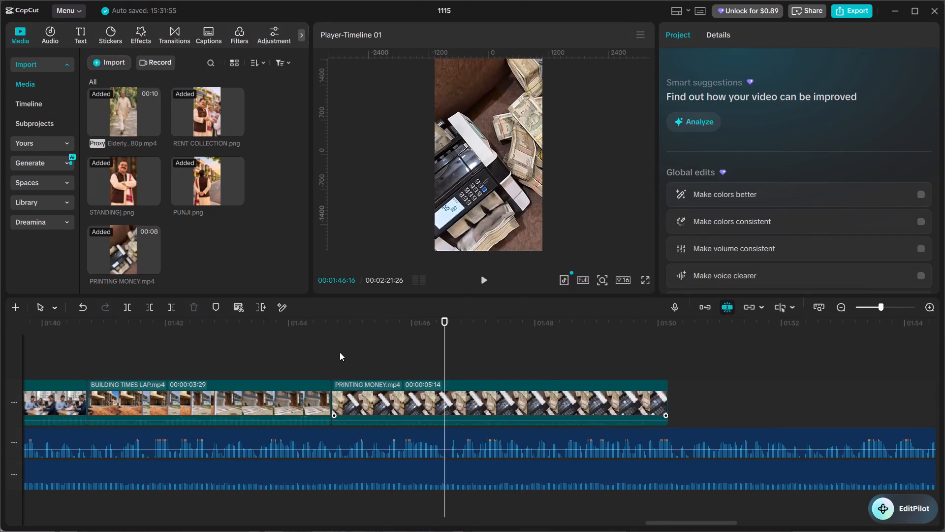
Play the trimmed PRINTING MONEY.mp4 against the voice-over and split the clip at 00:01:48:00.
left_click(339, 352)
left_click(334, 354)
key("space")
left_click(307, 358)
key("space")
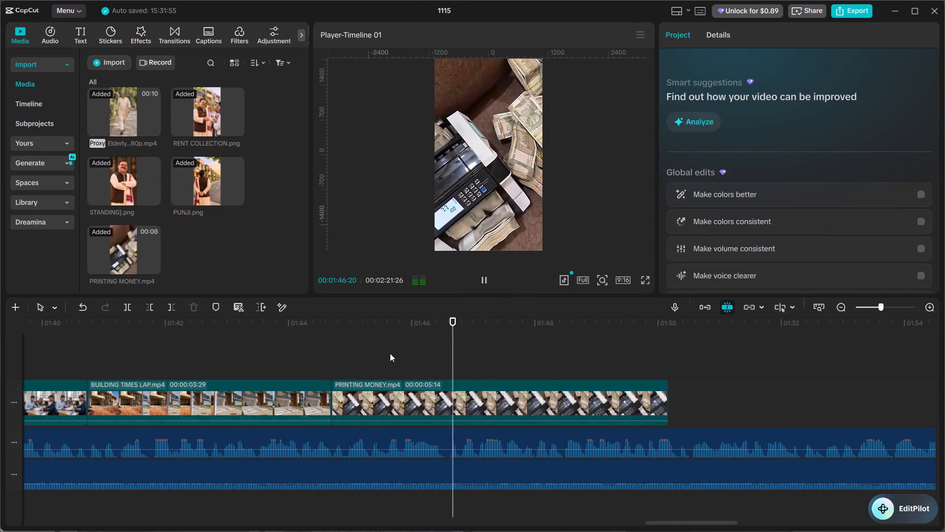
key("space")
key("space")
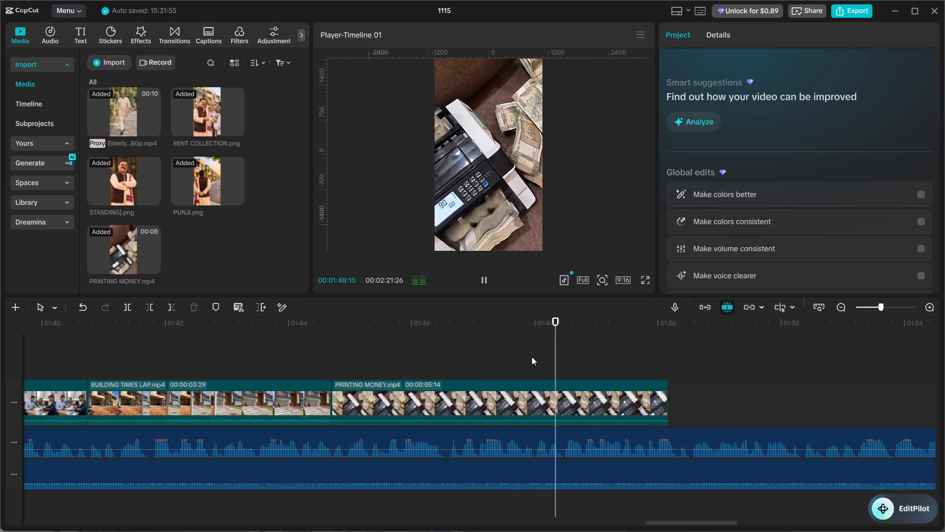
left_click(530, 353)
left_click_drag(530, 353, 531, 356)
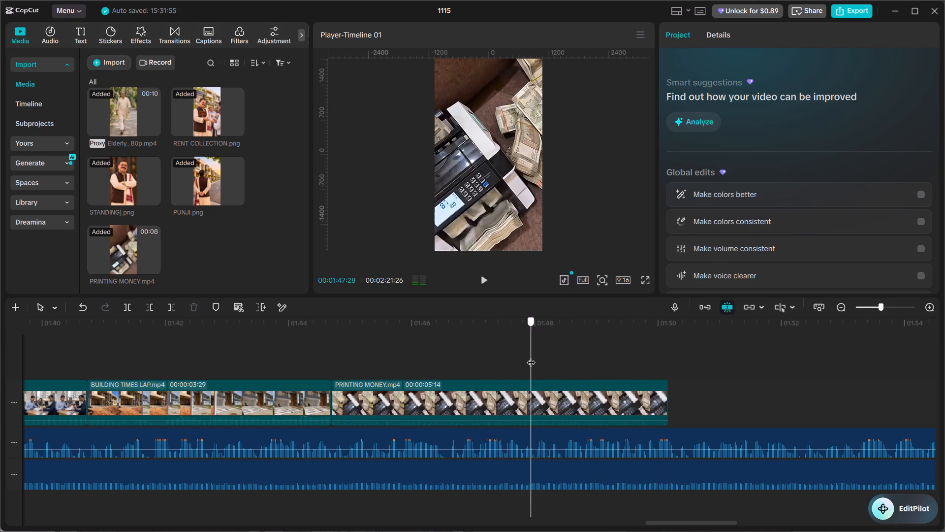
left_click_drag(531, 356, 534, 360)
key("space")
key("space")
left_click(534, 360)
left_click(534, 403)
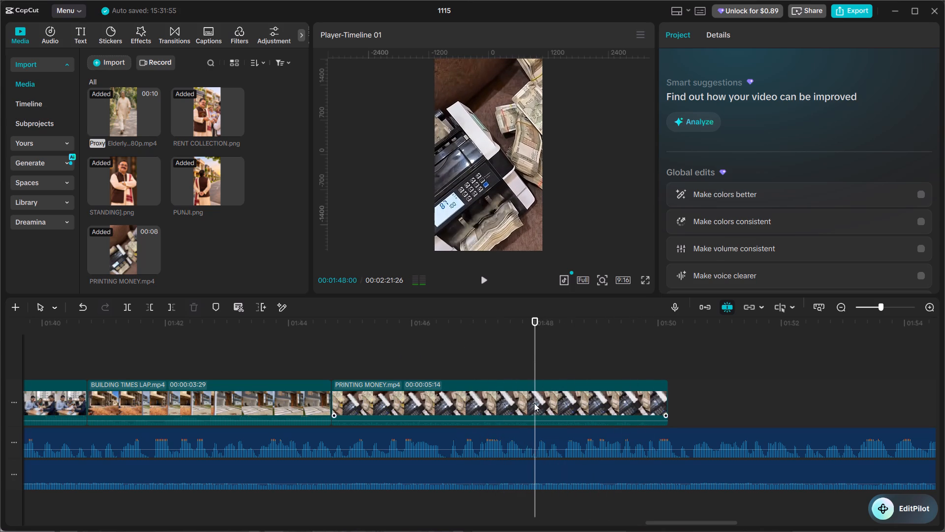
key("ctrl+b")
Review the following voice-over and the earlier timeline clips, and delete the PRINTING MONEY.mp4 piece after 00:01:48:00.
key("space")
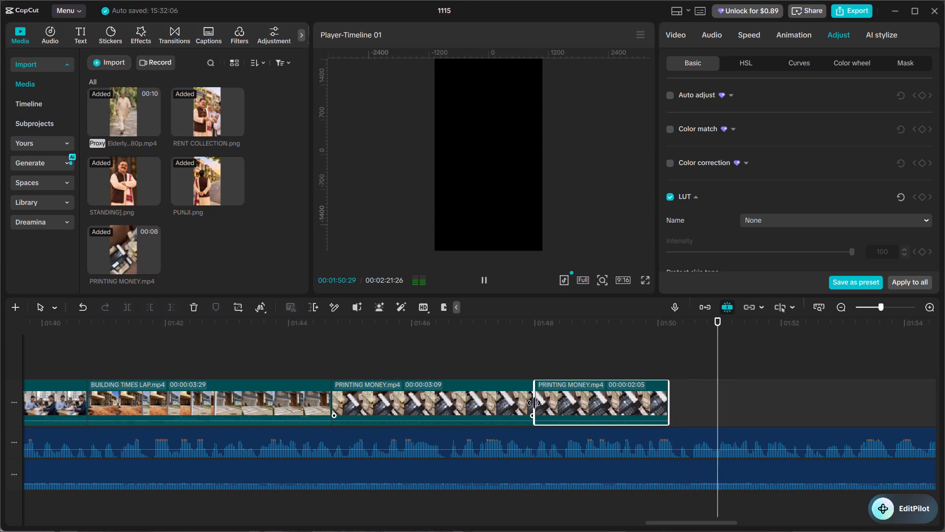
key("space")
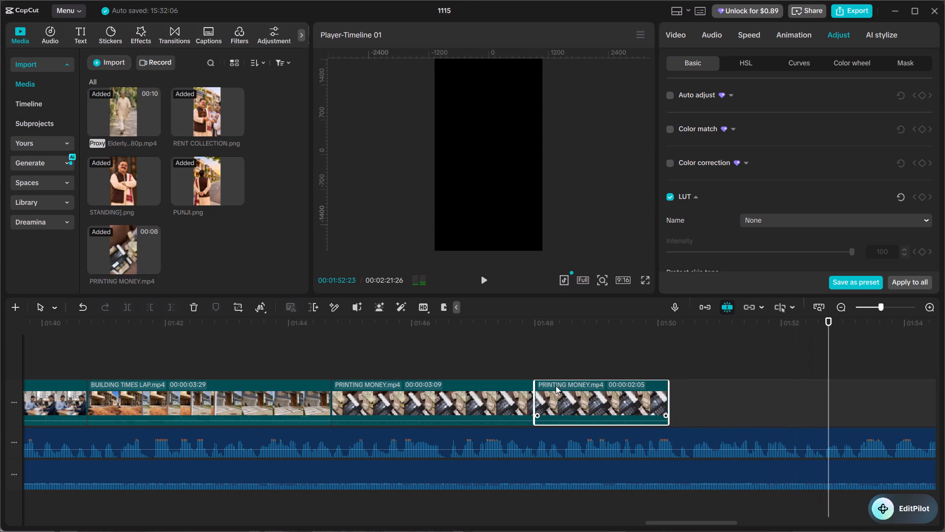
scroll(398, 372, "up", 18, "alt")
scroll(404, 375, "up", 8, "alt")
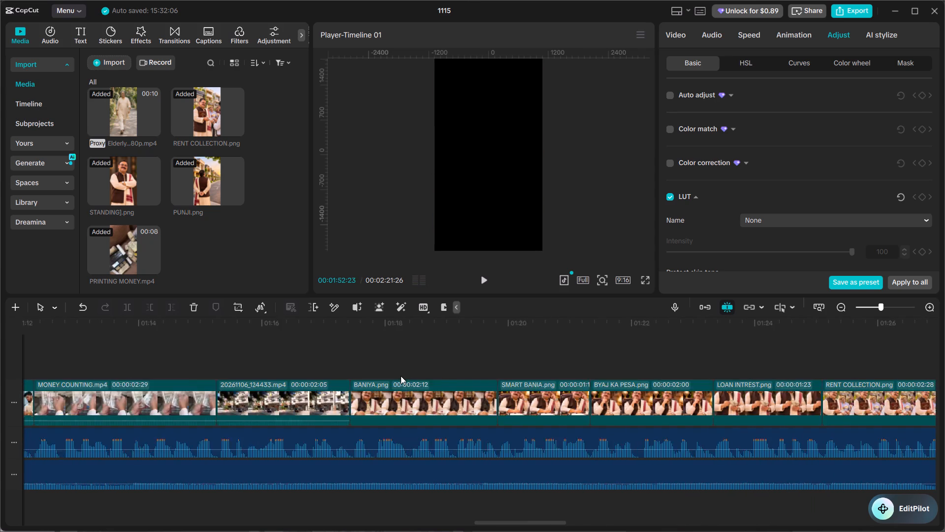
scroll(401, 376, "up", 4, "alt")
scroll(401, 376, "down", 8, "alt")
scroll(400, 377, "up", 8, "alt")
scroll(400, 378, "down", 12, "alt")
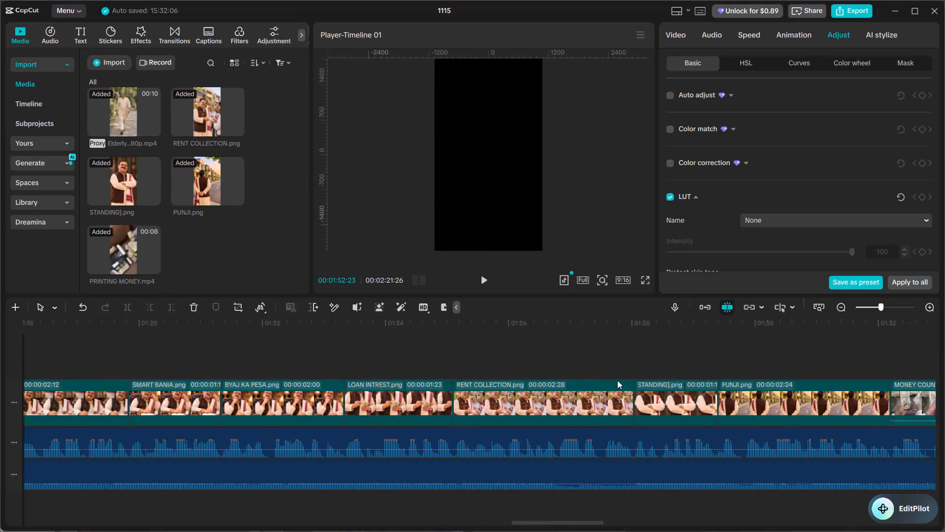
scroll(617, 380, "down", 20, "alt")
scroll(617, 380, "down", 1, "alt")
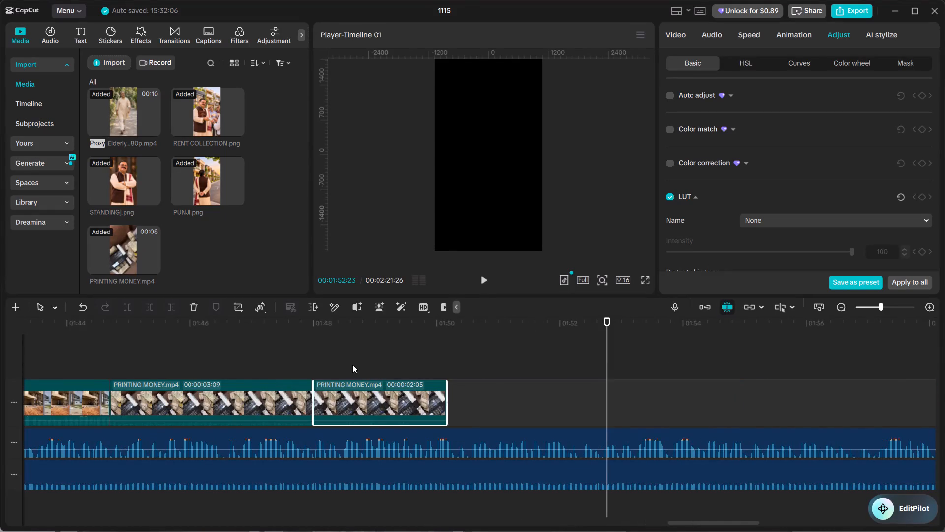
scroll(352, 365, "up", 2, "alt")
key("BackSpace")
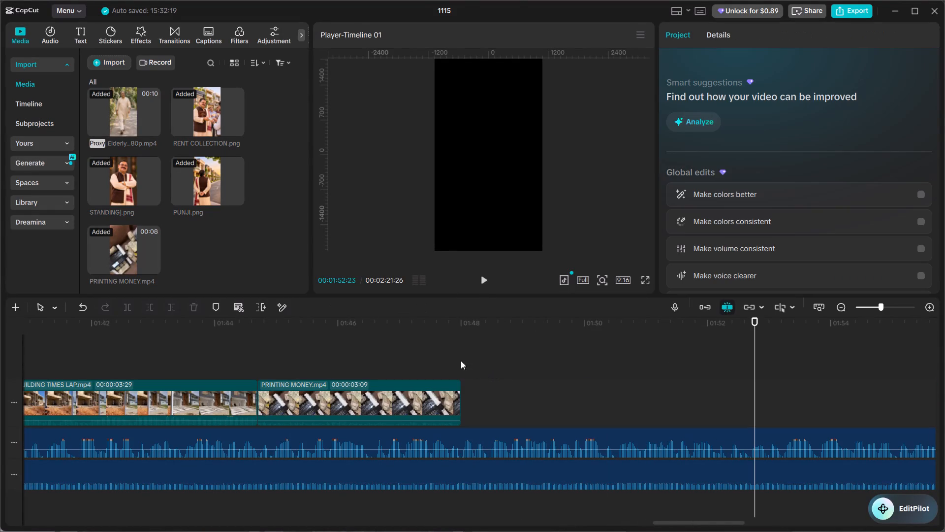
Listen to the voice-over after PRINTING MONEY.mp4, switch to the browser and search Pinterest for RATES GOING UP.
left_click(461, 361)
key("space")
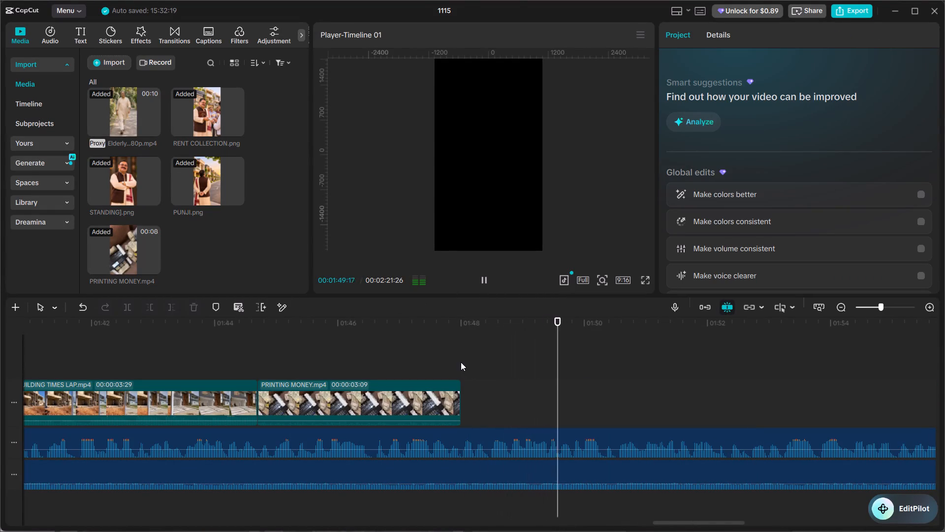
key("space")
key("alt+Tab")
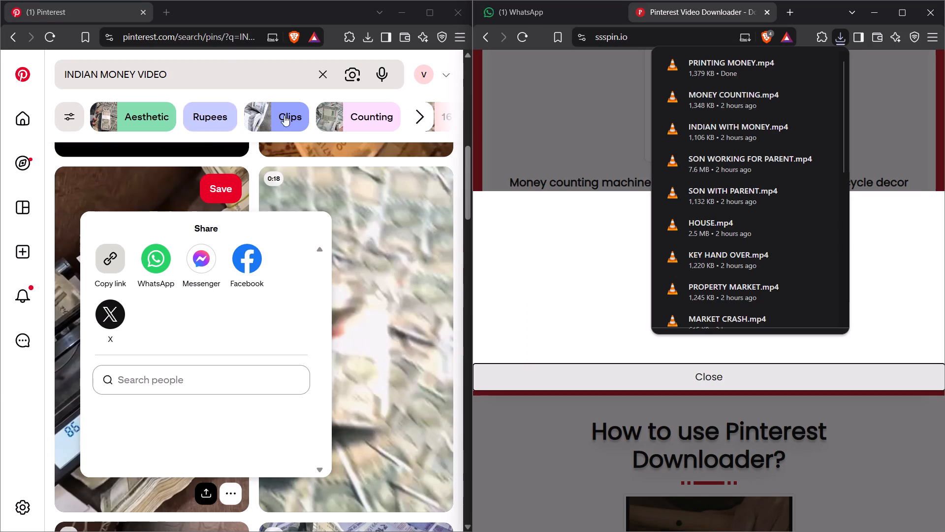
left_click(320, 71)
type("RATES GOING UP")
key("space")
key("Return")
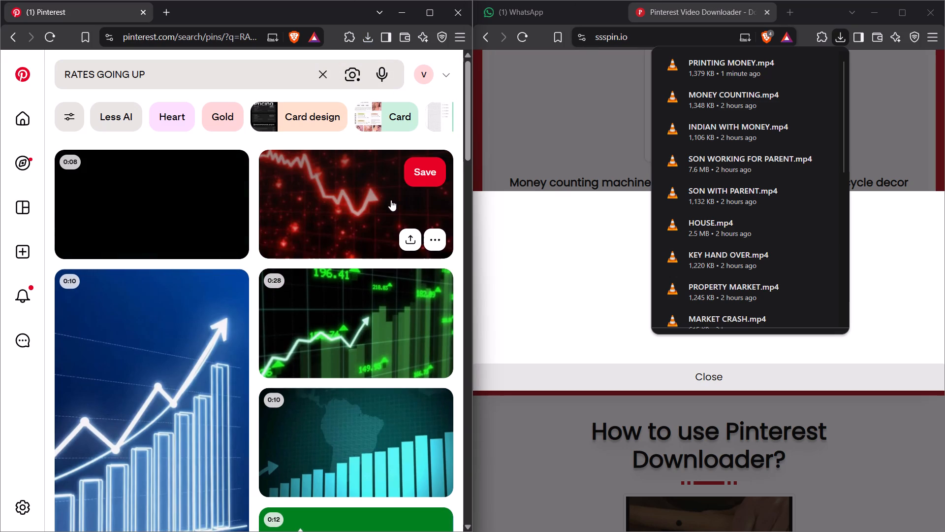
Browse the Pinterest results and copy the link of the video showing a hand holding dollar bills over coloured bars.
scroll(347, 291, "down", 7)
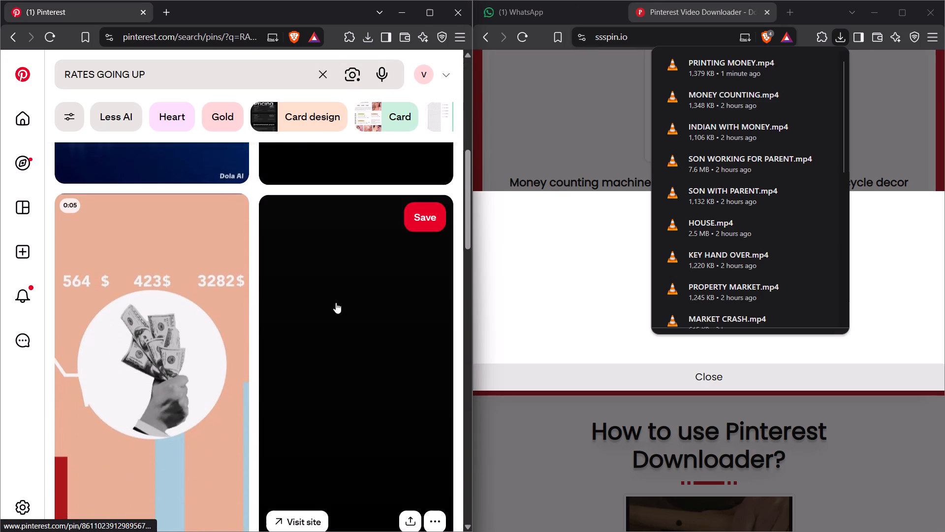
scroll(296, 311, "down", 1)
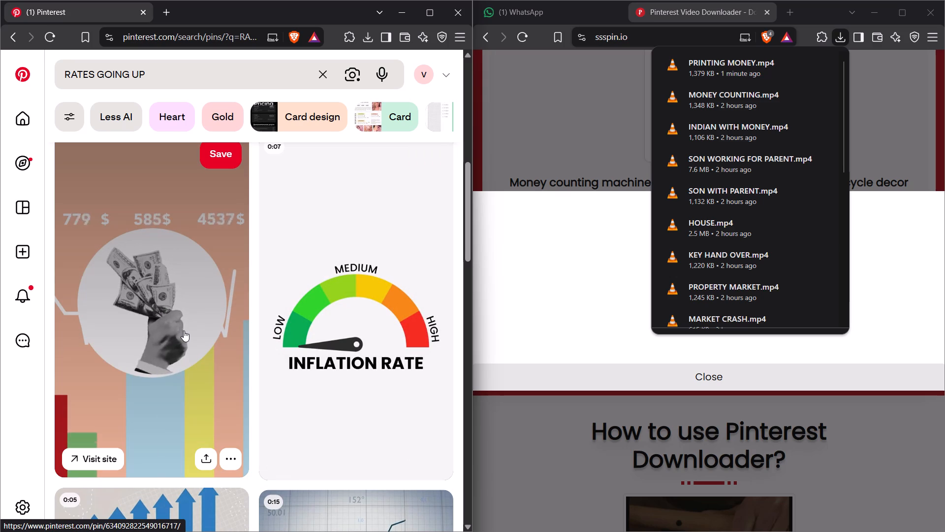
left_click(203, 457)
left_click(99, 217)
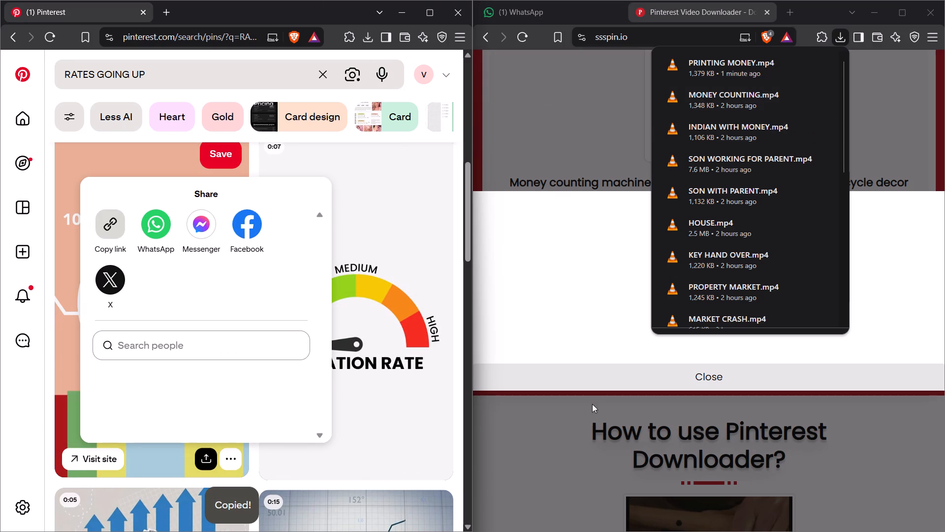
Download the copied Pinterest video through SSSPIN and save it as KIMAT.
left_click(597, 389)
left_click(660, 372)
left_click(659, 366)
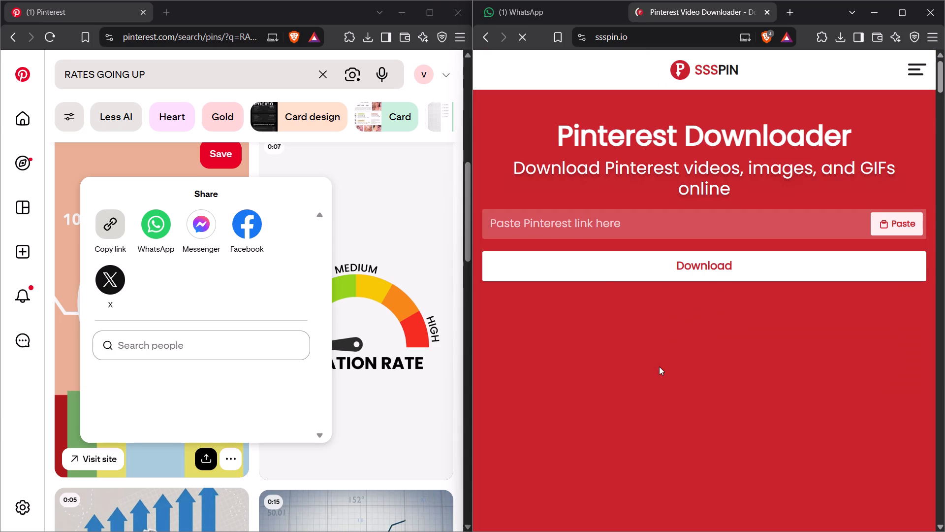
left_click(619, 217)
left_click(617, 228, "ctrl")
key("ctrl+v")
left_click(633, 267)
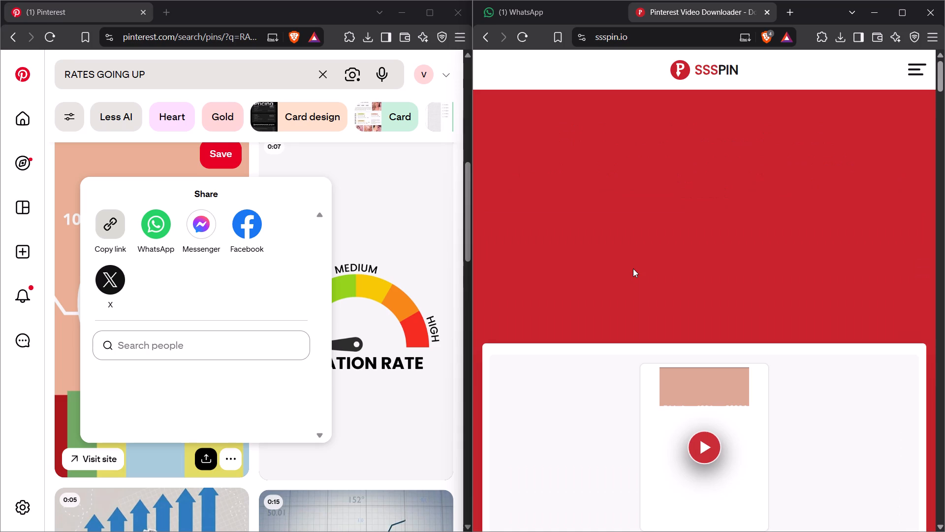
scroll(712, 312, "down", 4)
left_click(692, 350)
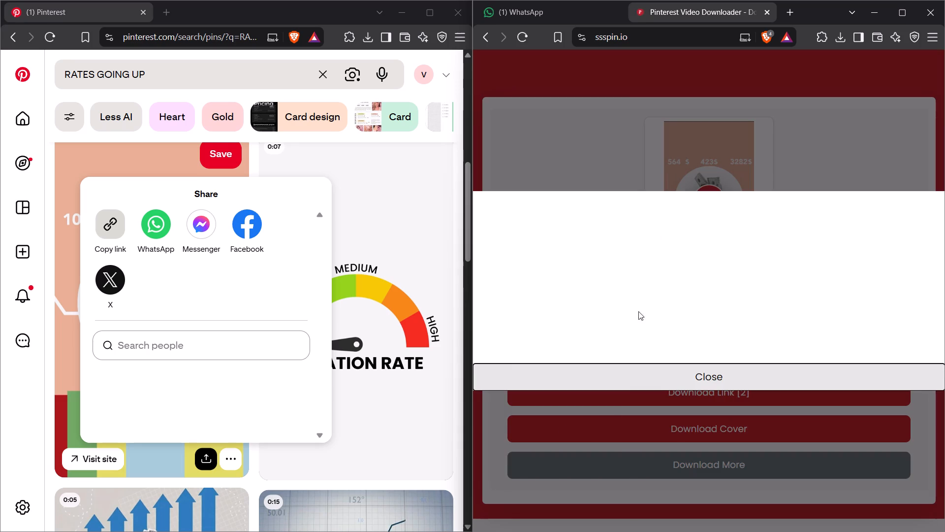
type("KIMAT")
key("space")
key("Return")
Switch back to CapCut and import KIMAT.mp4 from the RAW folder into the project media.
key("alt+Tab")
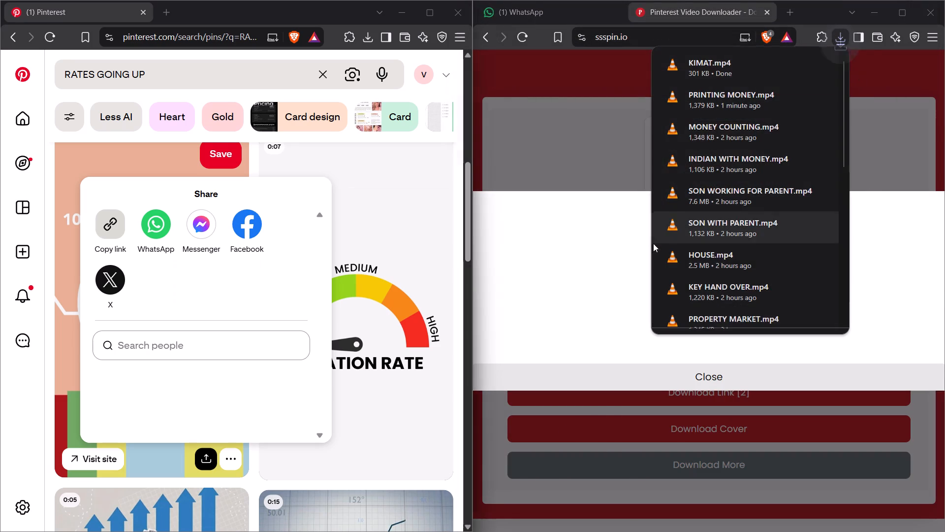
key("alt+Tab")
key("alt+Tab")
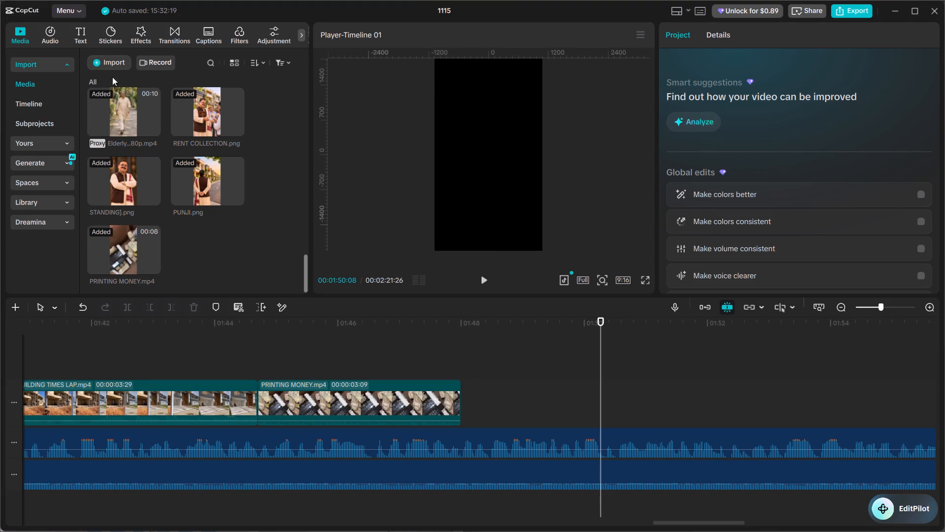
left_click(102, 58)
left_click(114, 80)
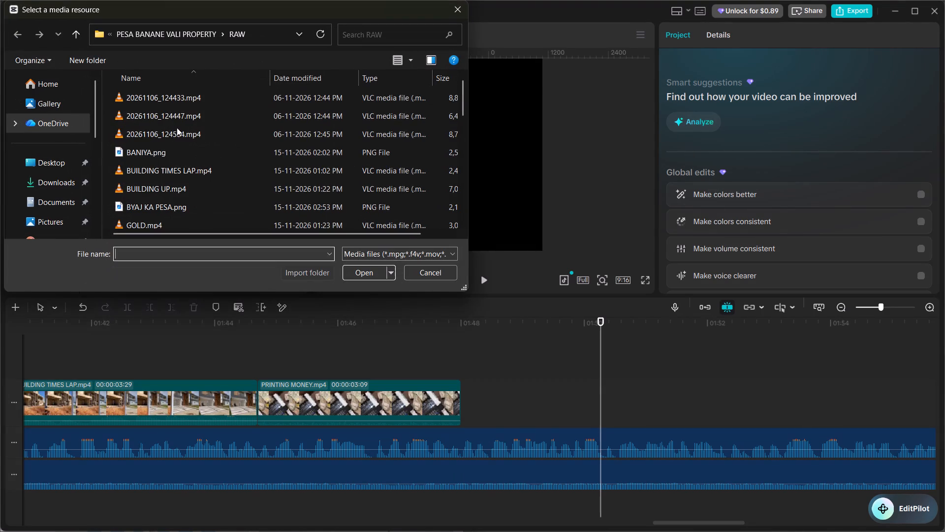
scroll(225, 171, "down", 1)
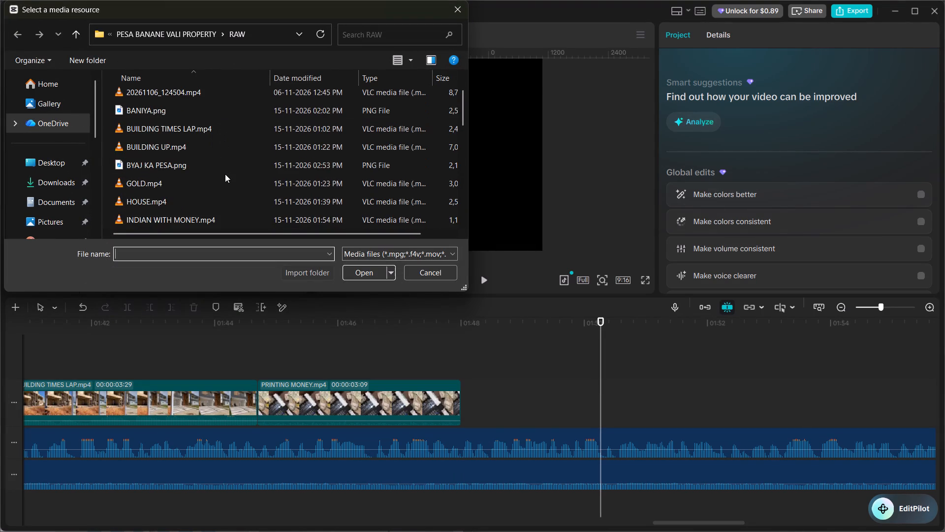
scroll(225, 174, "down", 2)
double_click(232, 141)
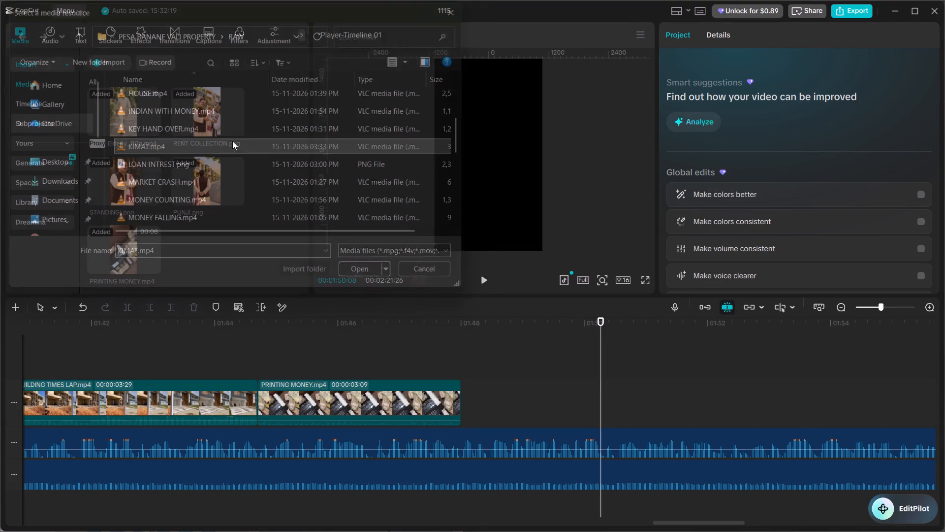
Place KIMAT.mp4 on the timeline directly after the PRINTING MONEY.mp4 clip.
left_click_drag(205, 245, 462, 401)
left_click(458, 376)
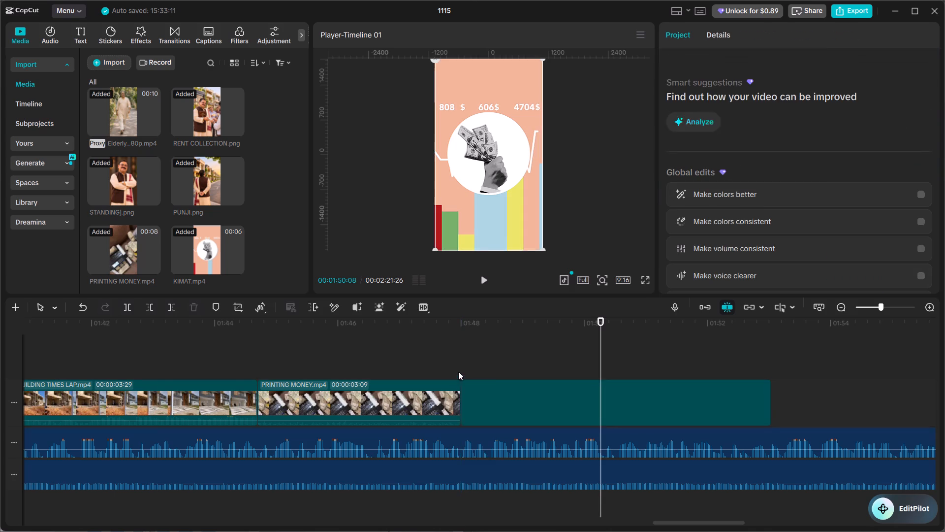
Split the KIMAT.mp4 clip at 00:01:52:21 to match the voice-over and delete the remainder after the cut.
left_click(453, 362)
key("space")
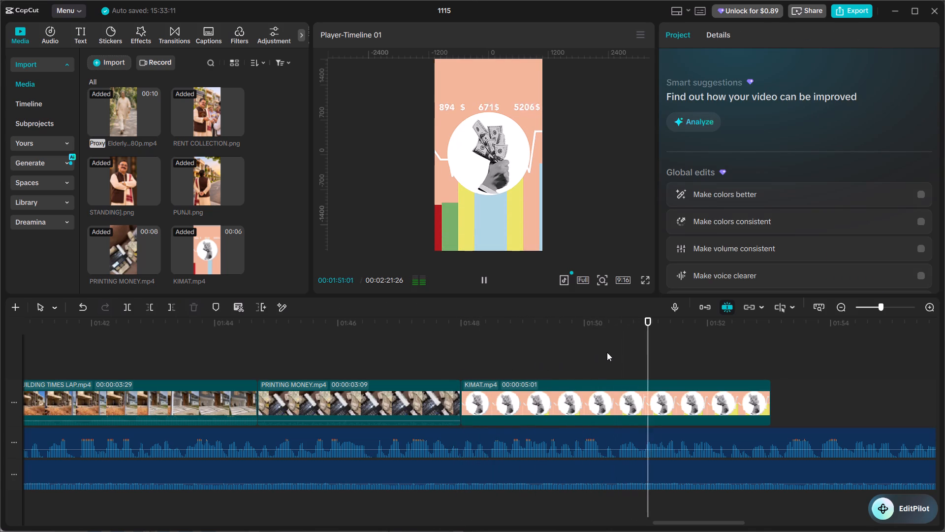
key("space")
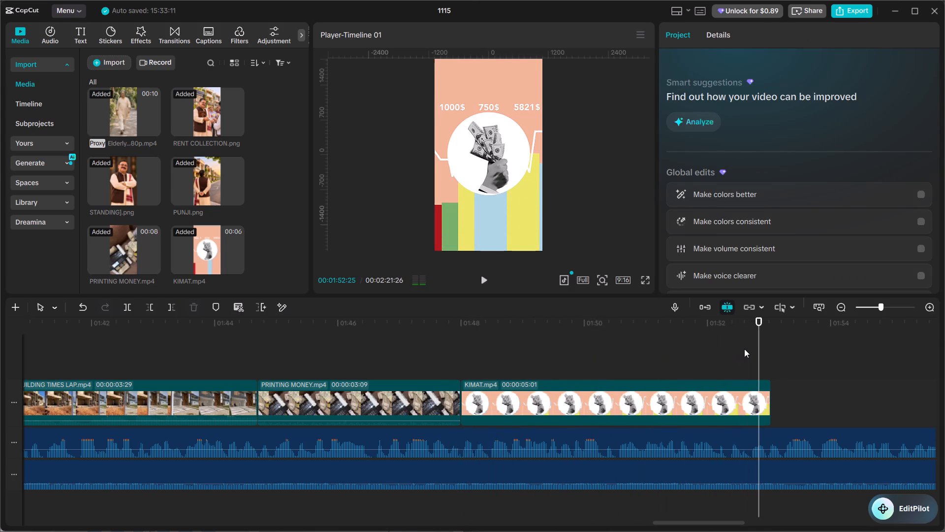
left_click(749, 348)
key("space")
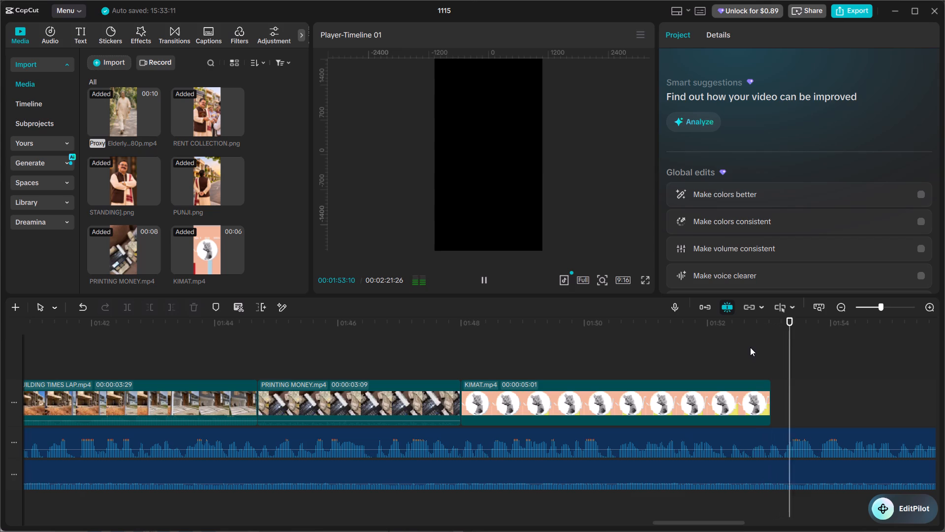
double_click(750, 347)
key("space")
left_click(750, 347)
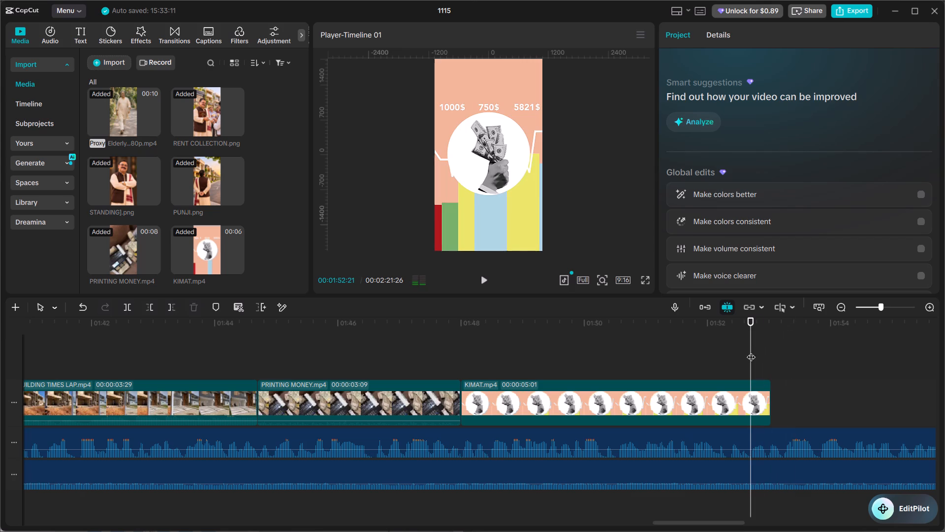
left_click(766, 403)
key("ctrl+b")
key("BackSpace")
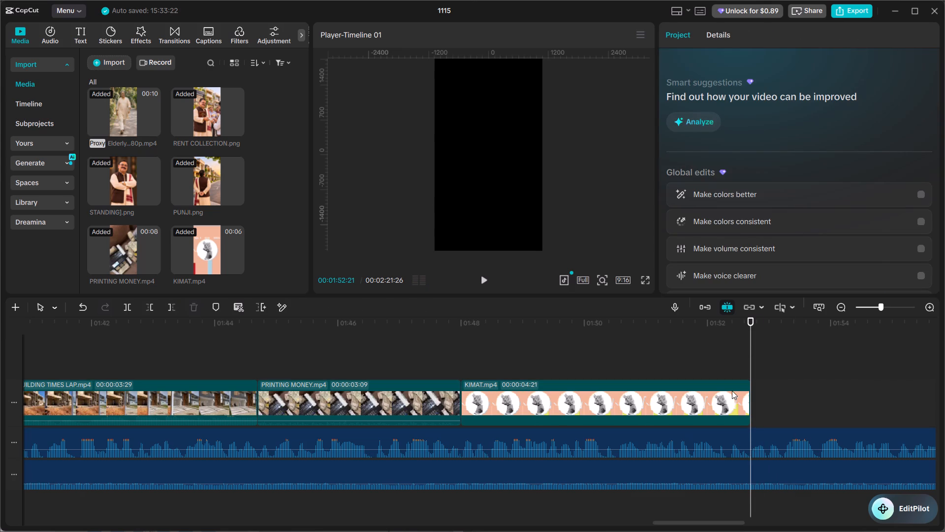
Place PRINTING MONEY.mp4 on the main track directly after the trimmed KIMAT.mp4 clip, at 00:01:52:21.
key("space")
scroll(732, 391, "down", 5, "alt")
scroll(466, 404, "down", 3, "alt")
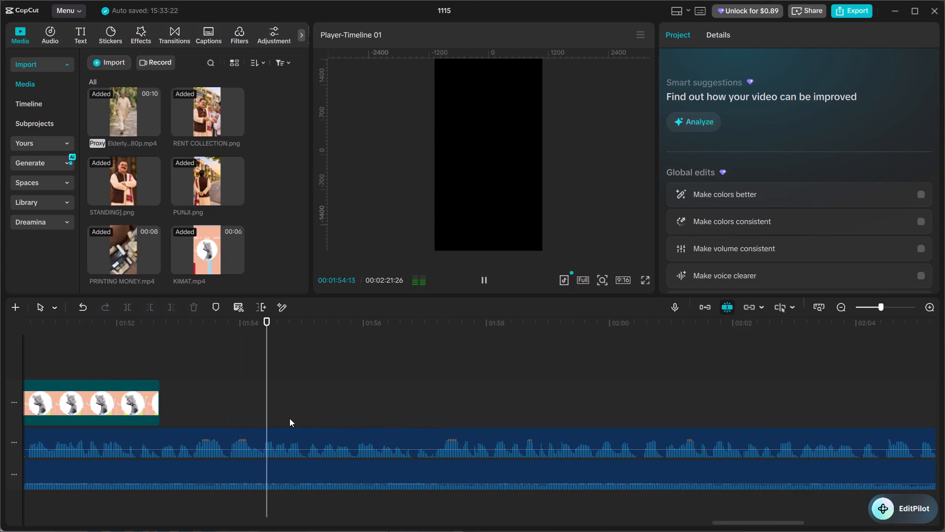
left_click(159, 359)
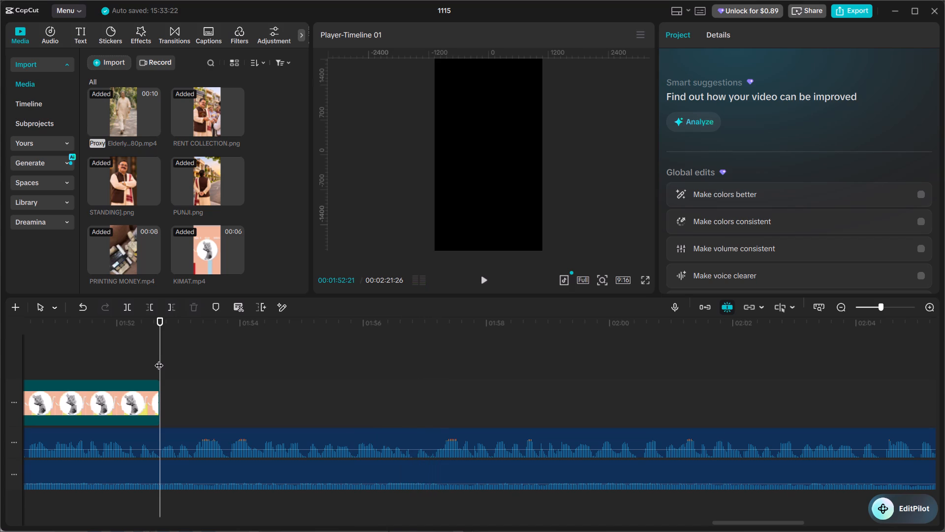
left_click_drag(123, 247, 157, 408)
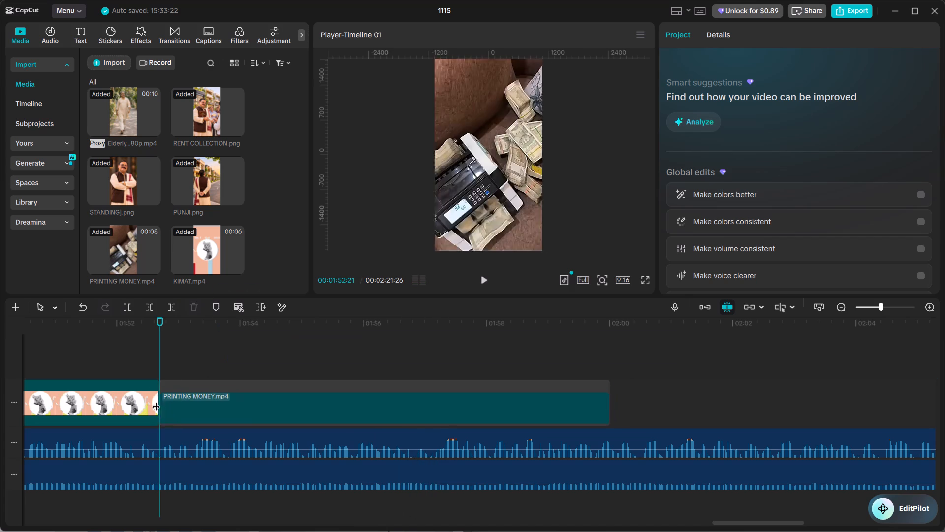
Split the new PRINTING MONEY.mp4 clip at 00:01:57:02 following the voice-over and delete the part after the cut.
left_click(149, 370)
key("space")
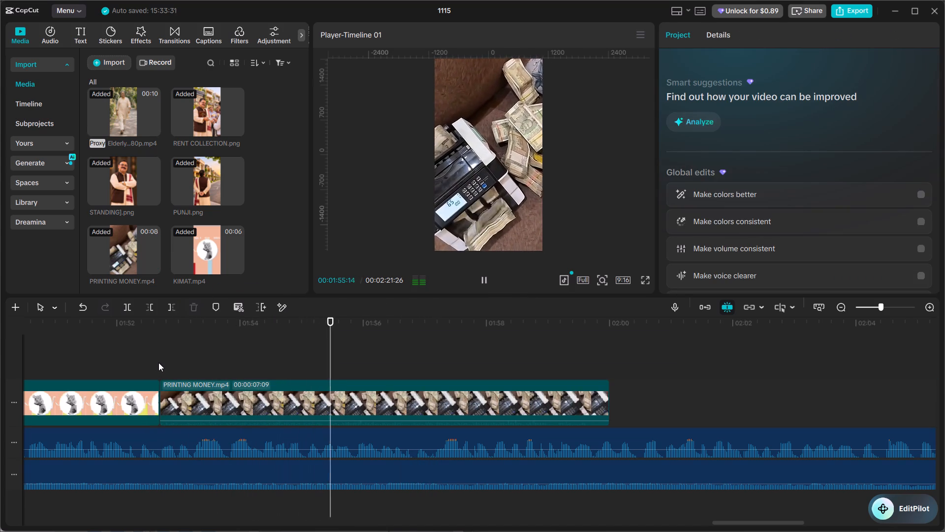
key("space")
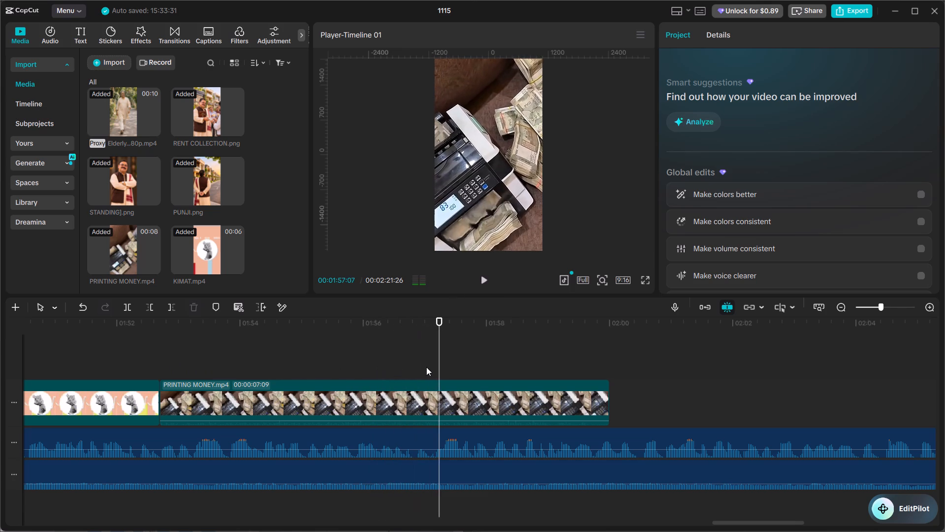
key("space")
left_click(426, 362)
left_click_drag(426, 362, 432, 369)
key("space")
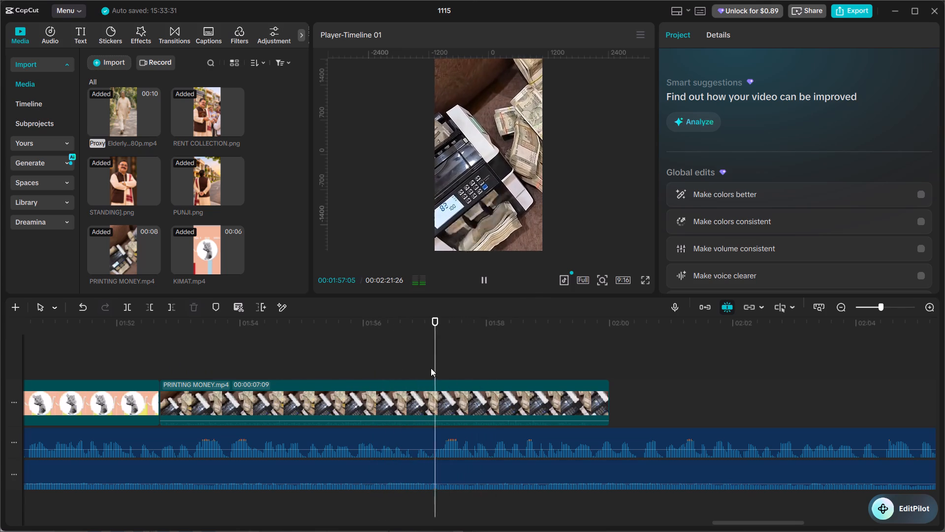
left_click(430, 365)
left_click(440, 402)
key("ctrl+b")
key("BackSpace")
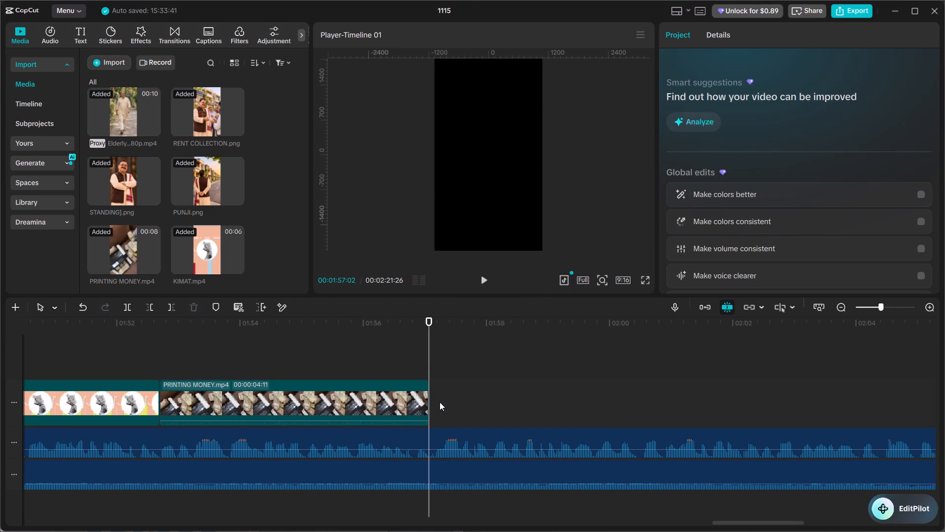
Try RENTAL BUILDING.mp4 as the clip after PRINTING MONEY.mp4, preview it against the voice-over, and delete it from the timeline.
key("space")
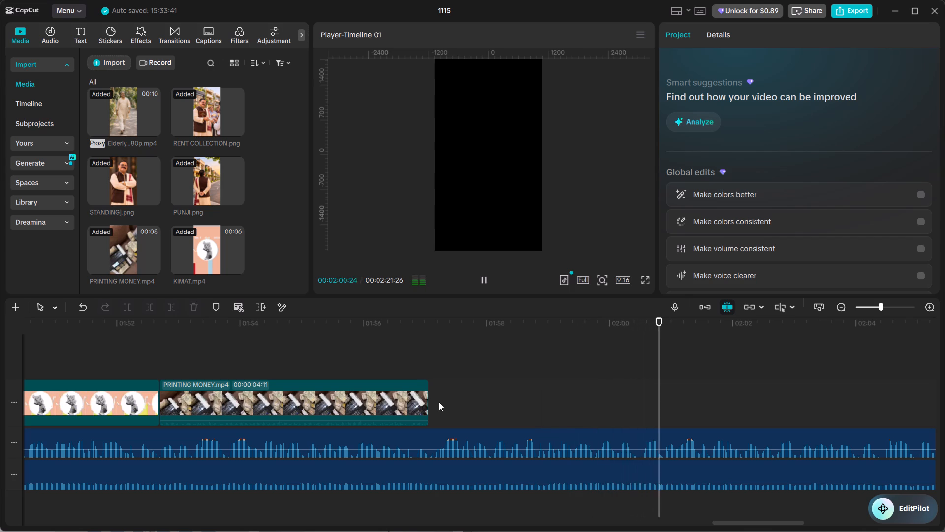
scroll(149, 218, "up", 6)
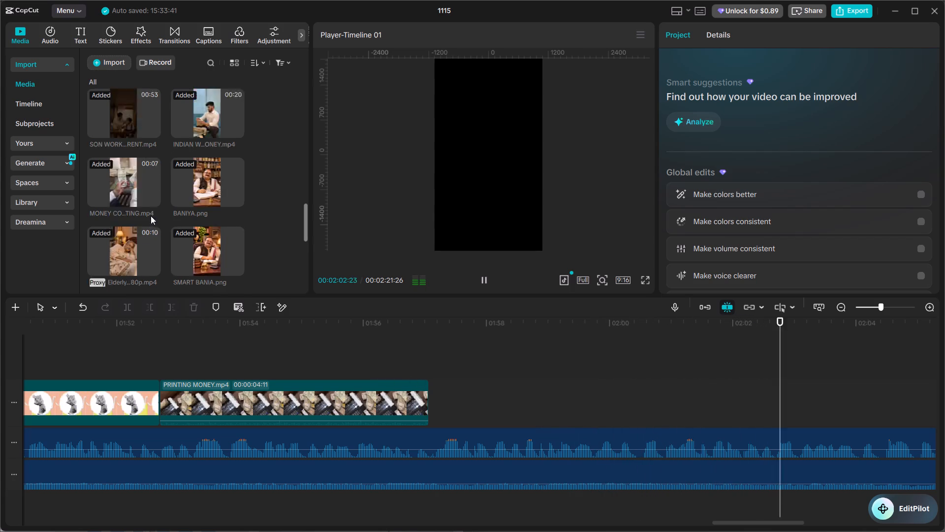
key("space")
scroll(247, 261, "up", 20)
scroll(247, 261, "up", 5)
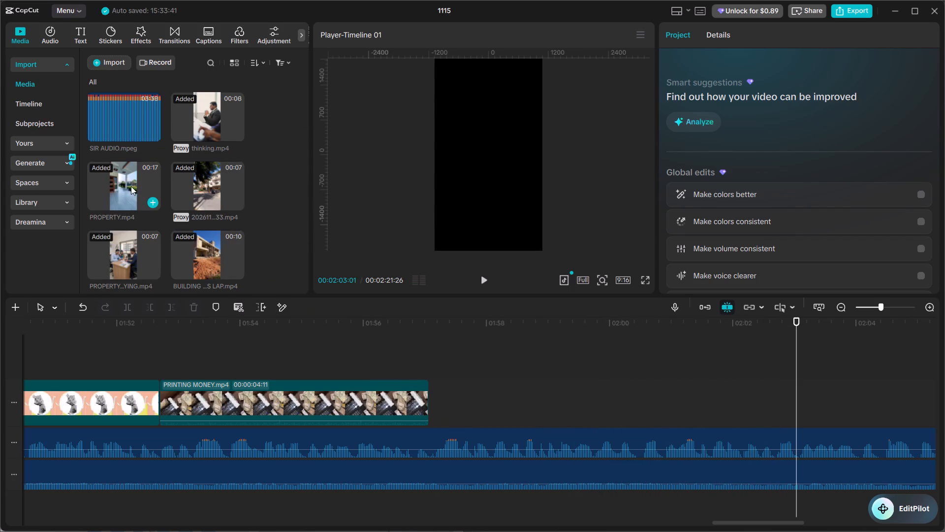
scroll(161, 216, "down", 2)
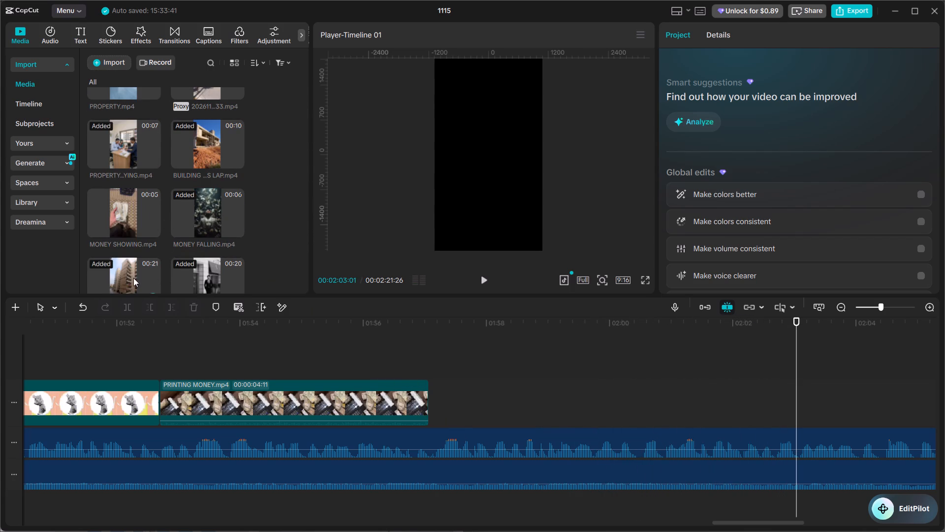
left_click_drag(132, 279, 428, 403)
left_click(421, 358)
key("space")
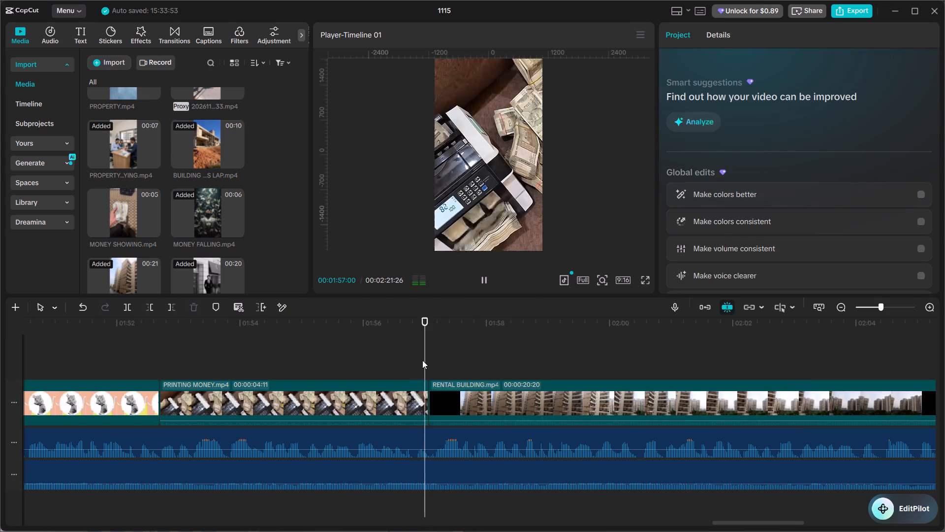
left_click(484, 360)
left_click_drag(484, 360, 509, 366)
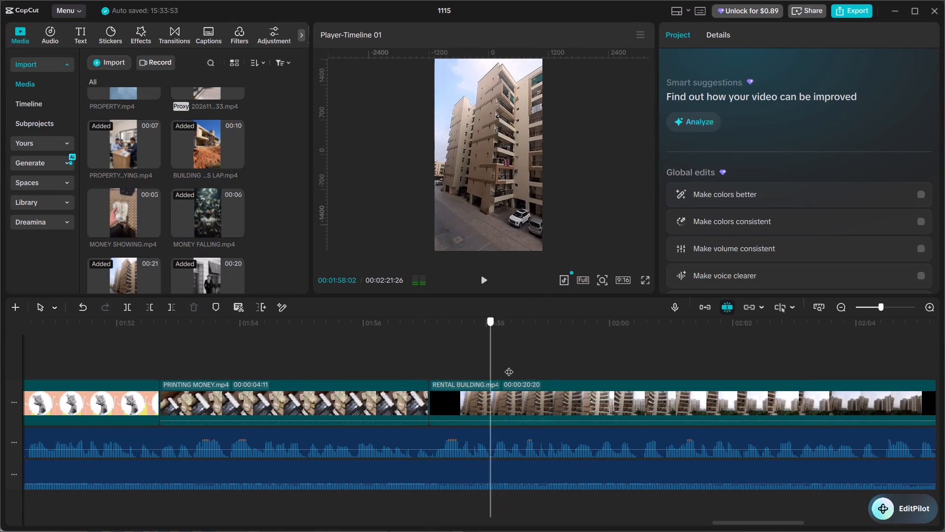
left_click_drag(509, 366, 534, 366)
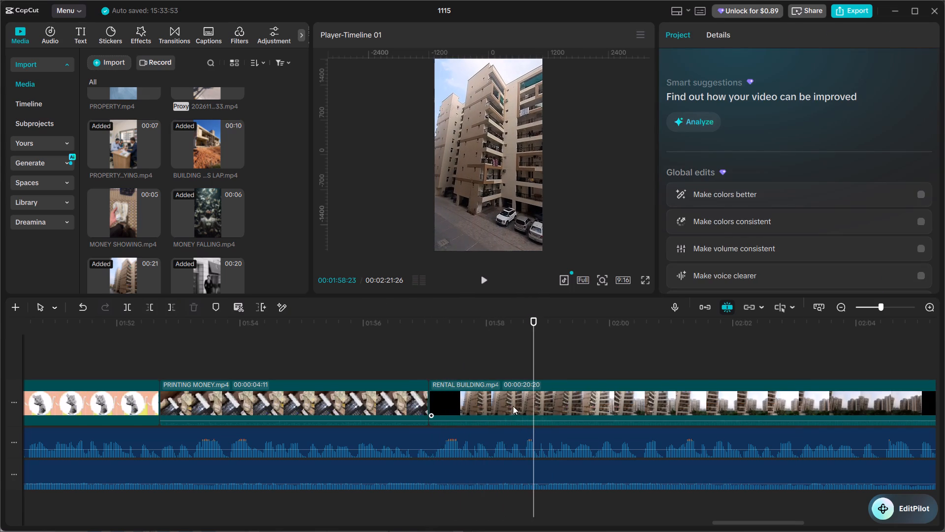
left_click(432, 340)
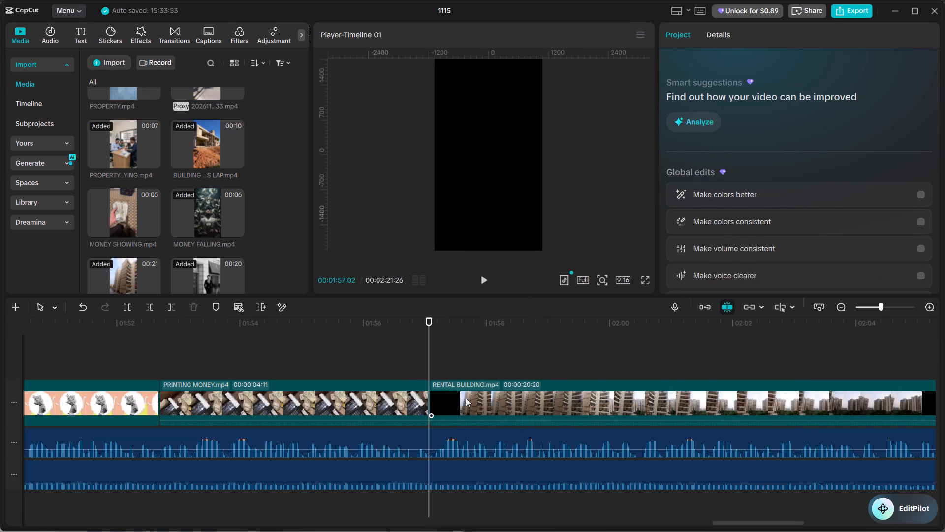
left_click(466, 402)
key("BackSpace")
Place thinking.mp4 on the main track after the PRINTING MONEY.mp4 clip and close the gap between them.
scroll(185, 229, "up", 14)
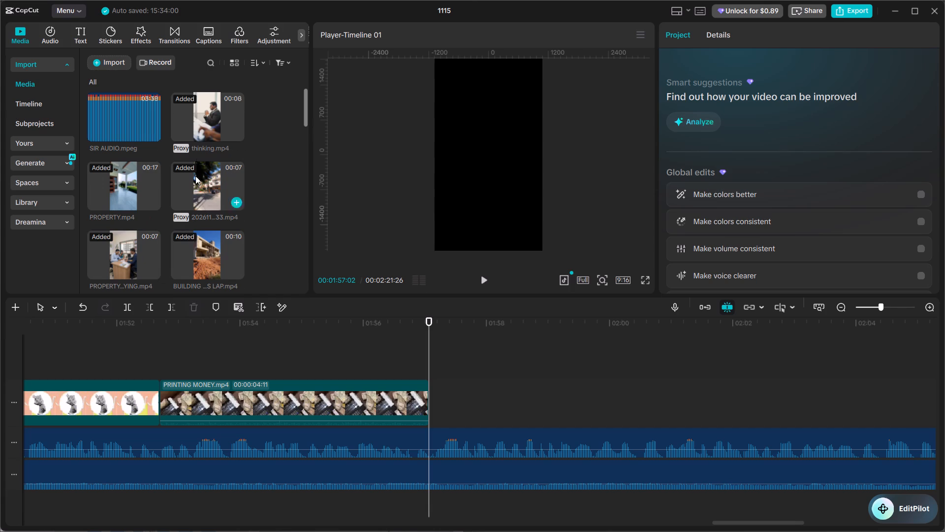
left_click_drag(216, 120, 424, 397)
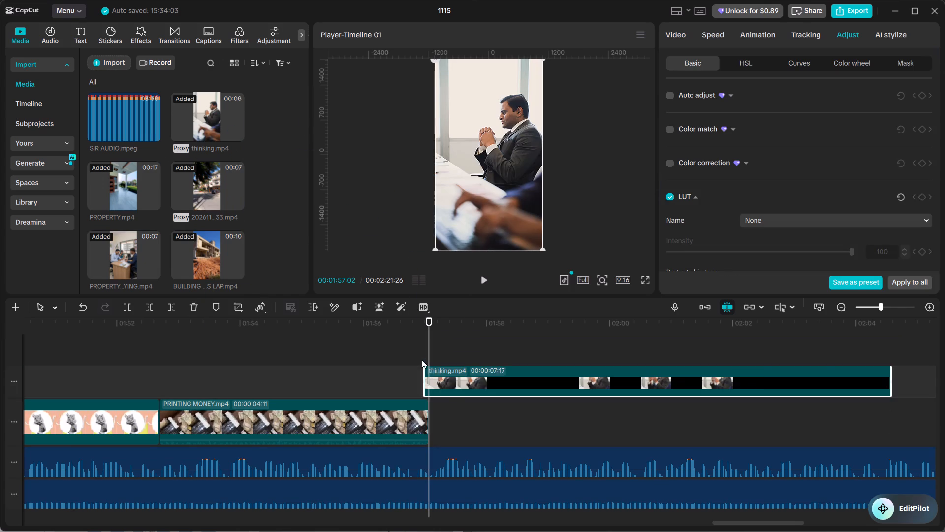
left_click_drag(445, 387, 488, 441)
right_click(443, 407)
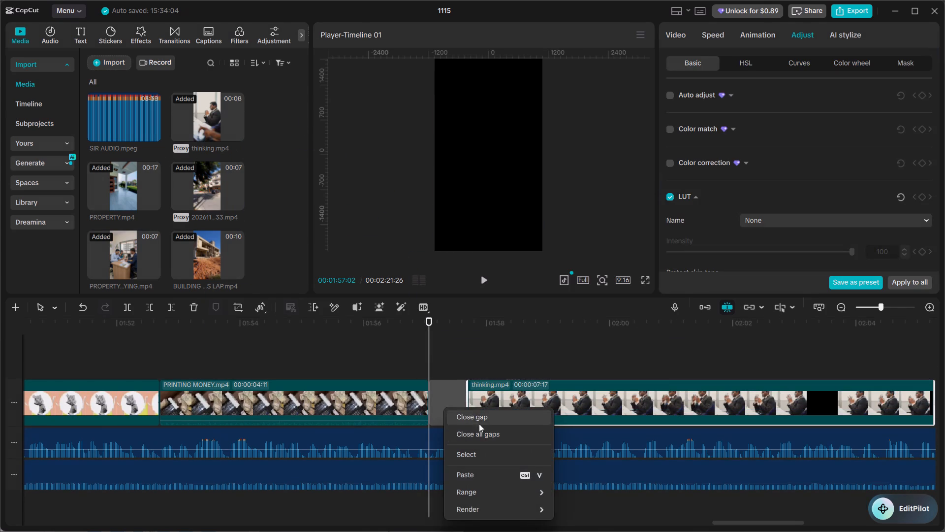
left_click(479, 416)
Split the thinking.mp4 clip at 00:01:58:02 to match the voice-over and delete the part after the cut.
left_click(385, 329)
left_click(409, 356)
key("space")
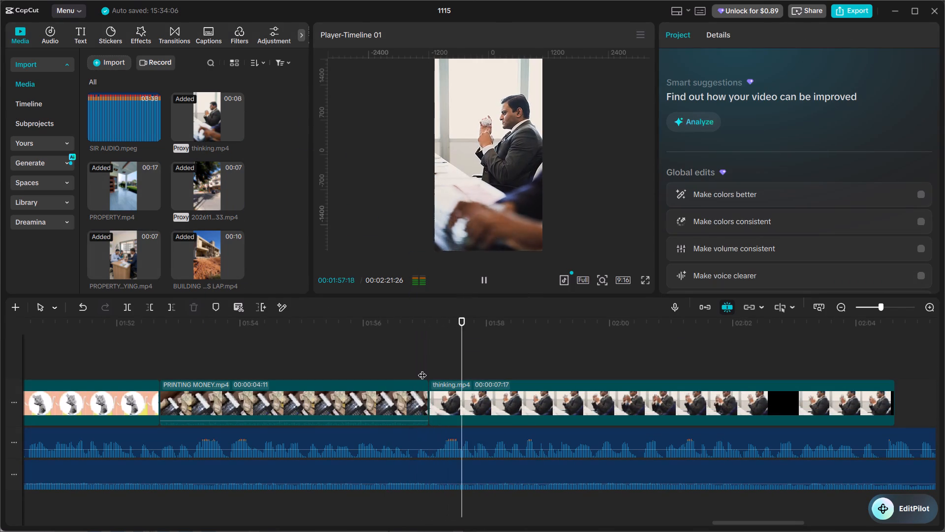
key("space")
left_click(486, 359)
left_click_drag(486, 359, 491, 366)
key("space")
left_click(490, 361)
left_click(499, 401)
key("ctrl+b")
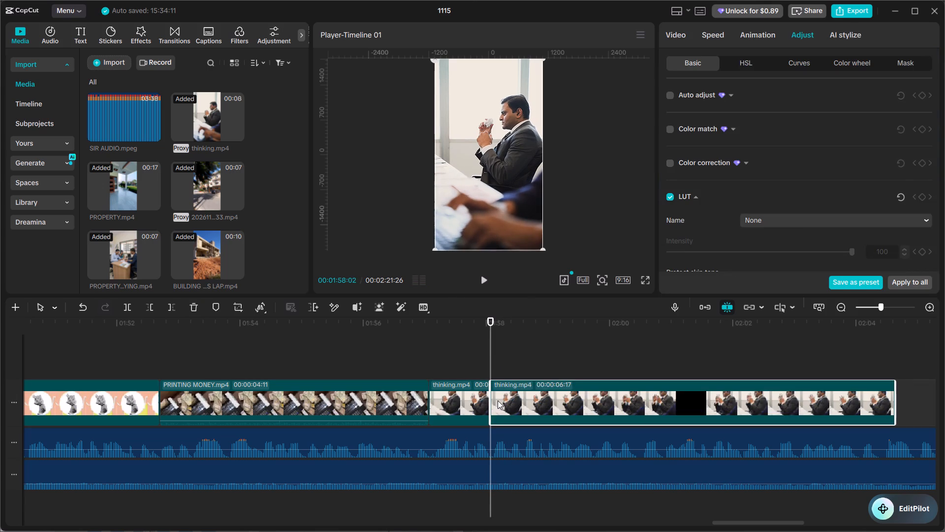
key("BackSpace")
Place the street-view clip 20261106_124433.mp4 on the main track after thinking.mp4 and close the gap between them.
scroll(227, 255, "down", 2)
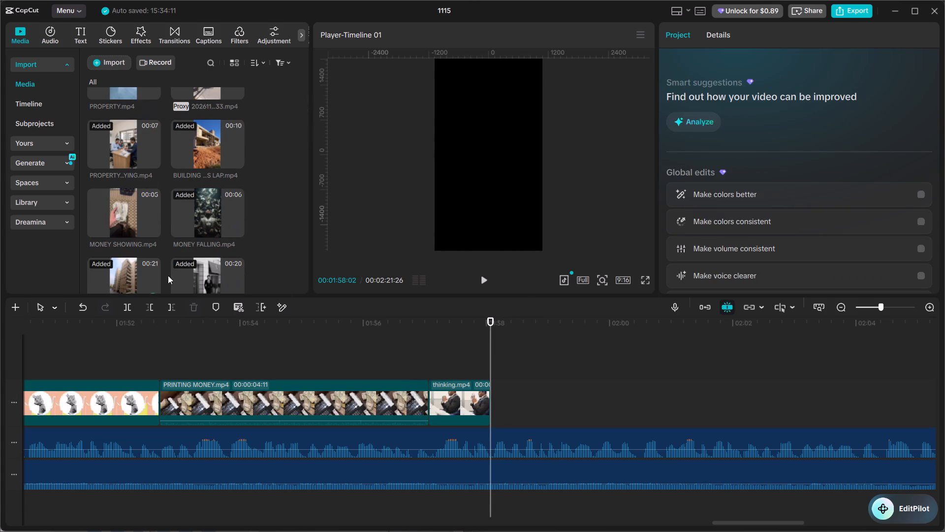
scroll(176, 215, "down", 4)
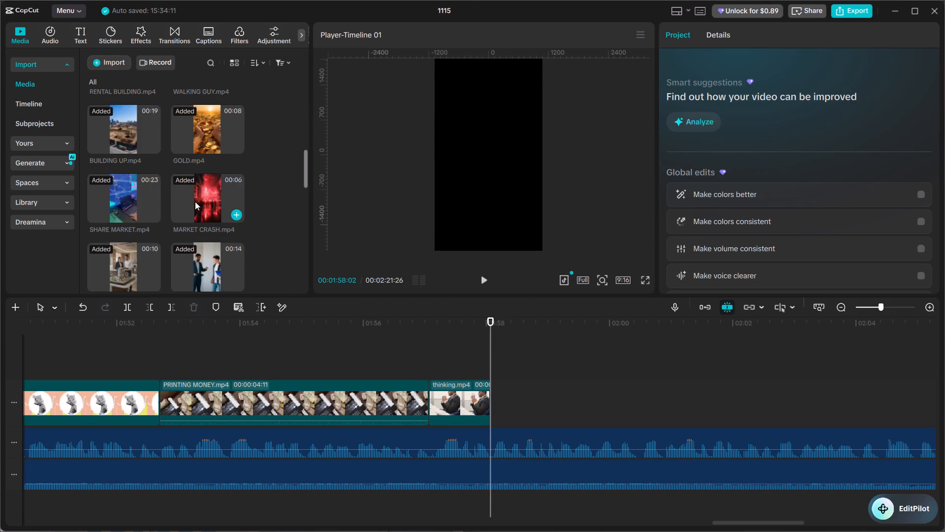
scroll(195, 201, "up", 9)
left_click_drag(204, 186, 468, 392)
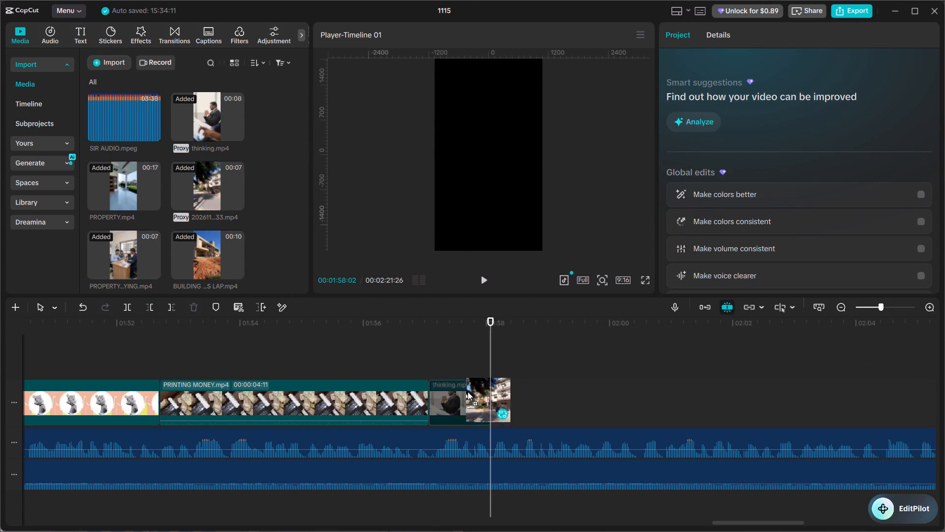
left_click_drag(468, 392, 523, 402)
right_click(503, 399)
left_click(537, 413)
Split the 20261106_124433.mp4 clip after thinking.mp4 at 00:02:02:04 to match the voice-over and delete the part after the cut.
left_click(471, 364)
key("space")
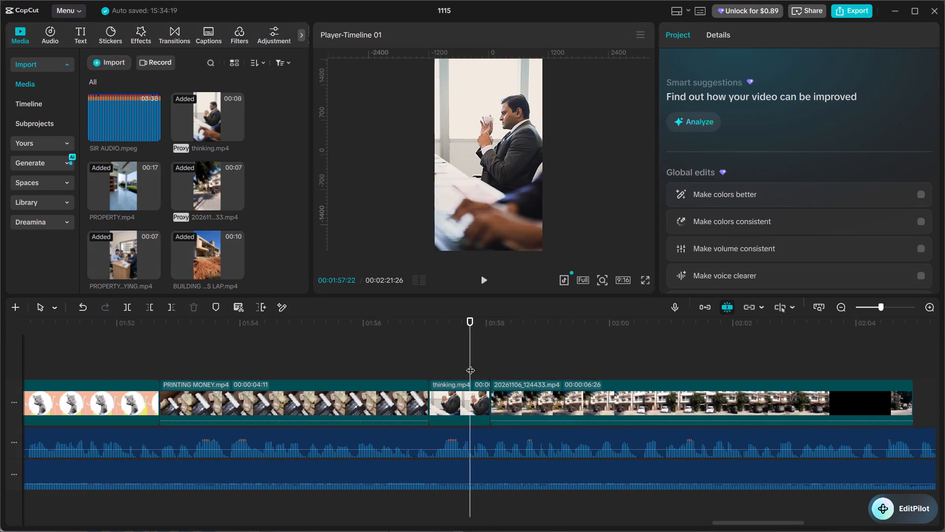
scroll(510, 371, "down", 3, "alt")
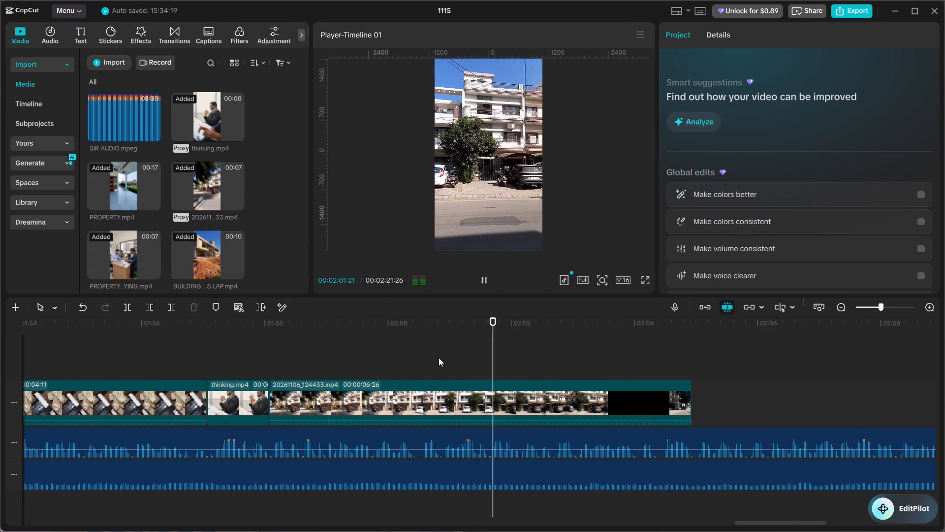
key("space")
key("space")
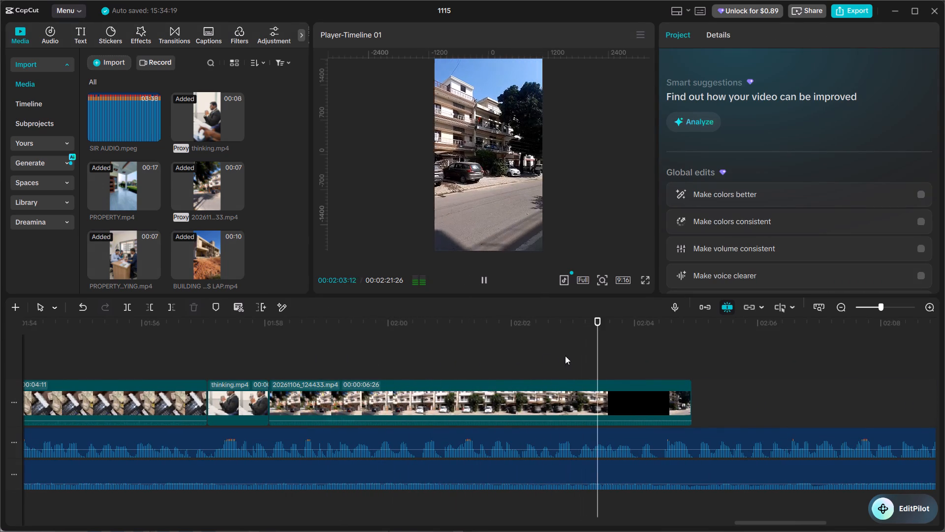
left_click(612, 349)
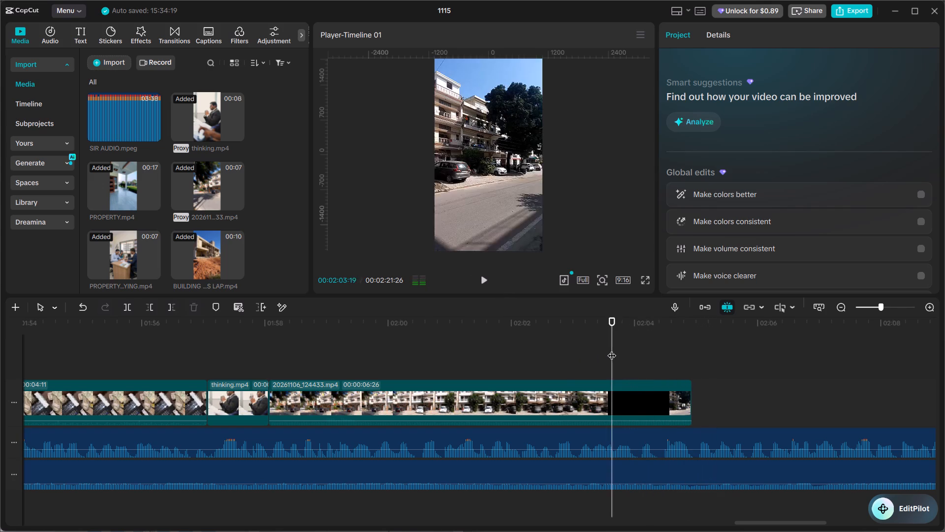
left_click_drag(612, 349, 528, 358)
key("space")
left_click(527, 358)
left_click_drag(527, 358, 530, 359)
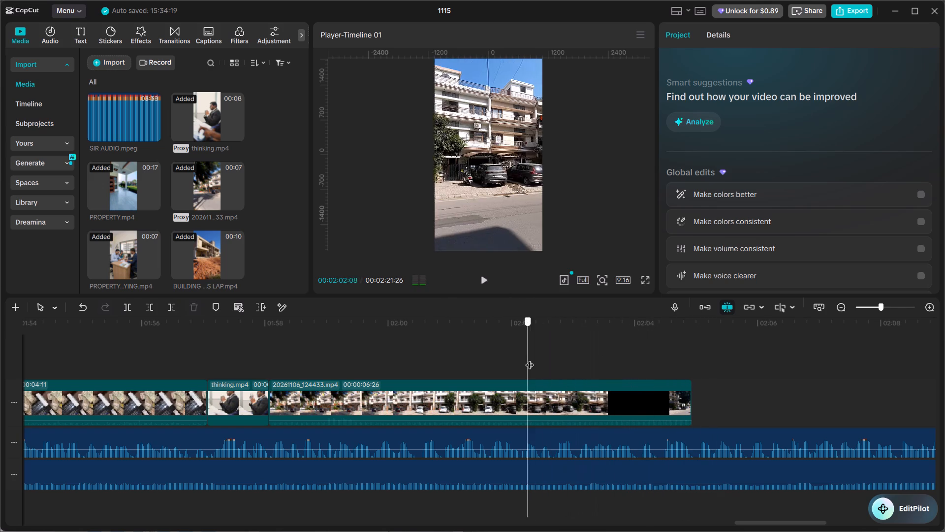
left_click_drag(530, 359, 540, 363)
key("space")
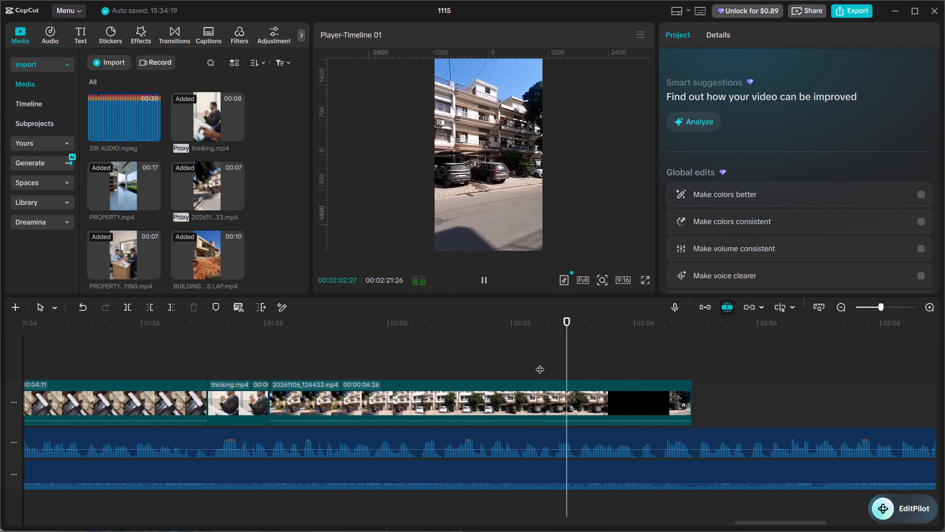
left_click(540, 363)
left_click_drag(540, 363, 519, 362)
key("space")
left_click(517, 360)
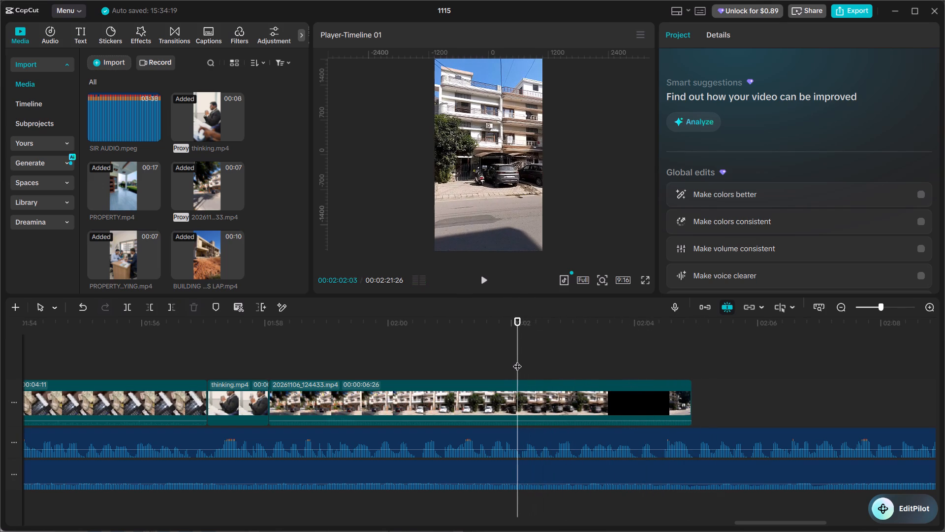
left_click(517, 360)
scroll(526, 365, "up", 20, "ctrl")
scroll(526, 365, "up", 3, "ctrl")
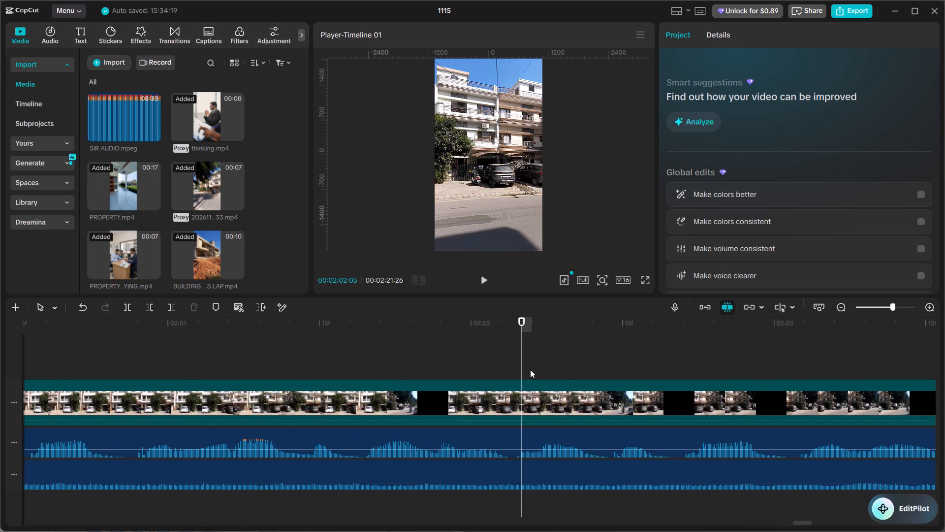
key("Left")
left_click(508, 411)
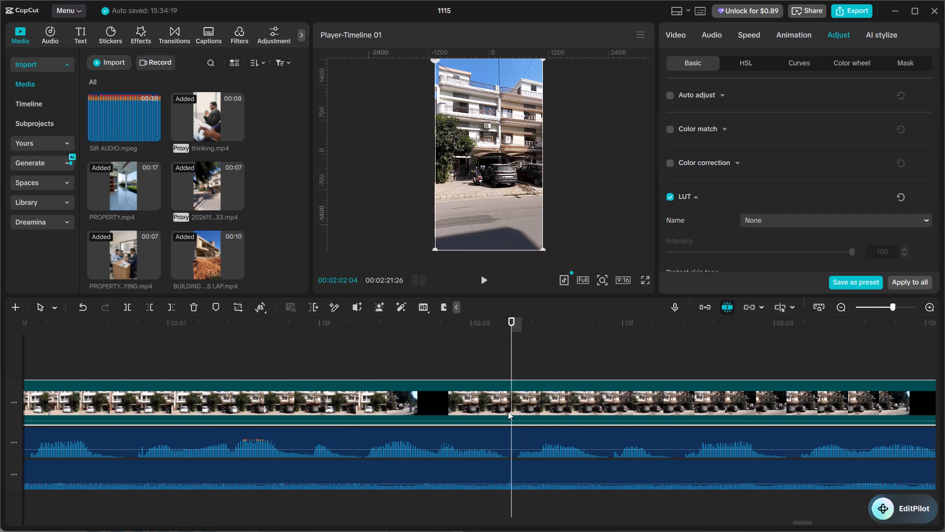
key("ctrl+b")
key("BackSpace")
Play the voice-over beyond the street-view clip and replay the preceding clips to judge which footage should follow.
scroll(504, 411, "down", 20)
scroll(504, 411, "down", 2)
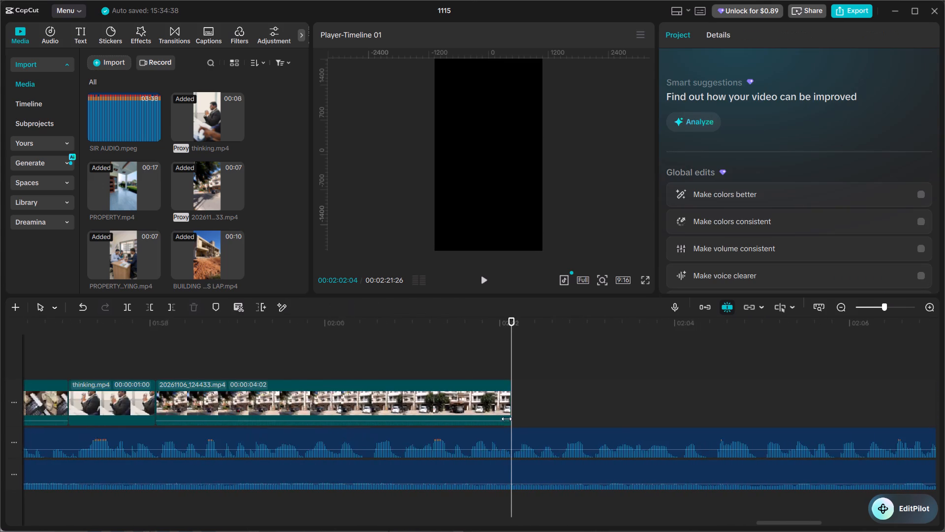
scroll(506, 419, "down", 5)
scroll(510, 416, "down", 5, "ctrl")
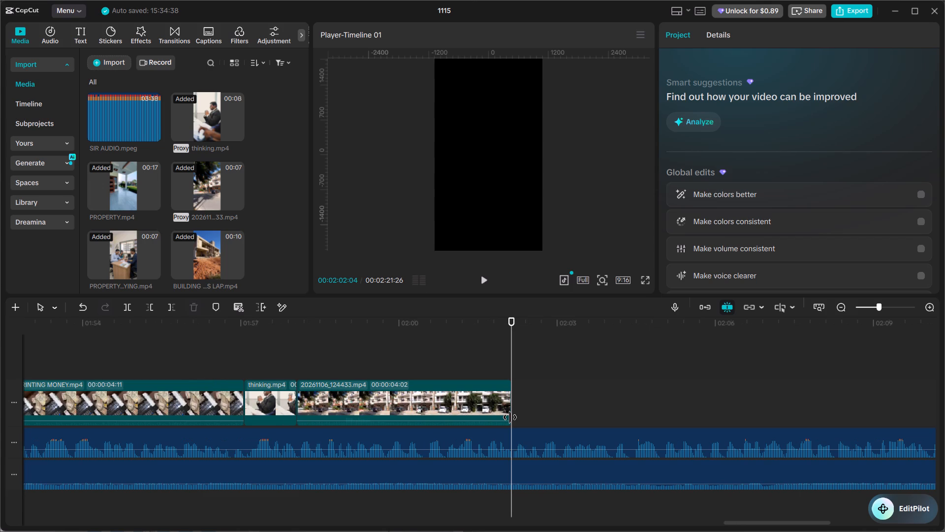
key("space")
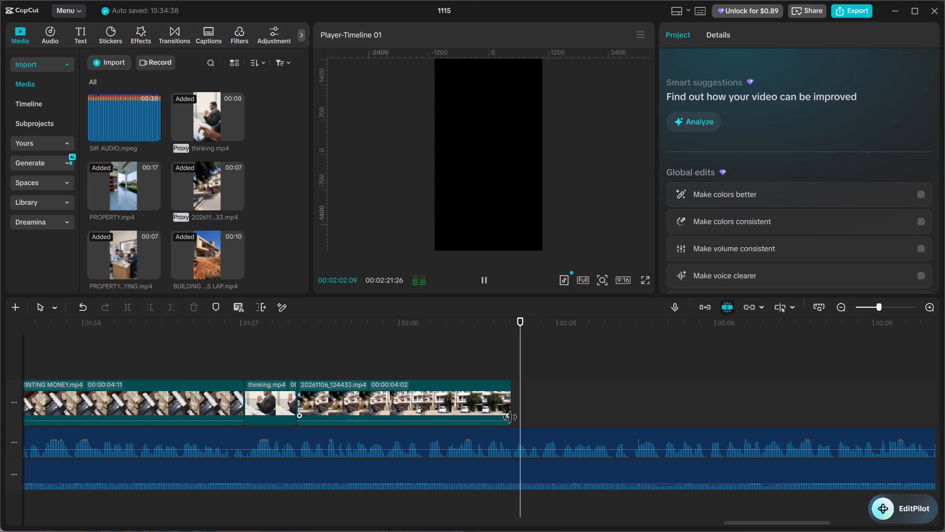
scroll(509, 410, "down", 5, "ctrl")
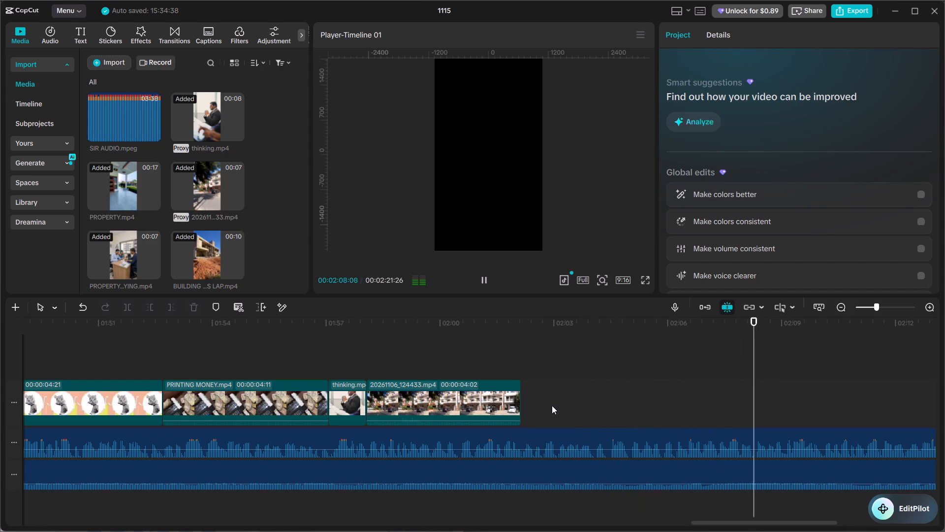
key("space")
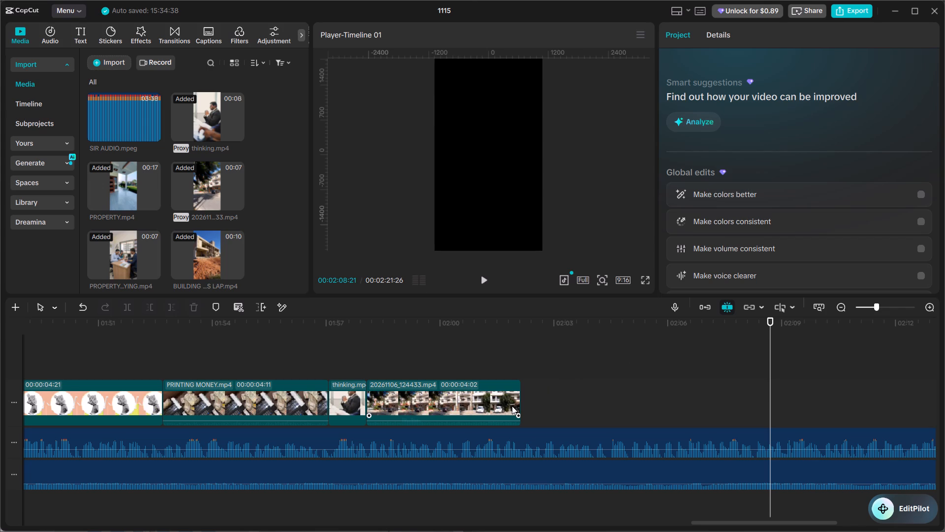
left_click(439, 356)
scroll(451, 360, "up", 4, "alt")
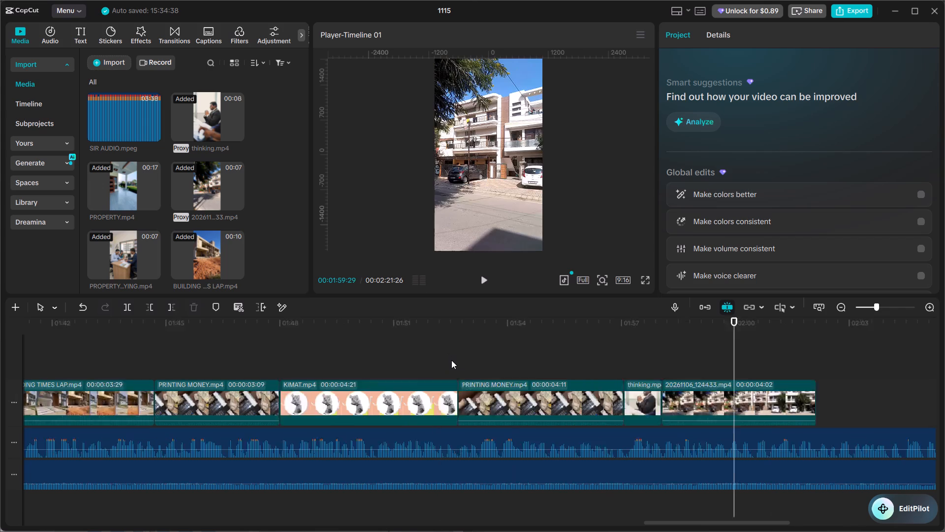
scroll(451, 360, "up", 1, "alt")
left_click(423, 360)
key("space")
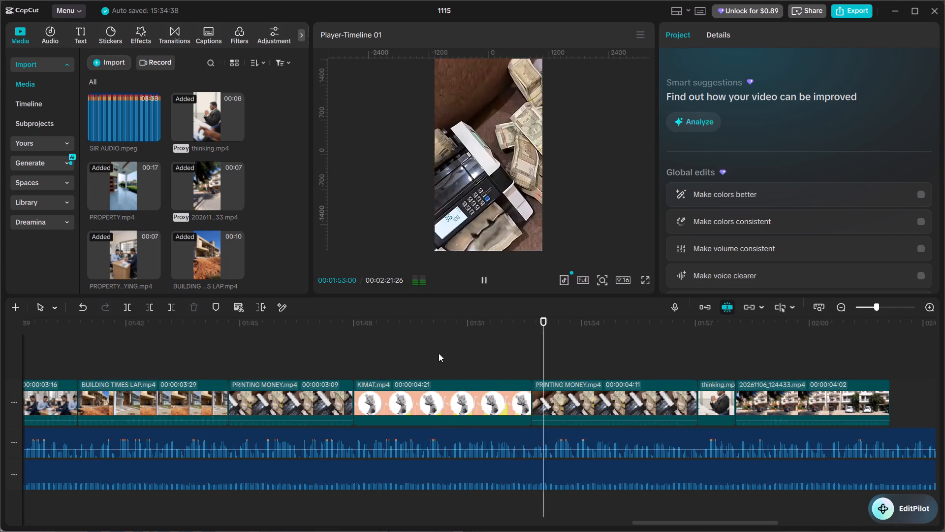
scroll(513, 347, "down", 2, "alt")
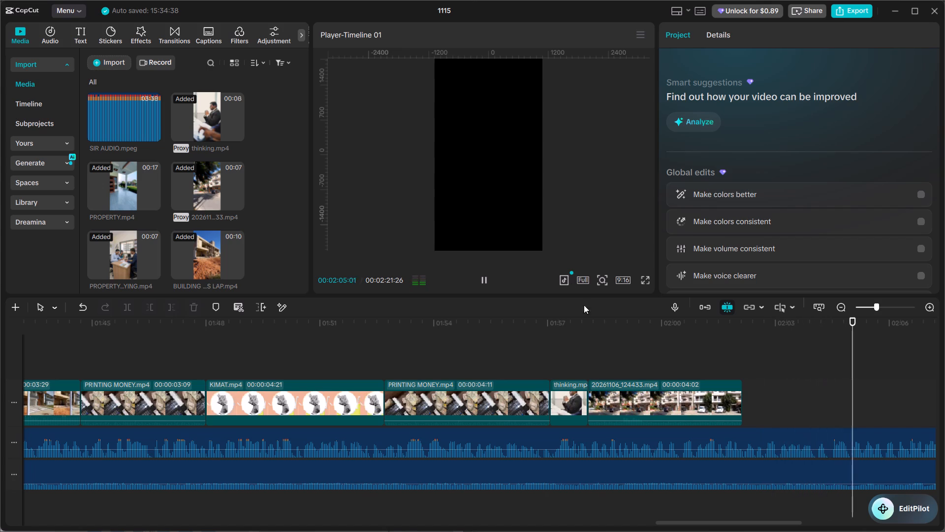
left_click(735, 352)
left_click_drag(736, 353, 741, 360)
key("space")
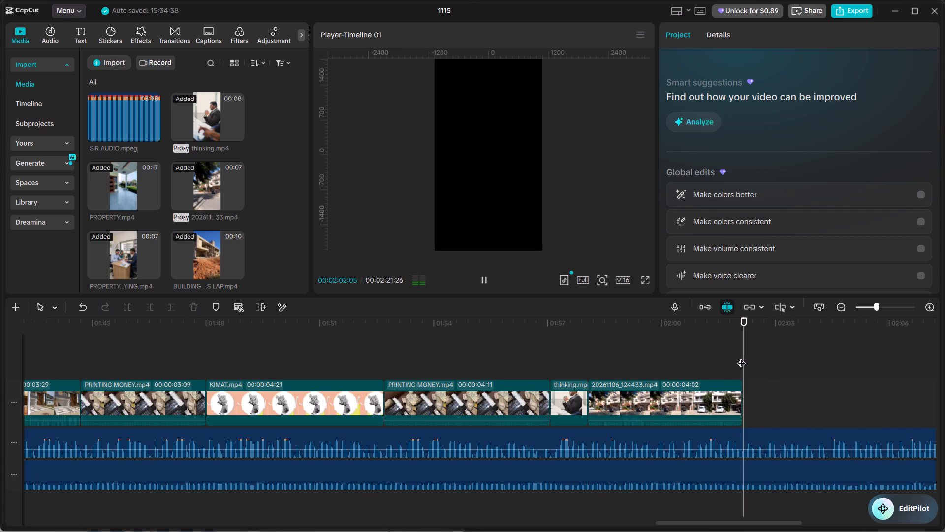
key("space")
Copy the earlier SON WITH PARENT.mp4 clip and paste it on the main track at 00:02:02:04, directly after the street-view clip.
scroll(249, 350, "up", 16, "alt")
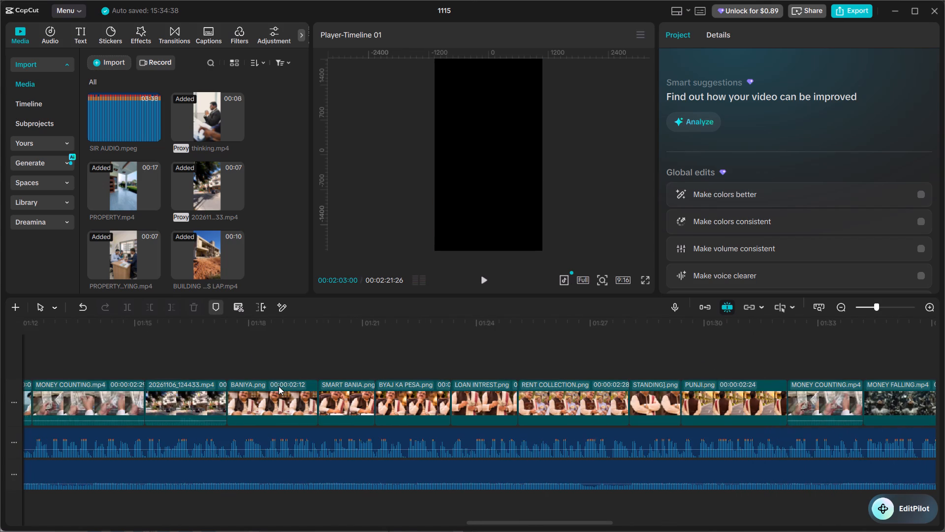
left_click(247, 365)
left_click_drag(247, 365, 0, 379)
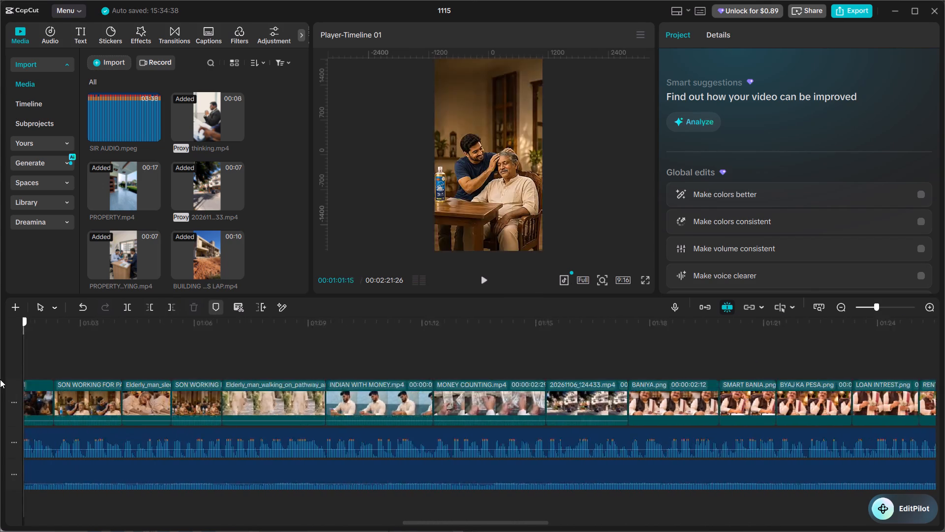
left_click_drag(0, 379, 143, 365)
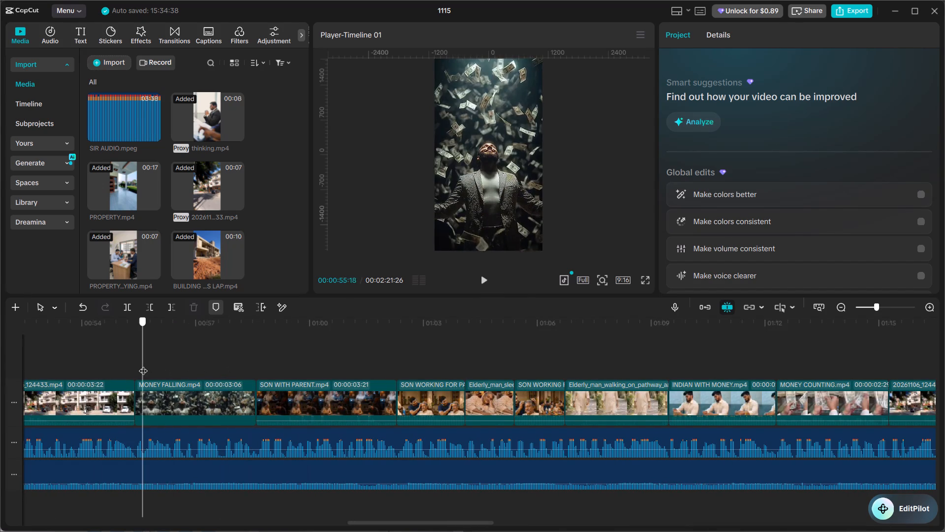
left_click_drag(143, 365, 211, 363)
key("space")
key("space")
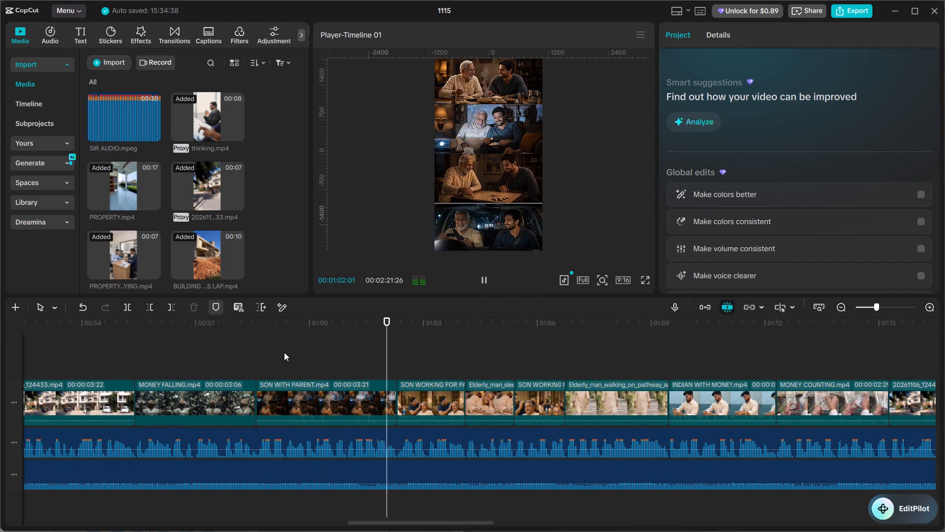
left_click(311, 396)
key("space")
key("ctrl+c")
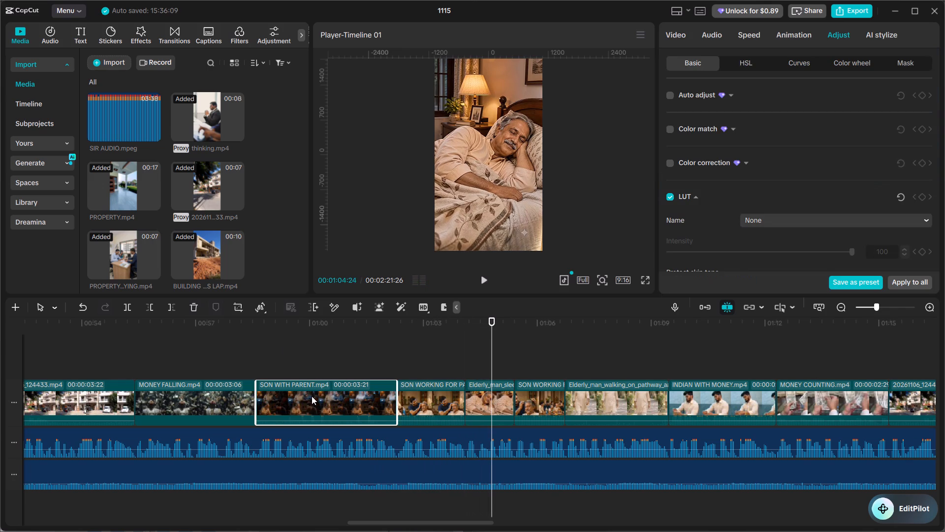
scroll(503, 360, "down", 20, "alt")
scroll(503, 360, "down", 13, "alt")
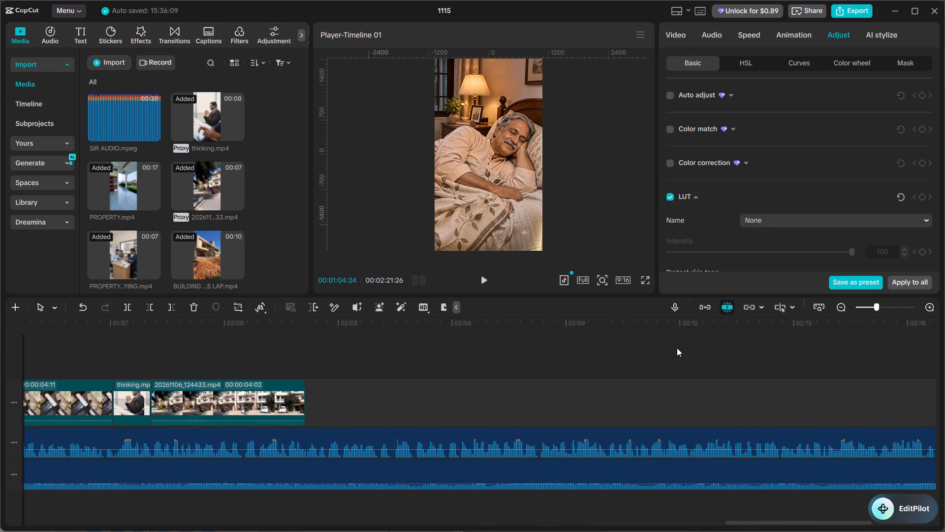
scroll(677, 348, "down", 5, "alt")
scroll(434, 359, "up", 7, "alt")
left_click(422, 348)
left_click_drag(422, 348, 431, 354)
key("space")
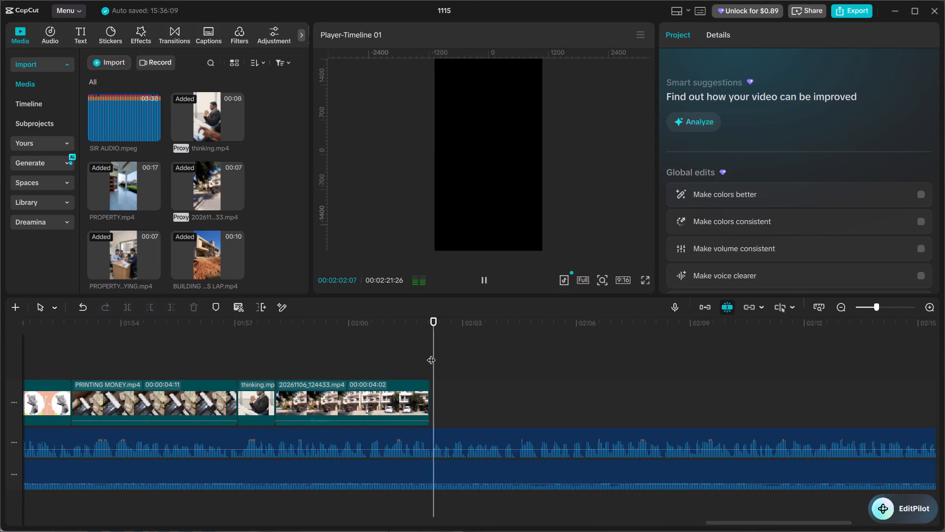
key("space")
double_click(431, 354)
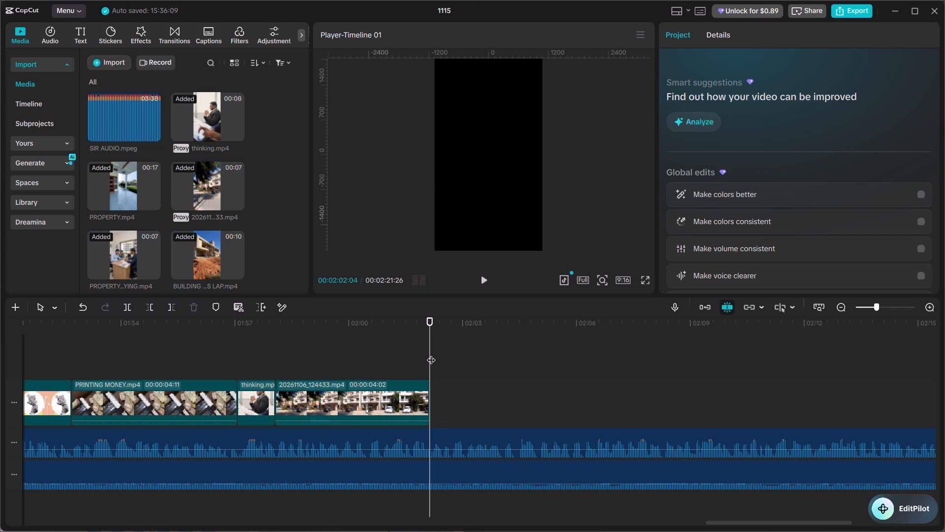
key("ctrl+v")
Preview the pasted SON WITH PARENT.mp4 clip and replay the voice-over after it to decide on the next footage.
key("space")
left_click(407, 351)
key("space")
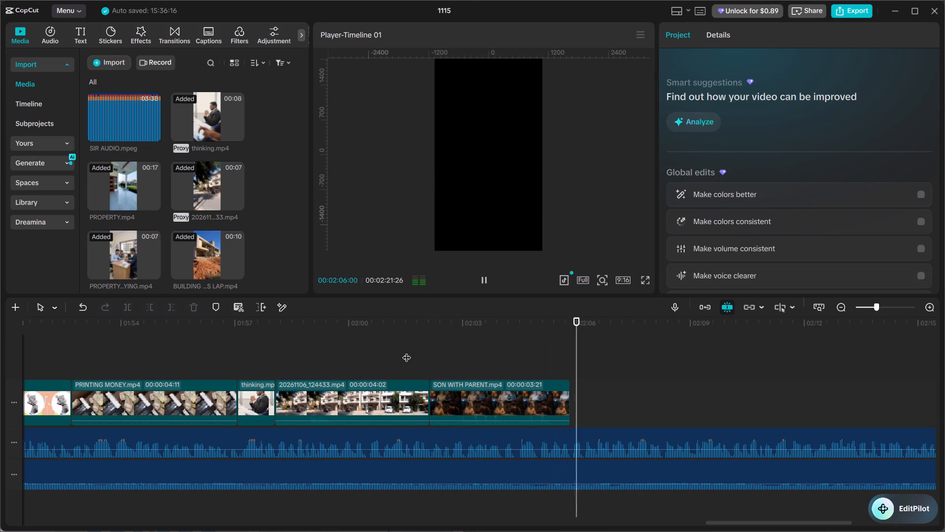
key("space")
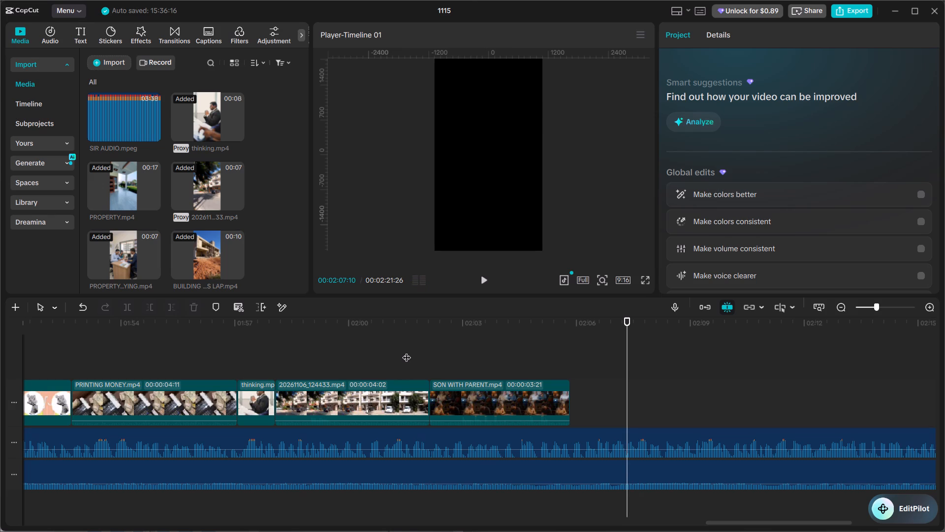
double_click(567, 362)
key("space")
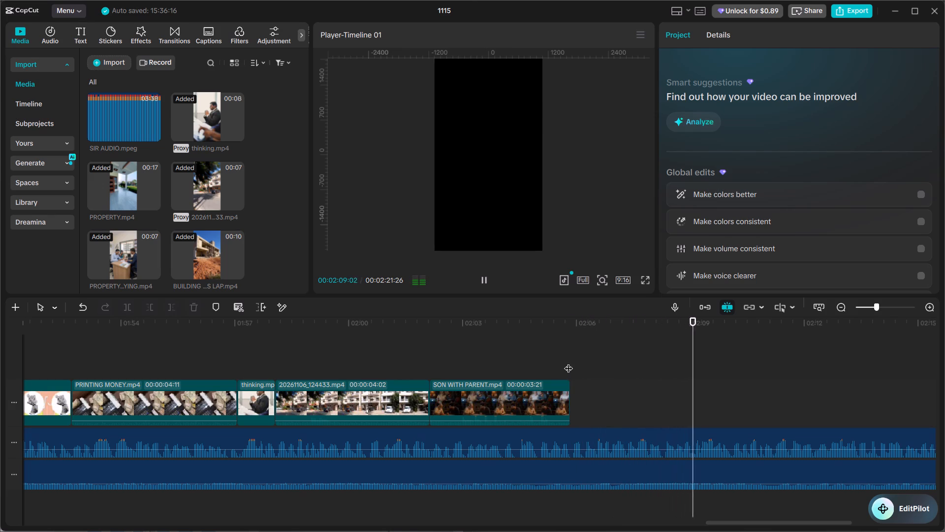
left_click(568, 362)
key("space")
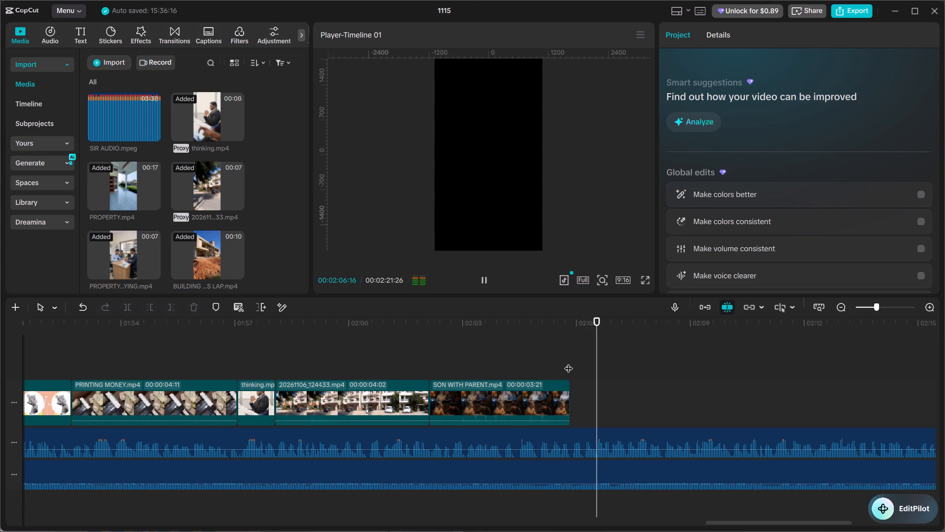
key("space")
left_click(567, 360)
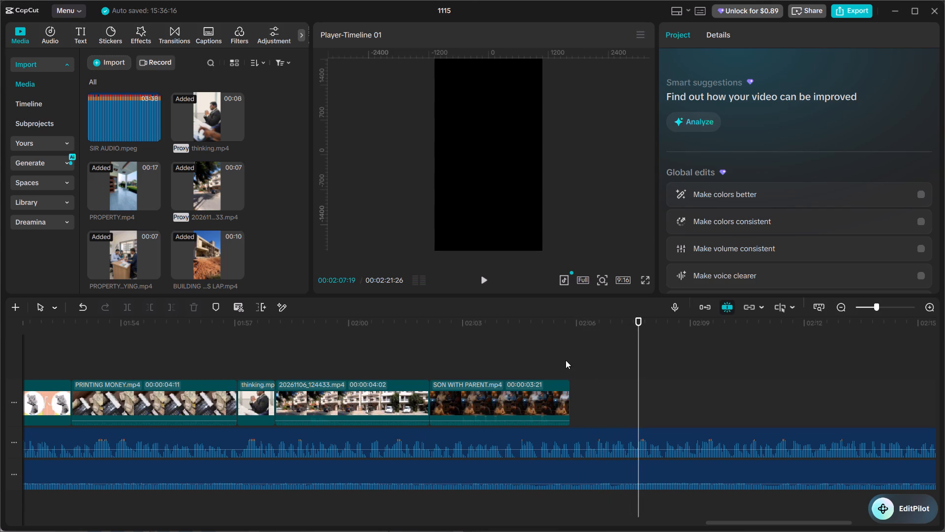
key("space")
key("space")
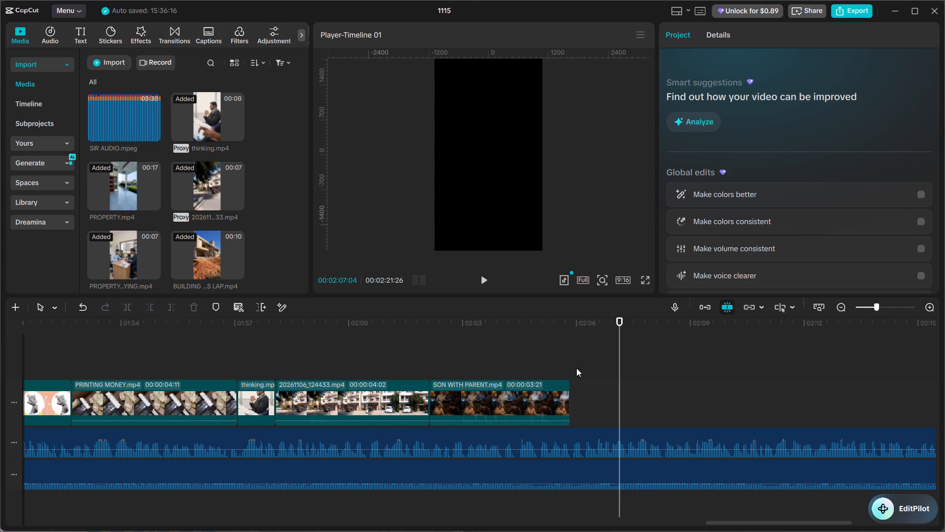
Switch to the browser window showing Pinterest.
key("alt+Tab")
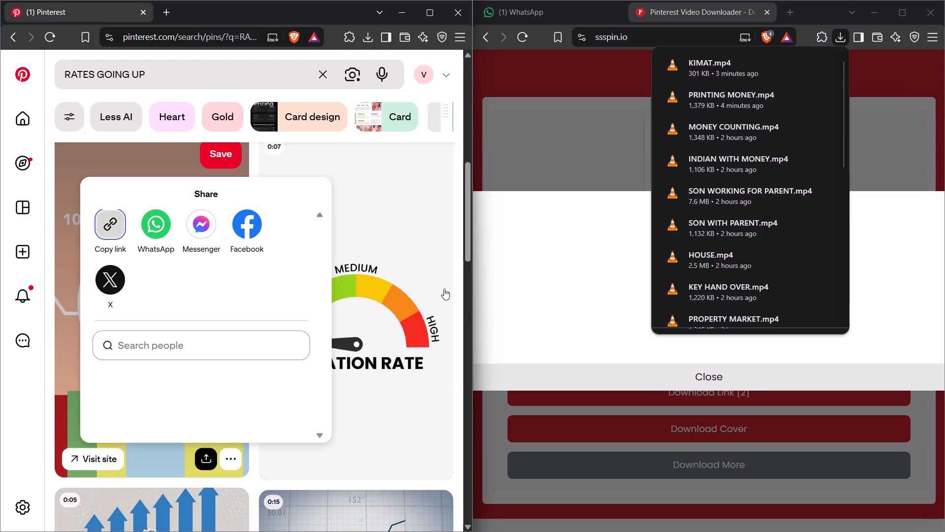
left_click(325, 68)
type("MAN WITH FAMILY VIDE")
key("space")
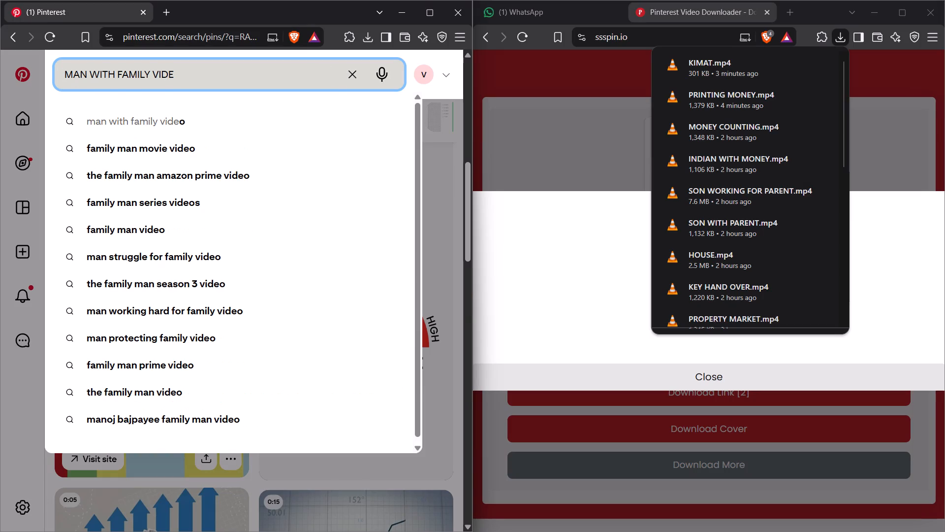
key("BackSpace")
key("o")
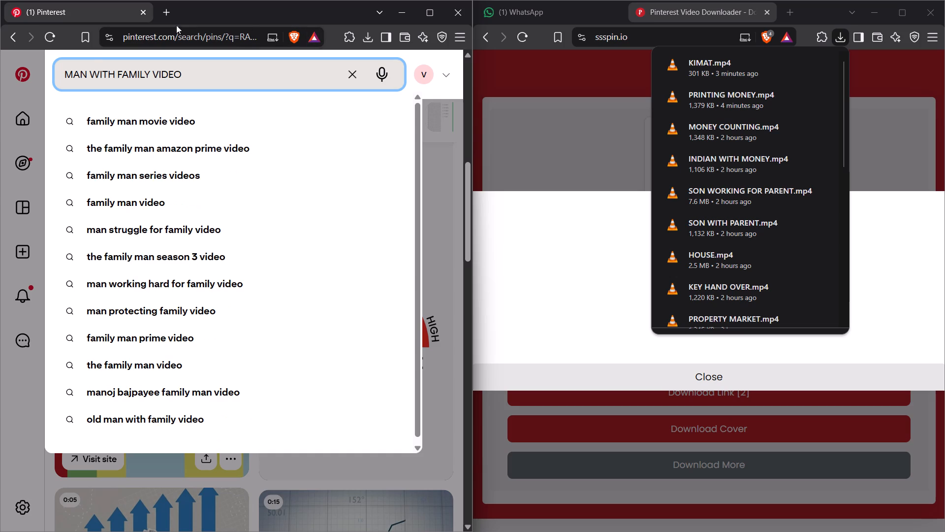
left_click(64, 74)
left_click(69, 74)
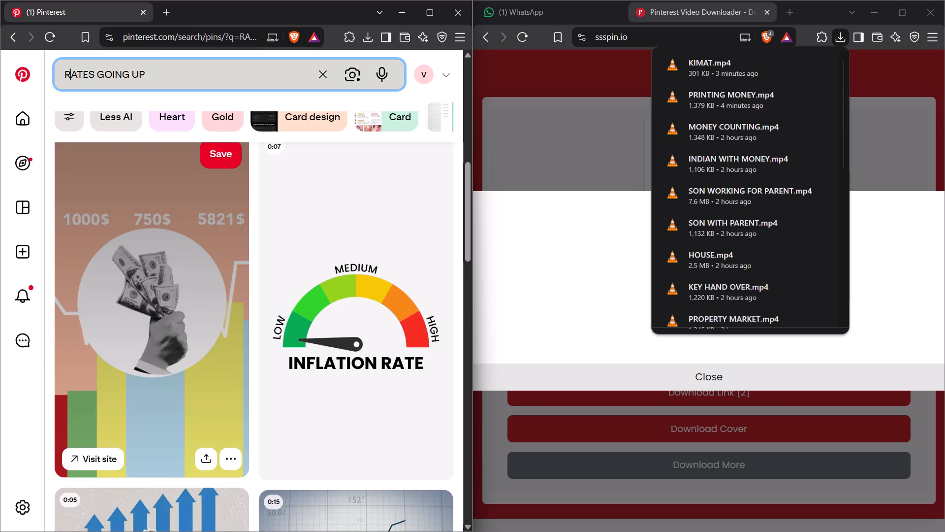
Search Pinterest for "INDIAN MAN WITH FAMIY VIDEO" and look over the first results.
left_click(131, 74)
left_click(146, 75)
key("ctrl+a")
type("INDAIN")
key("space")
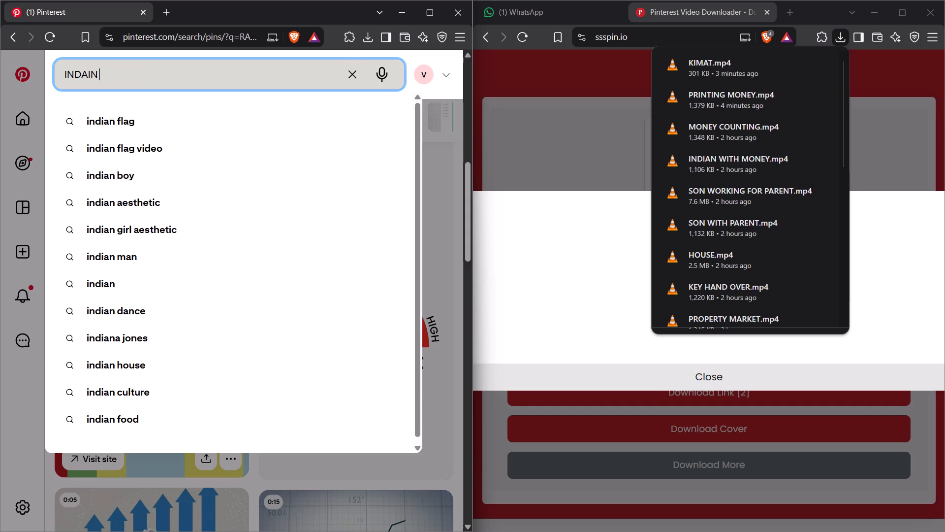
key("BackSpace")
key("BackSpace")
key("BackSpace")
key("BackSpace")
key("BackSpace")
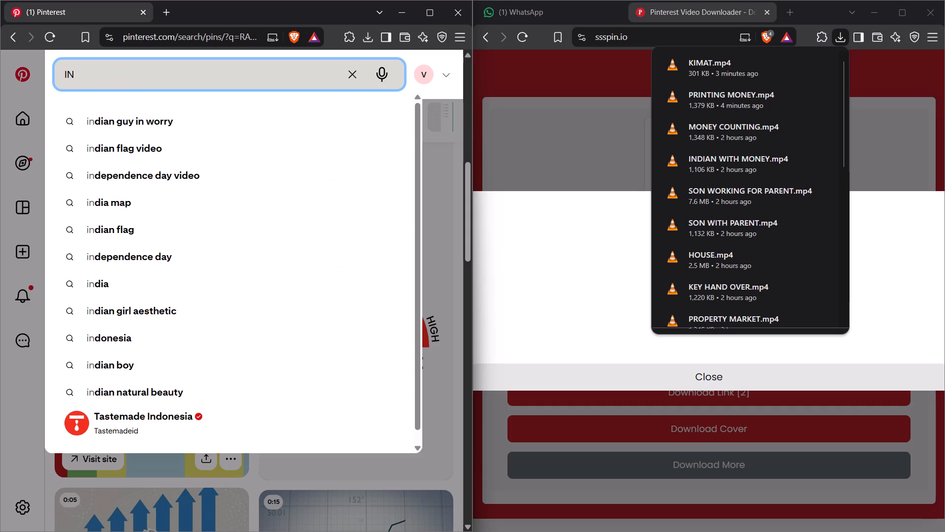
type("DIAN MAN WITH FAMILU")
key("BackSpace")
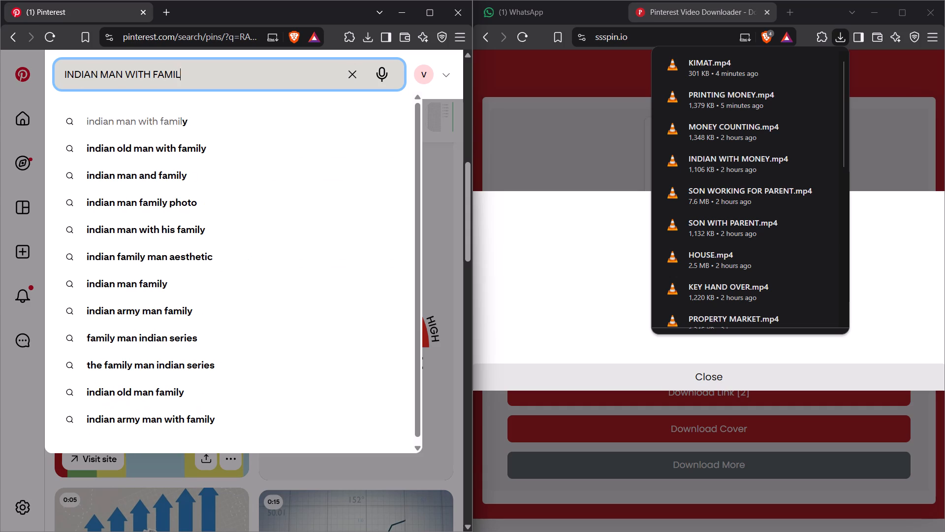
key("BackSpace")
type("Y")
key("space")
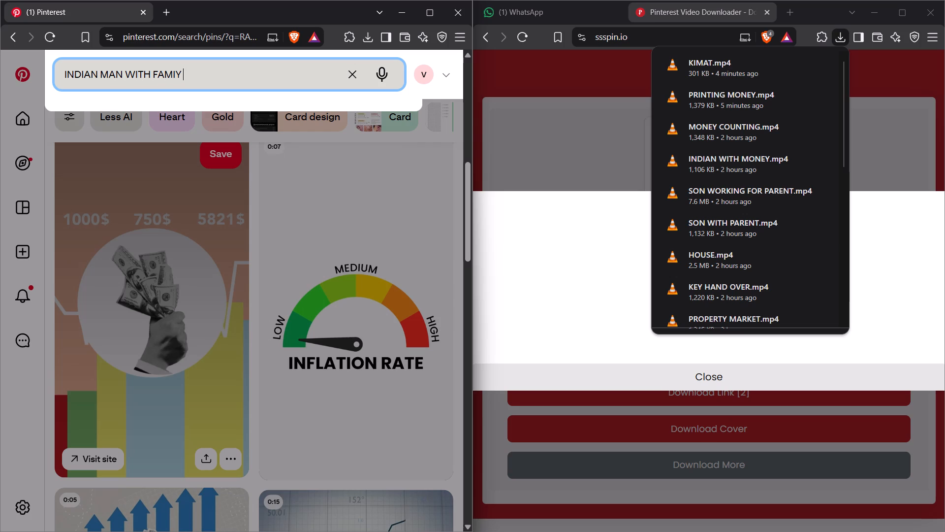
type("VIDEO")
key("Return")
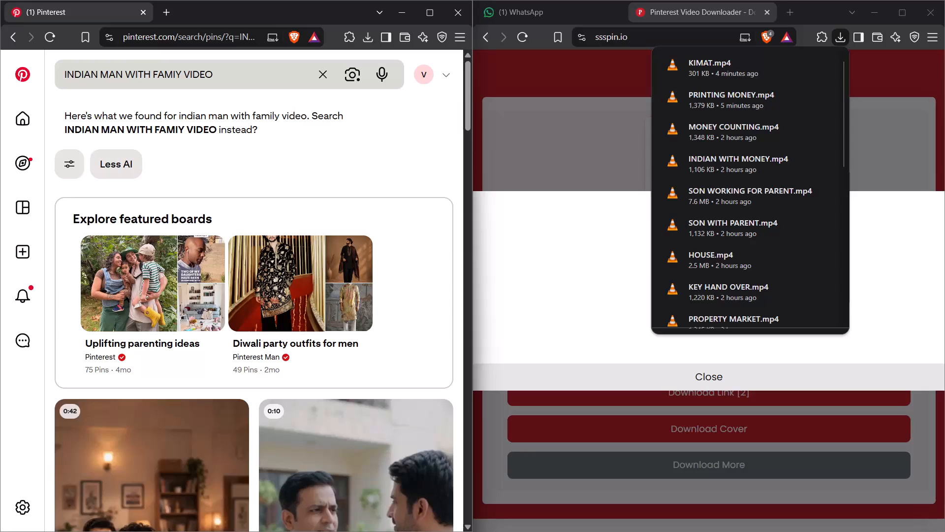
scroll(297, 204, "down", 4)
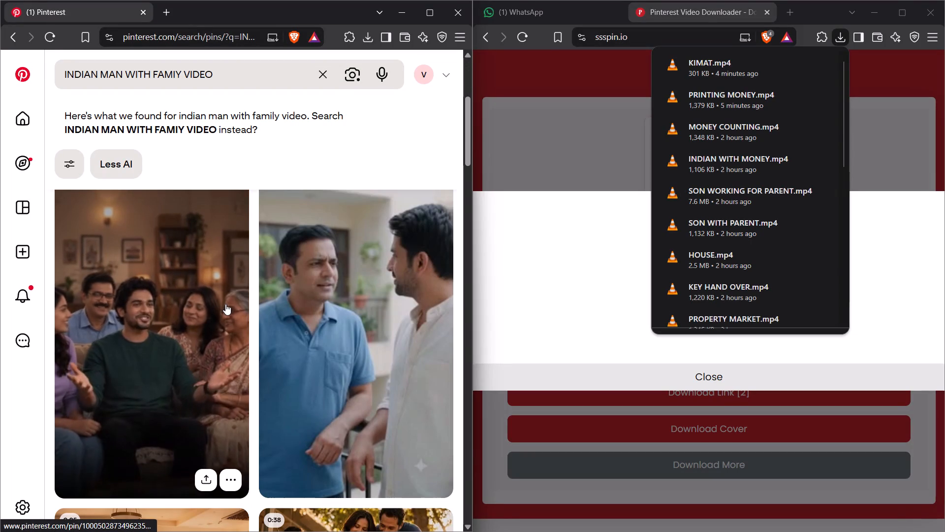
scroll(225, 307, "down", 4)
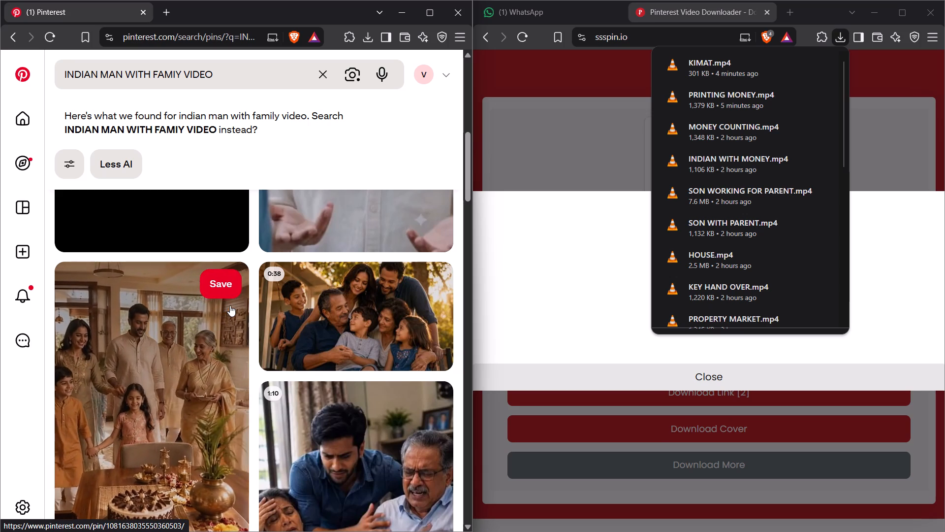
Switch to CapCut and play the voice-over in the empty gap after the last SON WITH PARENT.mp4 clip.
key("alt+Tab")
key("space")
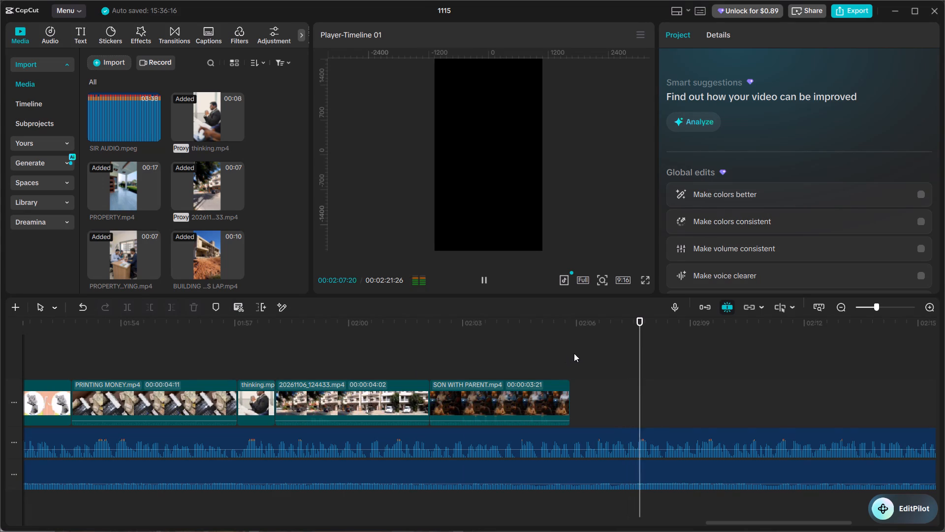
left_click(571, 354)
key("space")
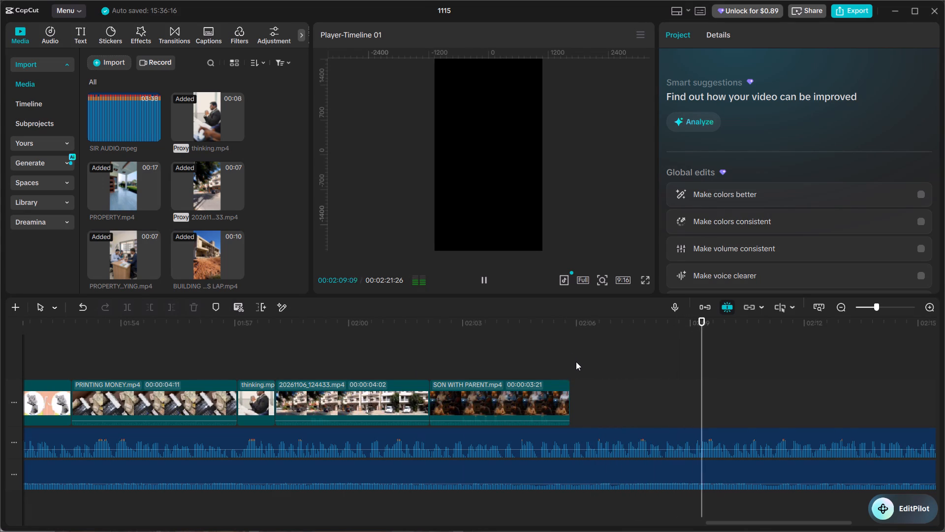
key("space")
Return to Pinterest and examine the Indian family video results, including the family-portrait pin, for footage that suits the voice-over.
key("alt+Tab")
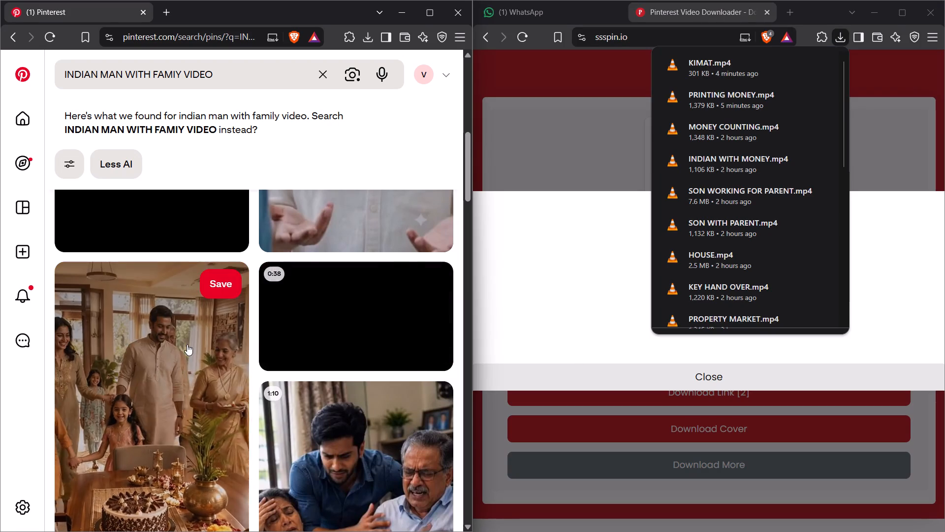
scroll(184, 373, "down", 2)
scroll(184, 374, "up", 3)
scroll(184, 374, "down", 3)
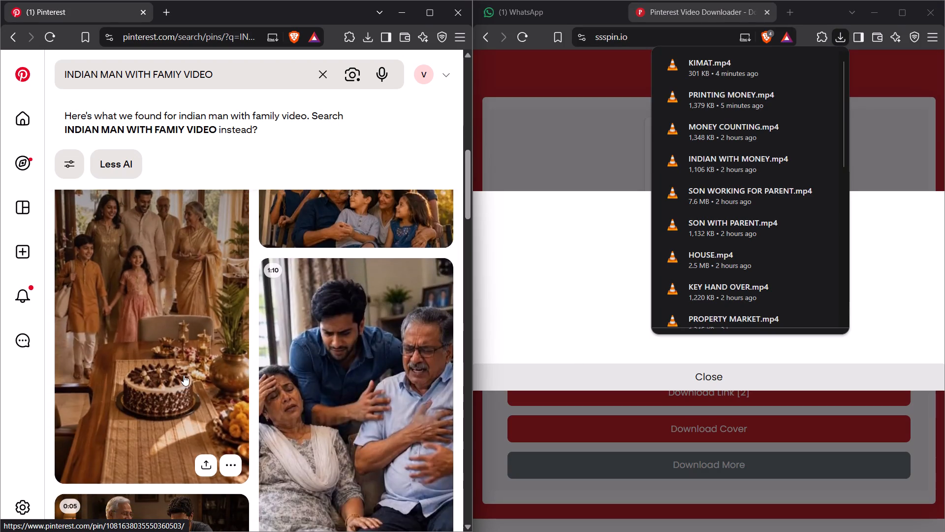
scroll(184, 375, "down", 4)
scroll(376, 362, "down", 2)
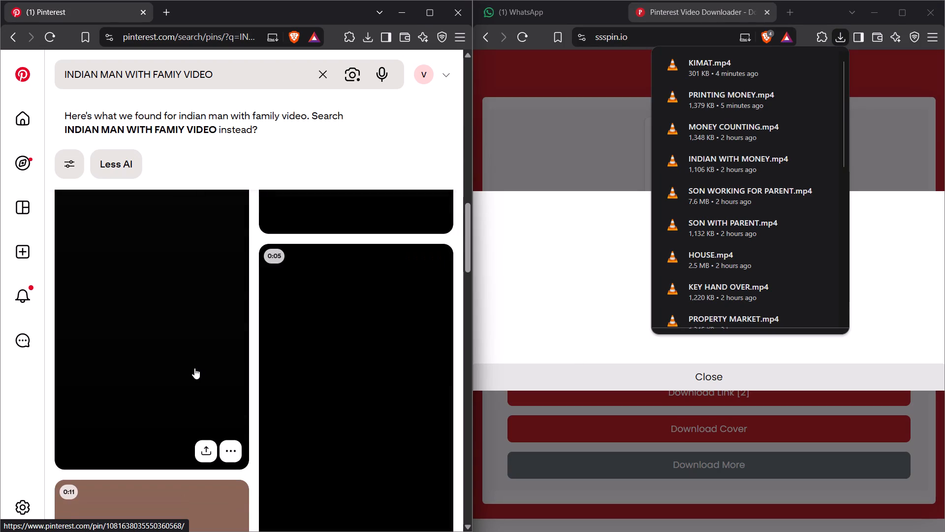
scroll(189, 369, "up", 1)
scroll(222, 376, "down", 2)
left_click(321, 370)
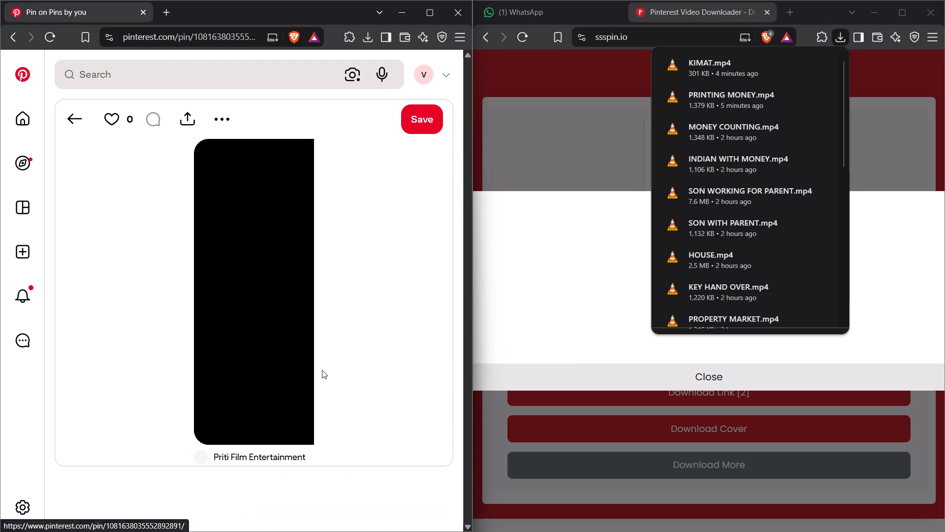
left_click(65, 118)
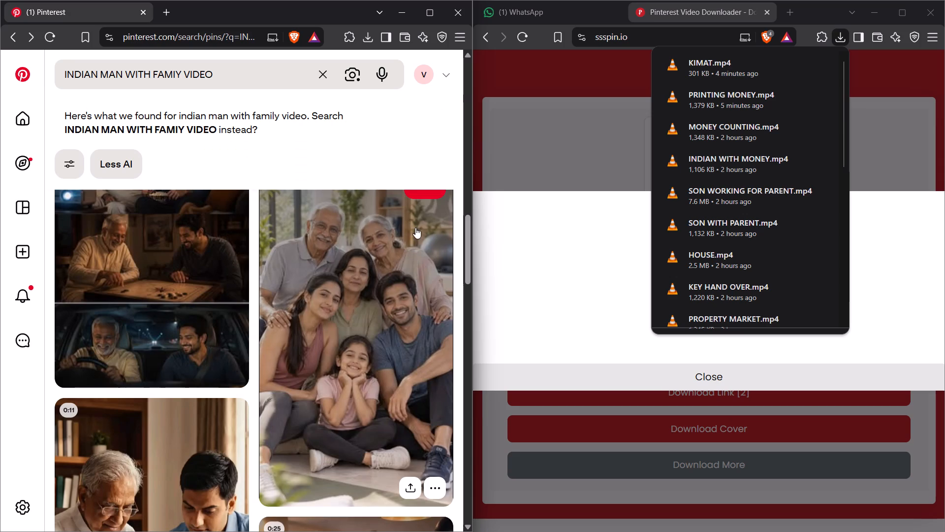
scroll(366, 313, "down", 4)
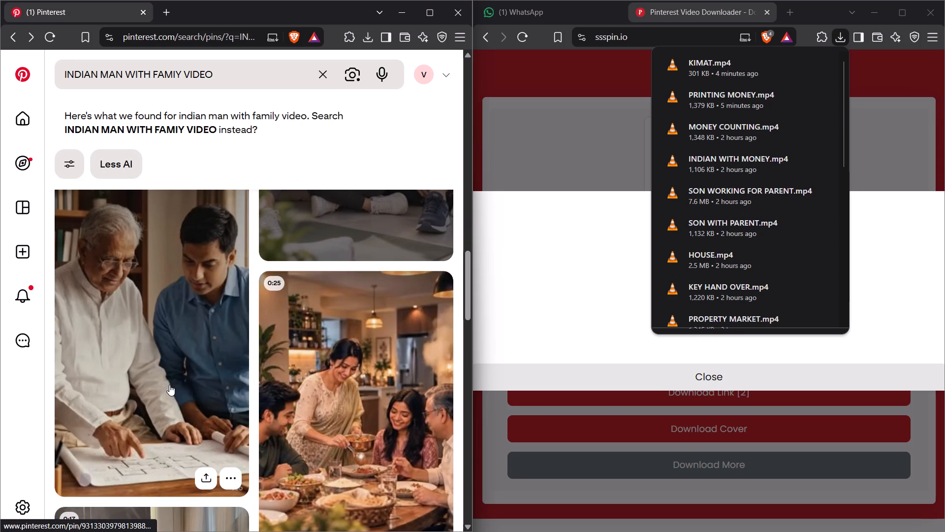
scroll(172, 385, "up", 1)
scroll(176, 385, "down", 1)
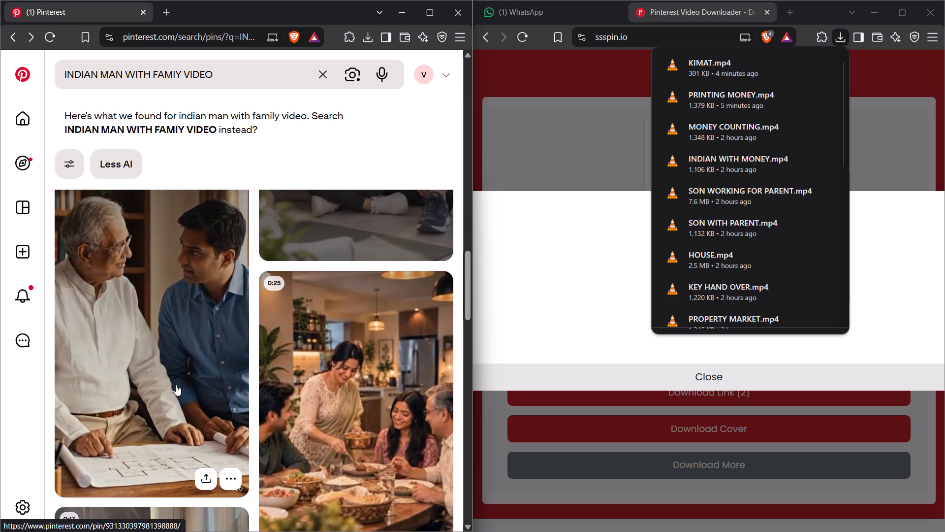
Copy the link of the pin with an elderly man and a young man studying a house plan, and load it in the SSSPIN downloader.
left_click(203, 475)
left_click(110, 255)
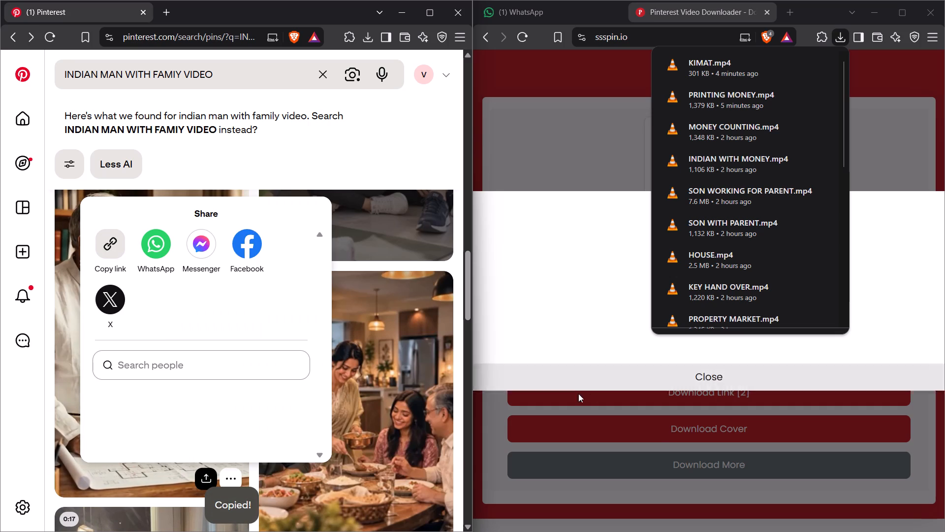
left_click(576, 381)
left_click(638, 470)
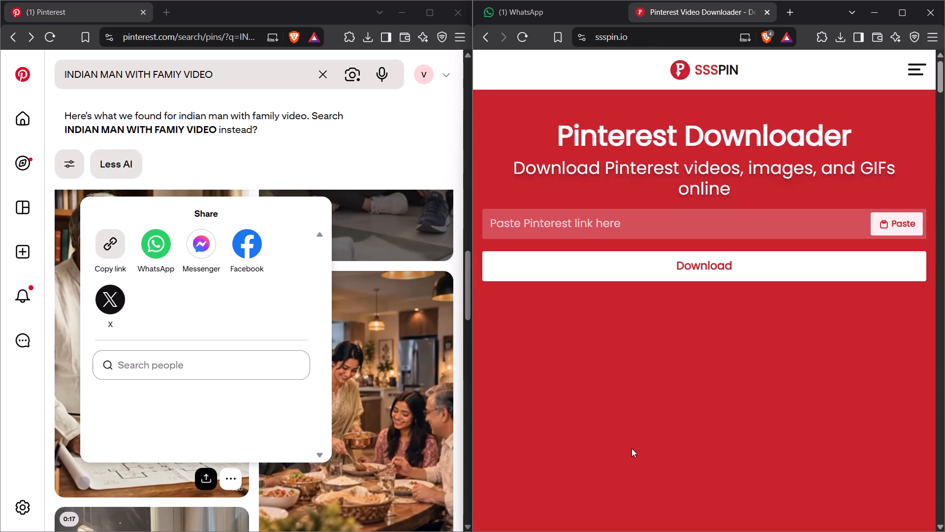
left_click(615, 211)
key("ctrl+v")
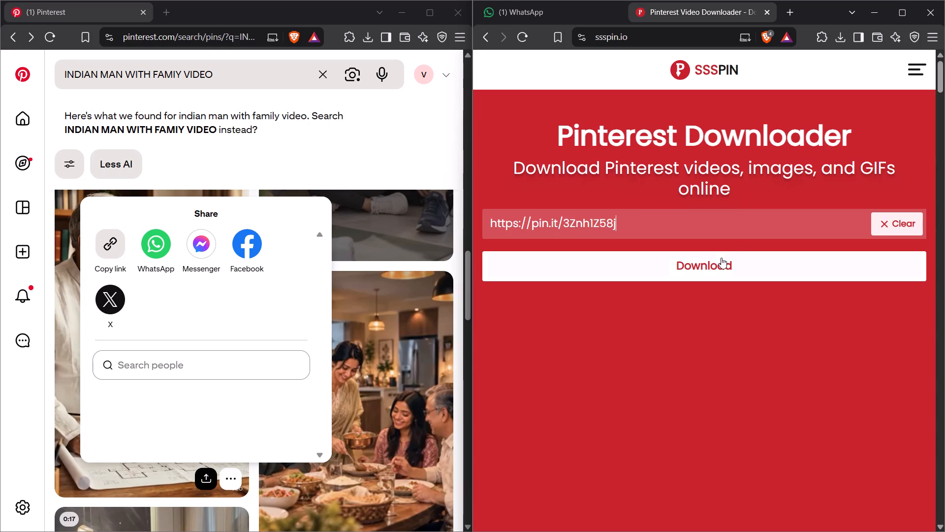
left_click(715, 261)
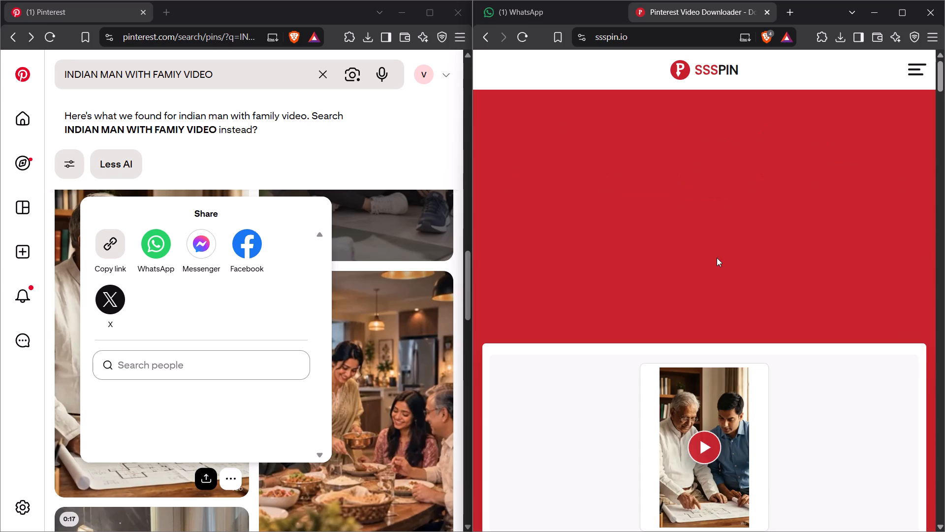
Download the house-plan video and save it as MAKAU POOT.
scroll(674, 320, "down", 5)
left_click(675, 300)
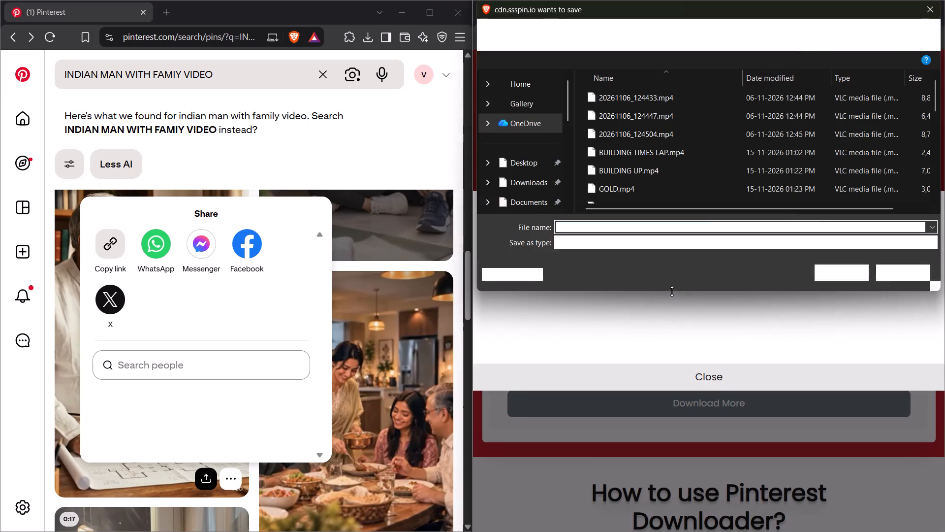
type("MAKAU")
key("space")
type("POOT")
key("Return")
Switch to CapCut and import MAKAU POOT.mp4 from the RAW folder into the project media.
key("alt+Tab")
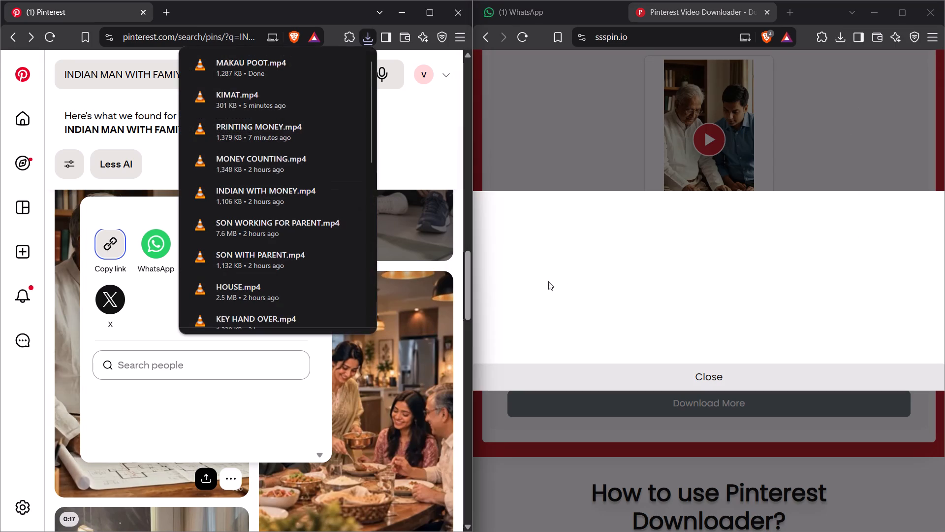
key("alt+Tab")
key("alt+Tab")
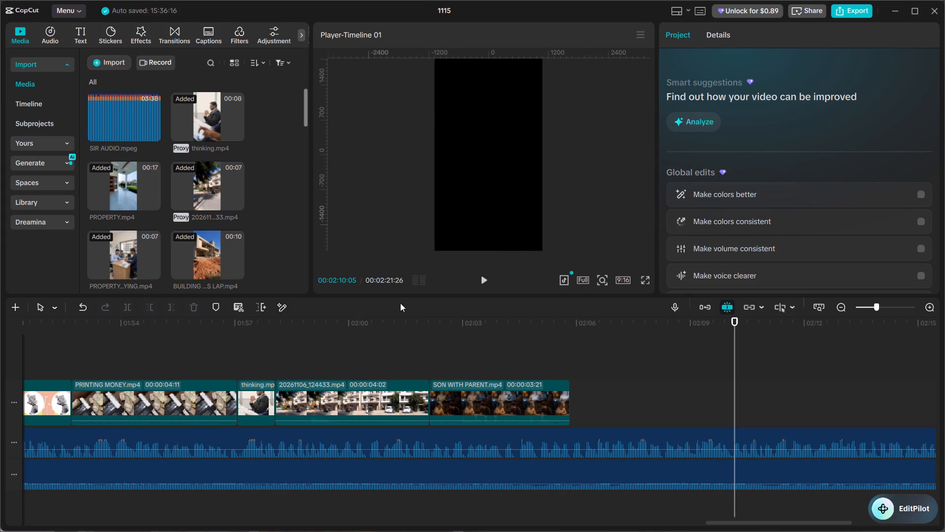
left_click(112, 60)
left_click(135, 88)
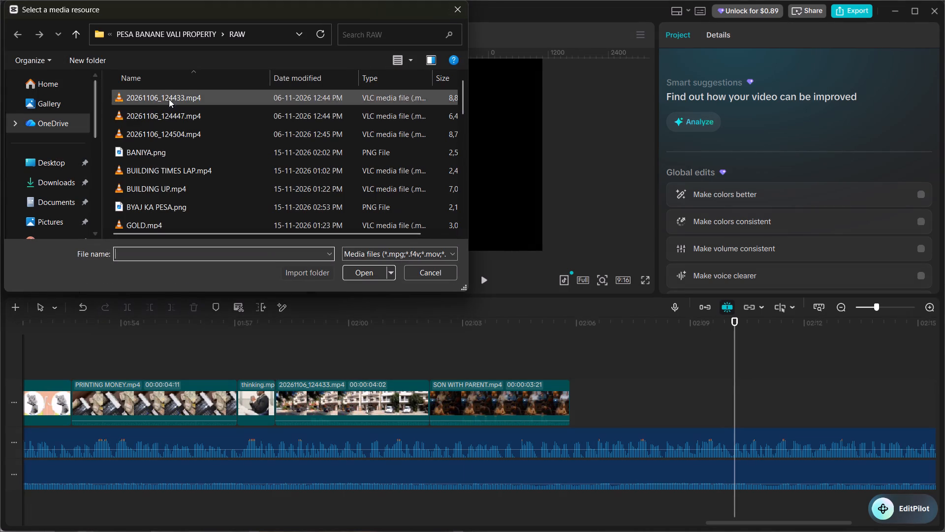
scroll(220, 129, "down", 2)
scroll(220, 133, "up", 1)
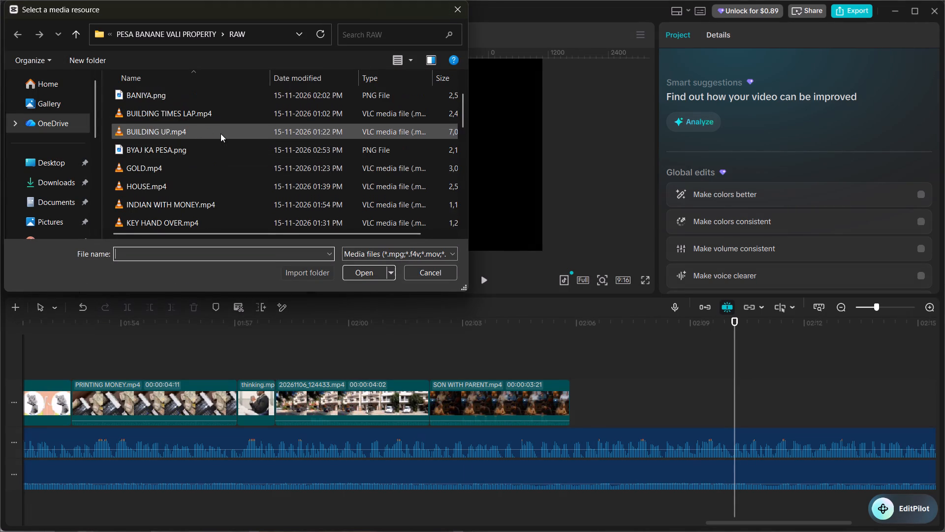
scroll(209, 208, "down", 1)
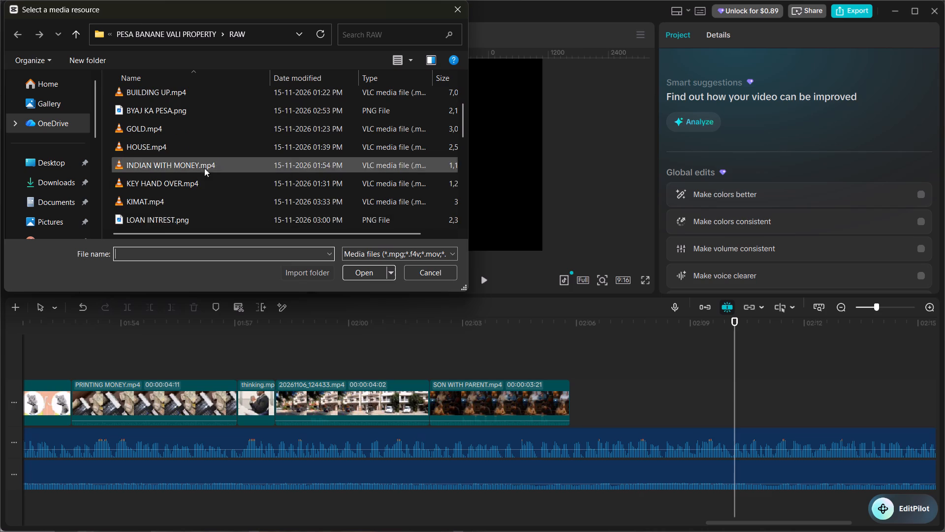
scroll(204, 186, "down", 2)
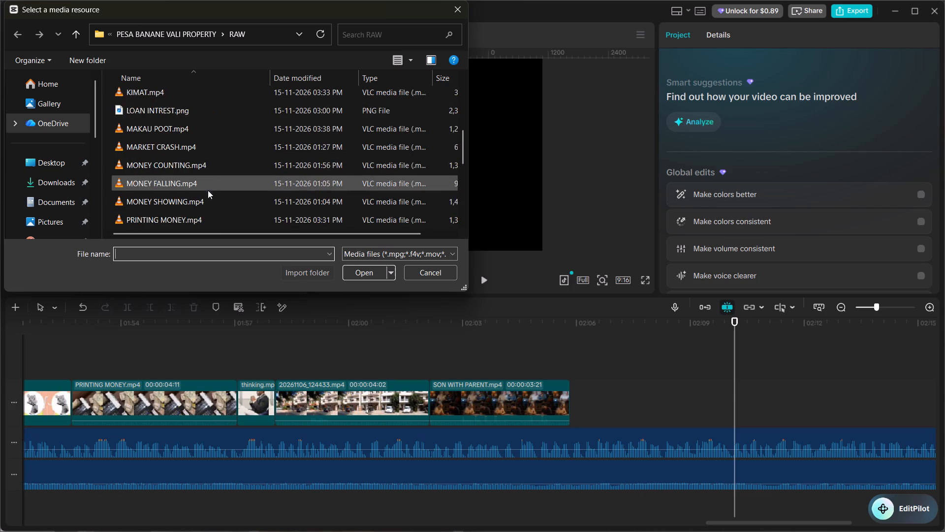
scroll(208, 190, "down", 2)
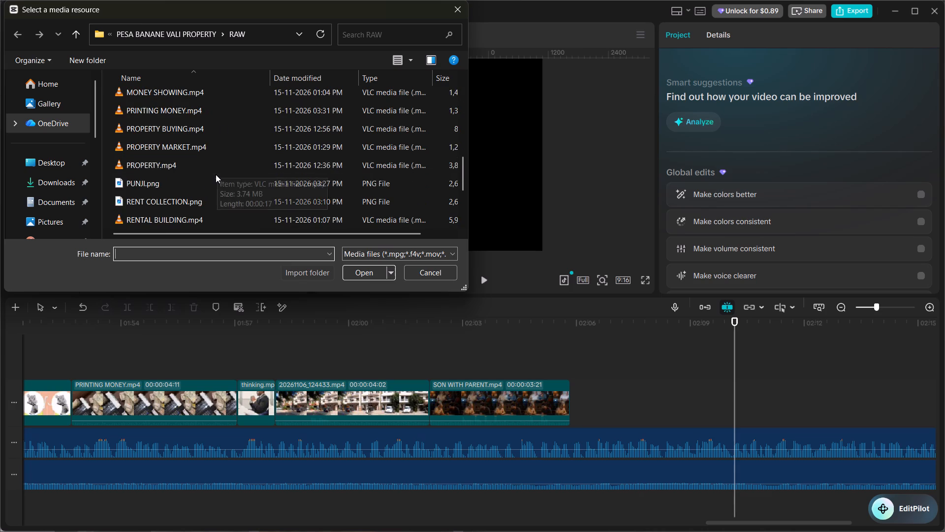
scroll(215, 178, "down", 6)
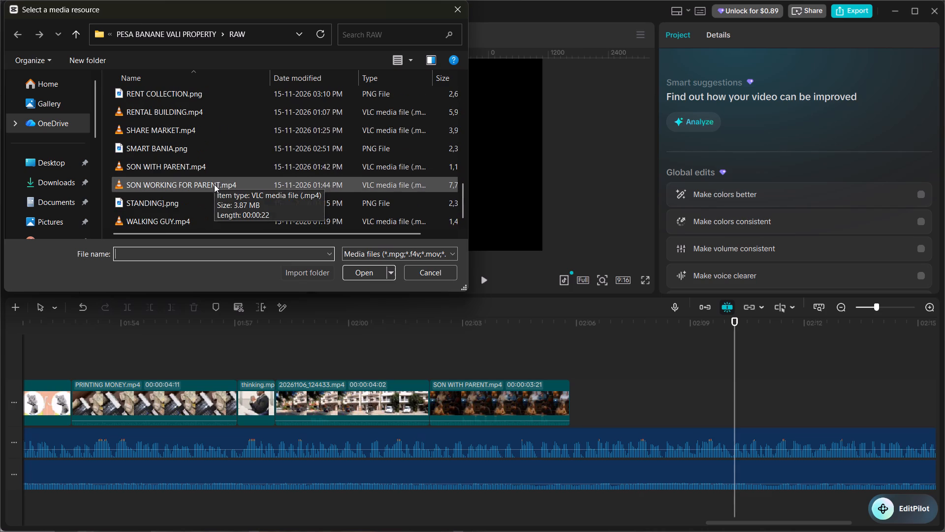
scroll(214, 184, "down", 2)
scroll(213, 187, "up", 5)
scroll(213, 187, "down", 3)
scroll(213, 187, "up", 2)
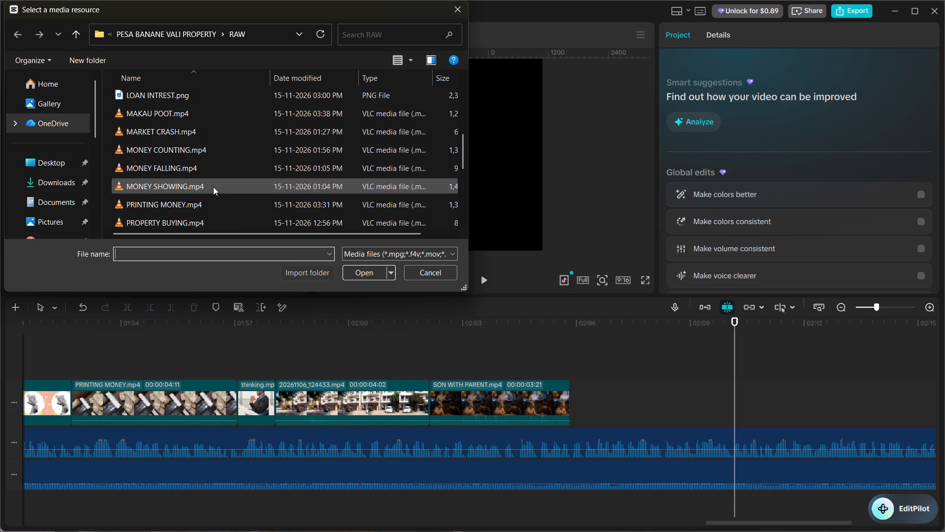
scroll(213, 187, "up", 1)
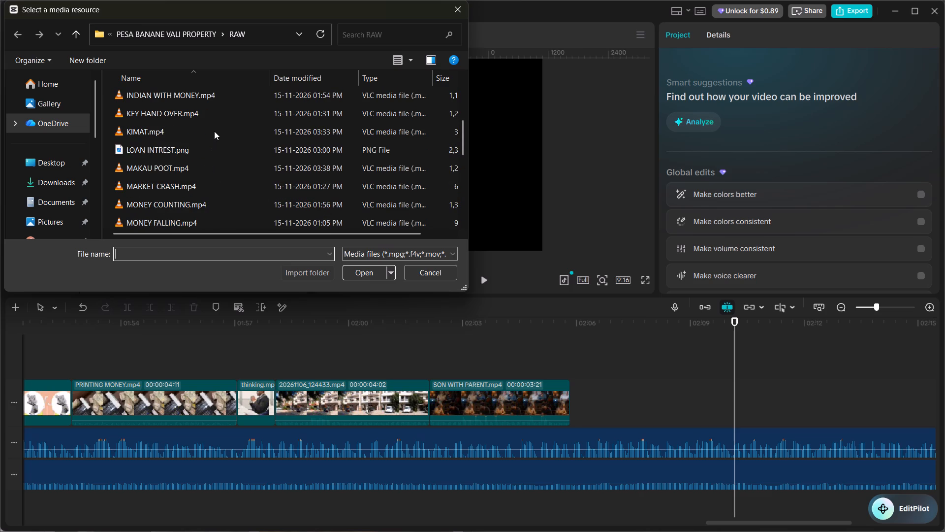
double_click(242, 167)
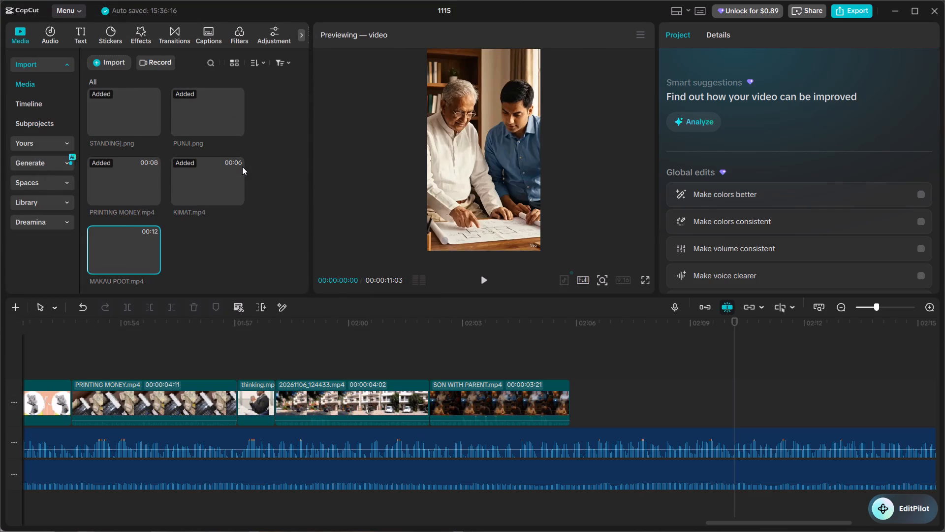
Place MAKAU POOT.mp4 on the video track directly after the last SON WITH PARENT.mp4 clip.
left_click_drag(112, 248, 571, 391)
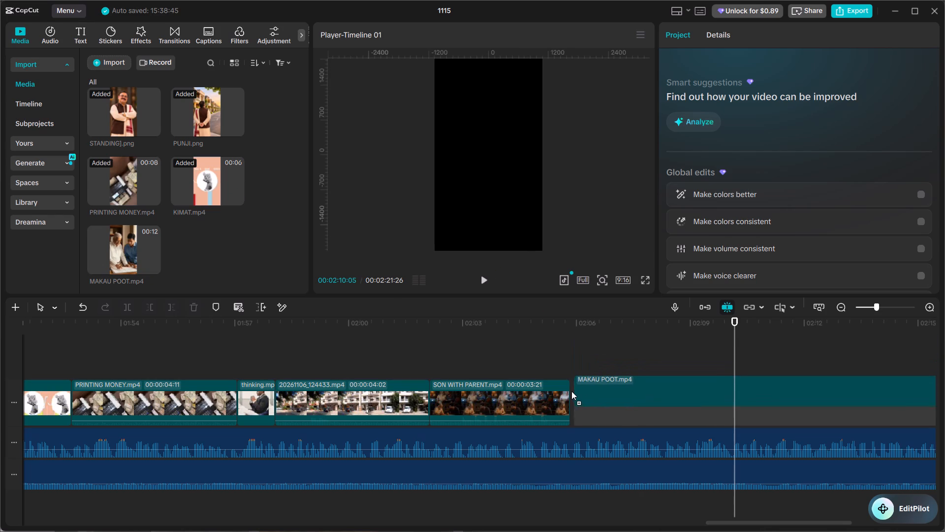
left_click_drag(571, 391, 570, 391)
Play the MAKAU POOT.mp4 clip against the voice-over, split it at 00:02:10:02 and delete the part after the cut.
double_click(558, 363)
key("space")
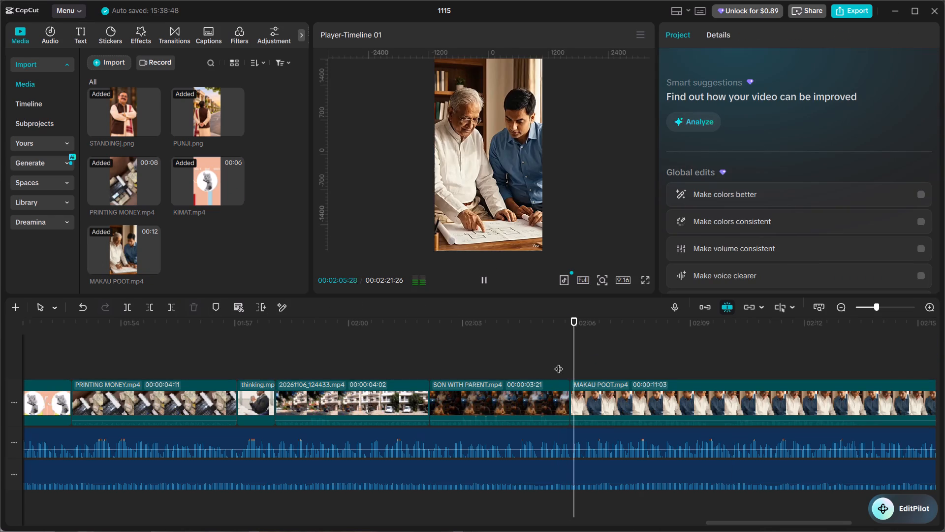
scroll(637, 382, "down", 1, "alt")
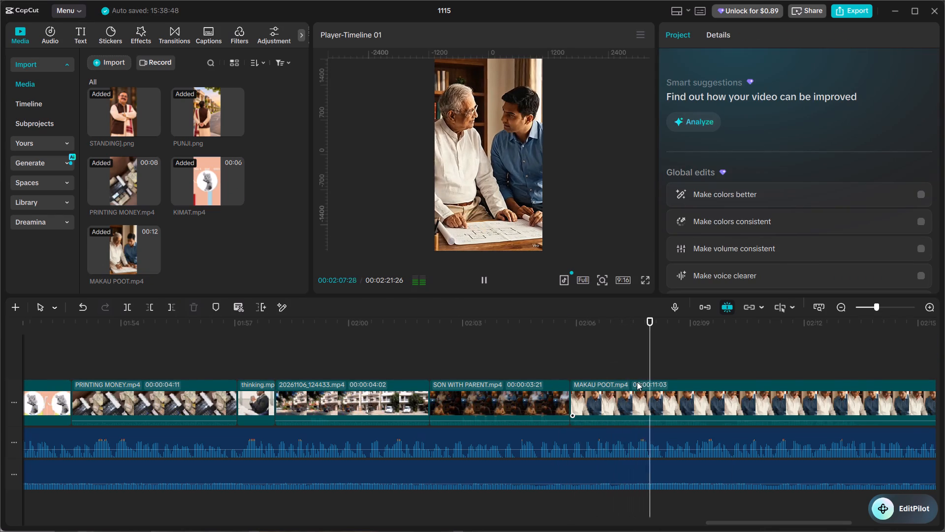
scroll(637, 382, "down", 1, "alt")
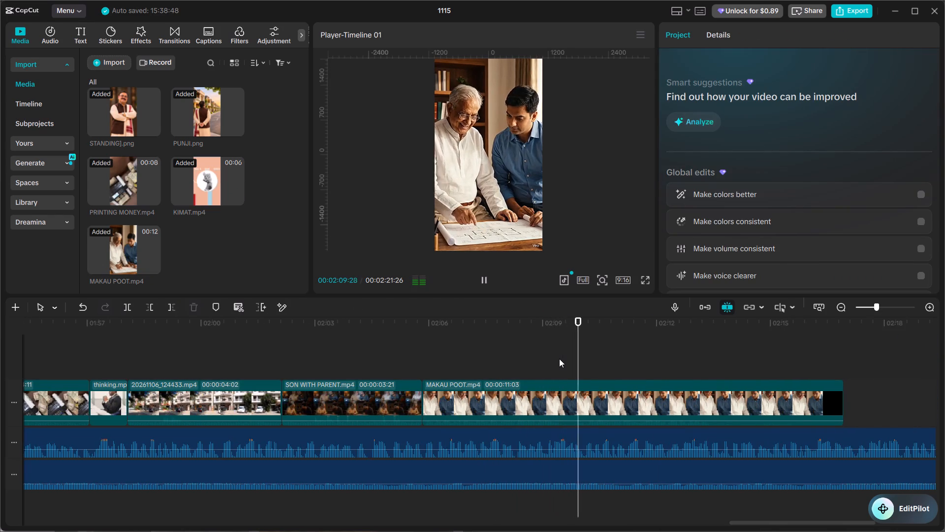
double_click(585, 349)
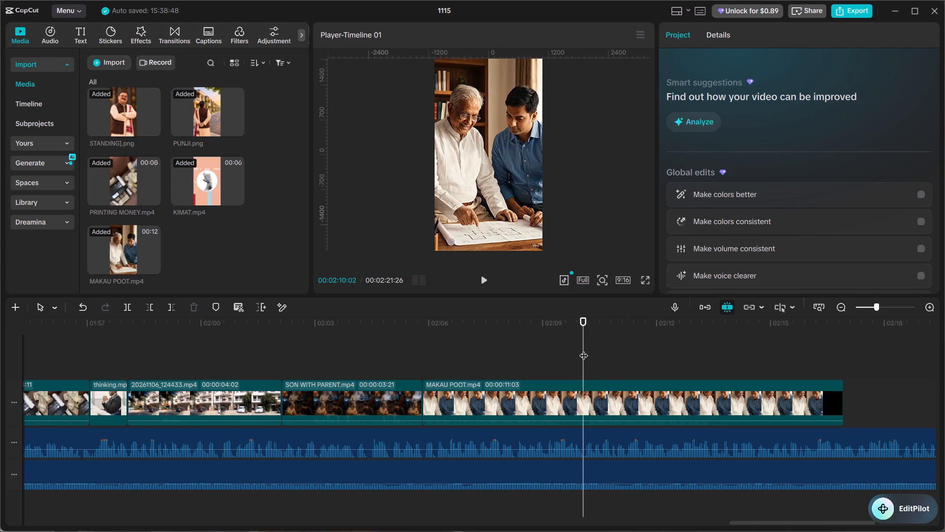
left_click(595, 390)
key("ctrl+b")
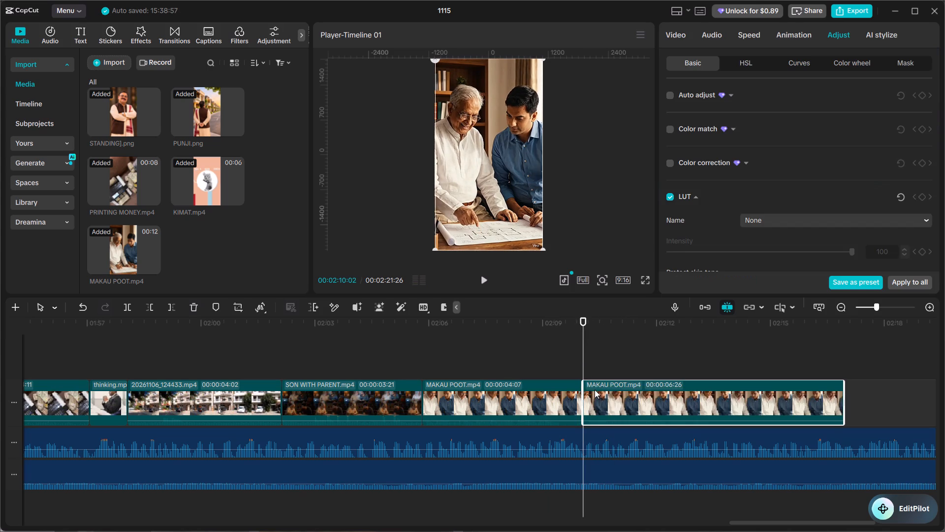
key("BackSpace")
Play the voice-over in the empty gap after the trimmed MAKAU POOT.mp4 clip.
left_click(519, 349)
key("space")
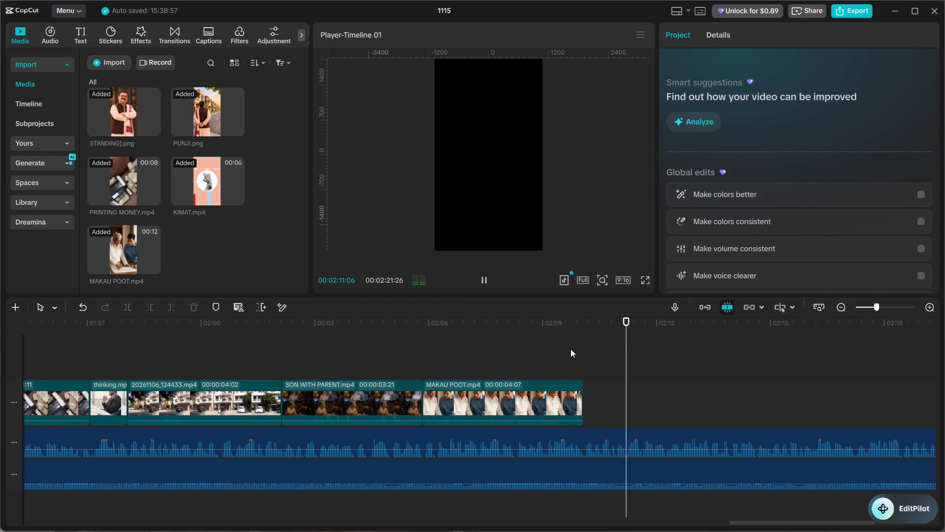
scroll(570, 348, "up", 3, "alt")
scroll(570, 361, "down", 5, "alt")
key("space")
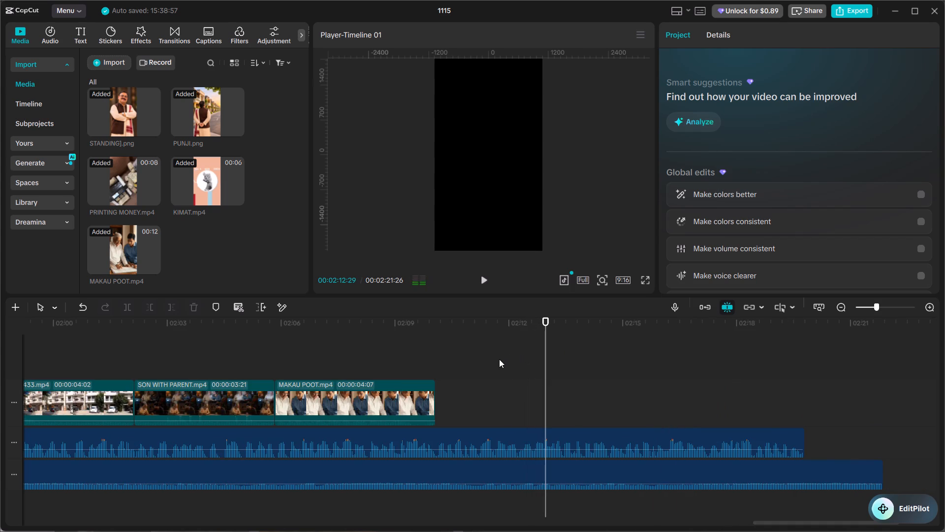
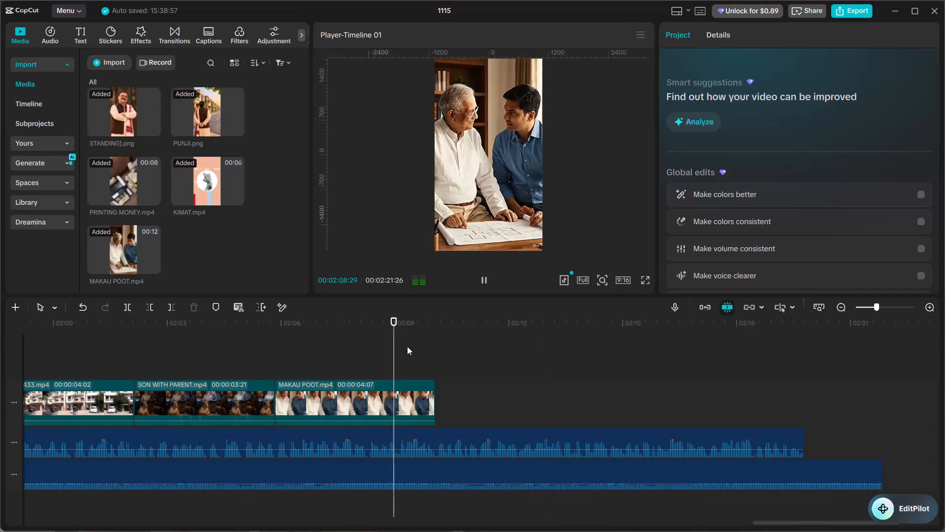
Replay the voice-over in the gap and place PROPERTY.mp4 on the video track directly after the MAKAU POOT.mp4 clip.
left_click(437, 355)
key("space")
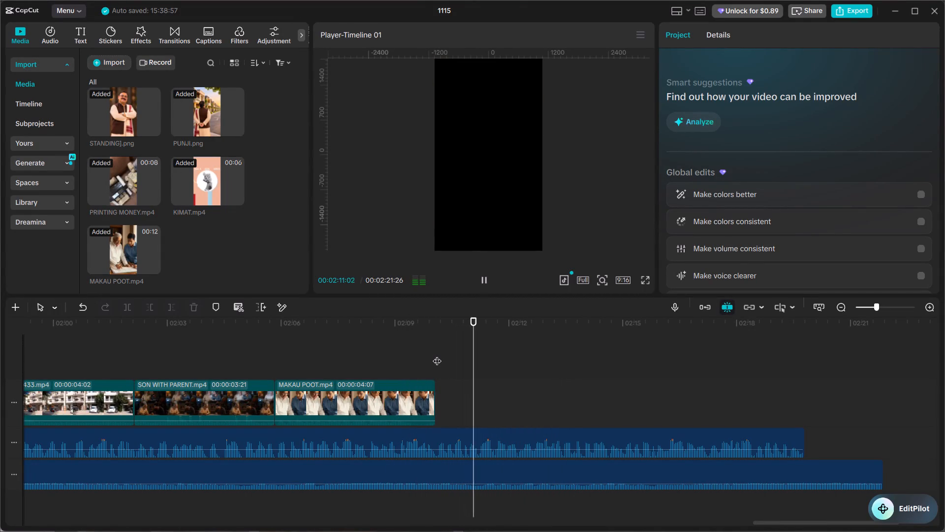
key("space")
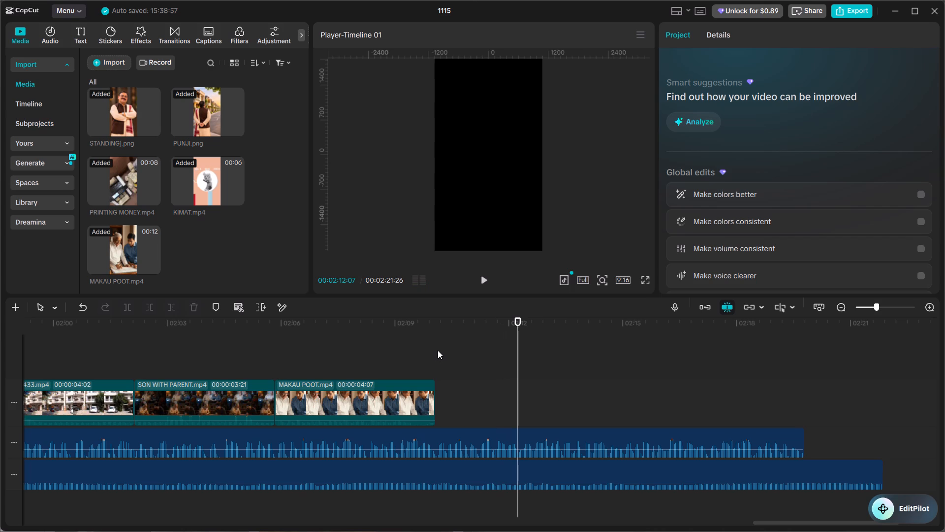
scroll(209, 145, "up", 20)
scroll(209, 145, "up", 8)
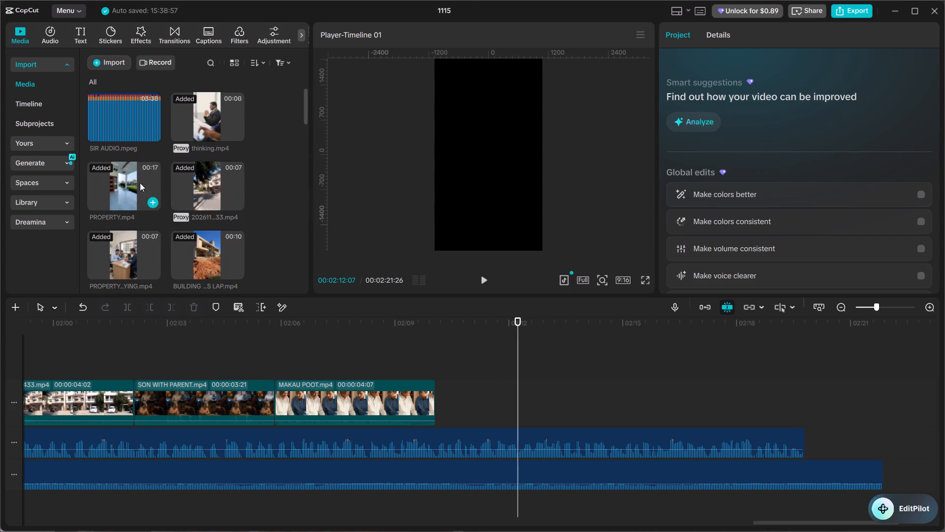
left_click_drag(114, 183, 436, 396)
Play the new PROPERTY.mp4 clip against the voice-over, split it at 00:02:12:08 and delete the part after the cut.
left_click(431, 366)
key("space")
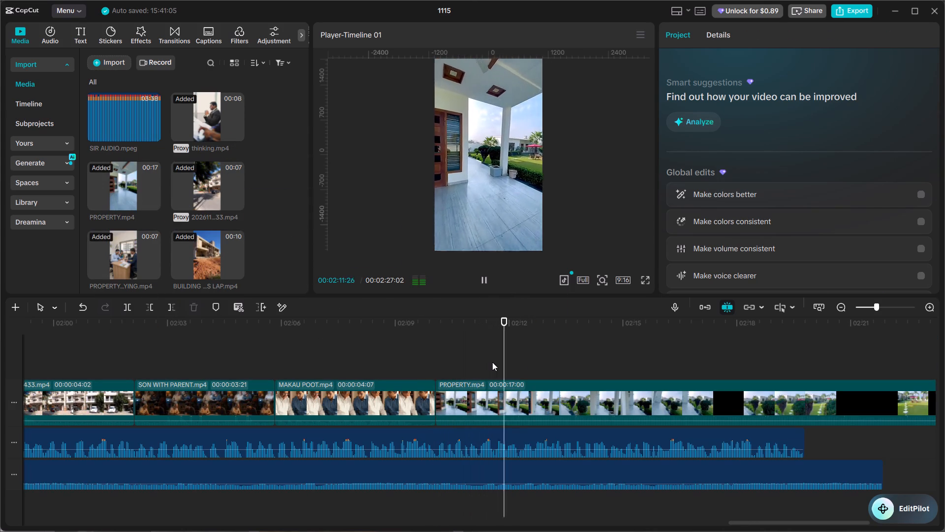
key("space")
key("space")
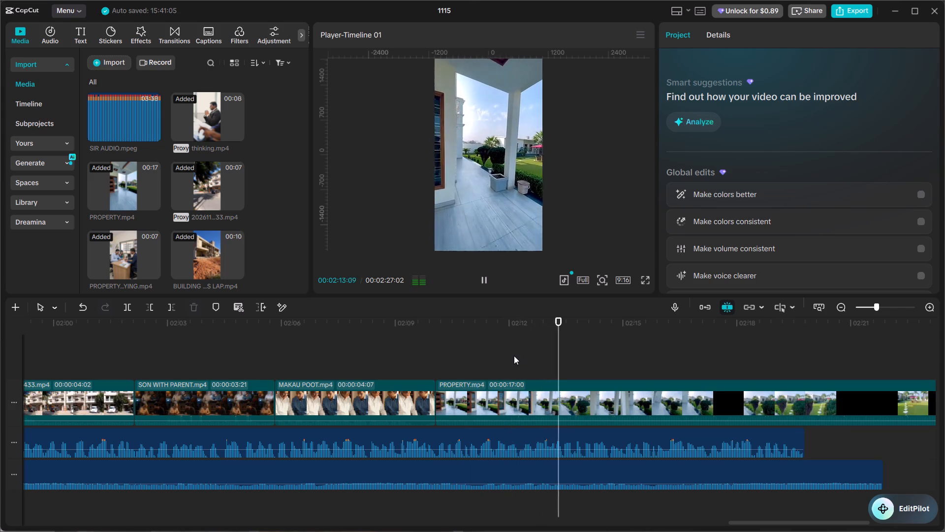
left_click(514, 356)
left_click_drag(514, 356, 519, 359)
key("space")
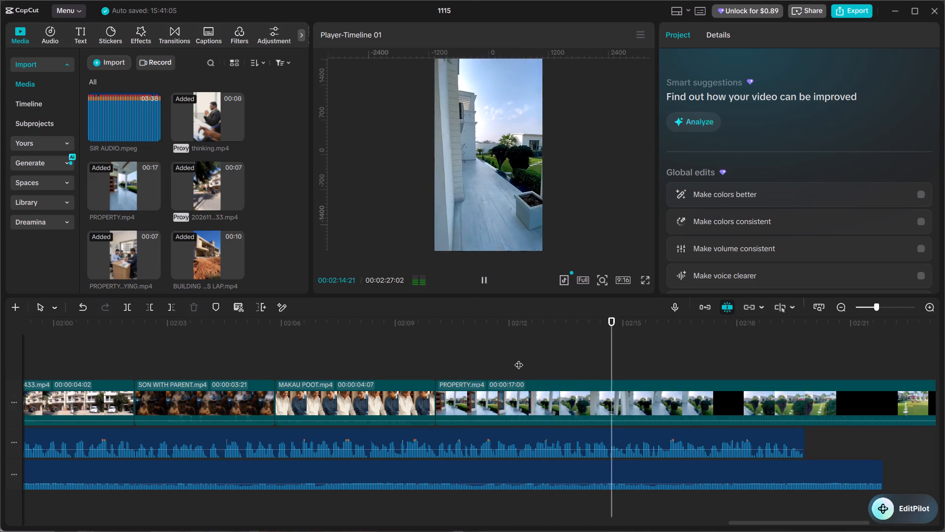
left_click(519, 359)
left_click(524, 413)
key("ctrl+b")
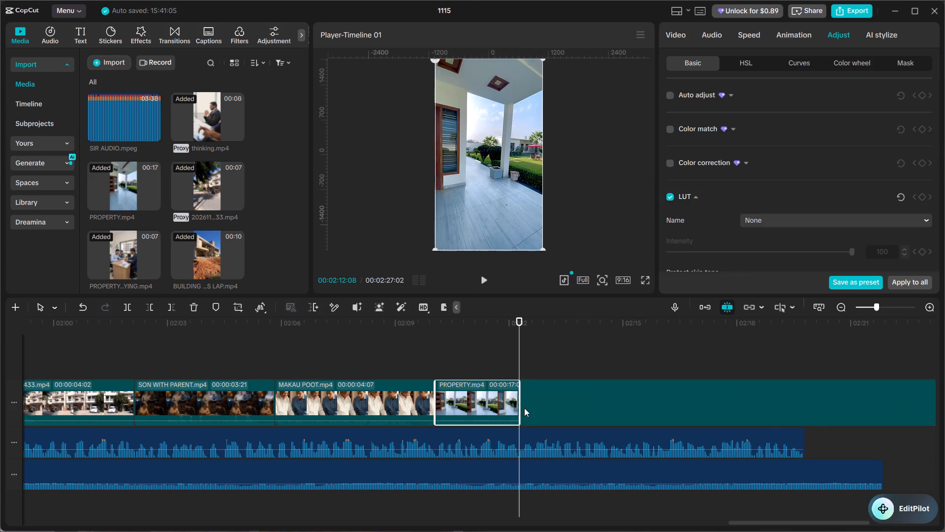
key("BackSpace")
Play the voice-over in the empty gap after the trimmed PROPERTY.mp4 clip.
key("space")
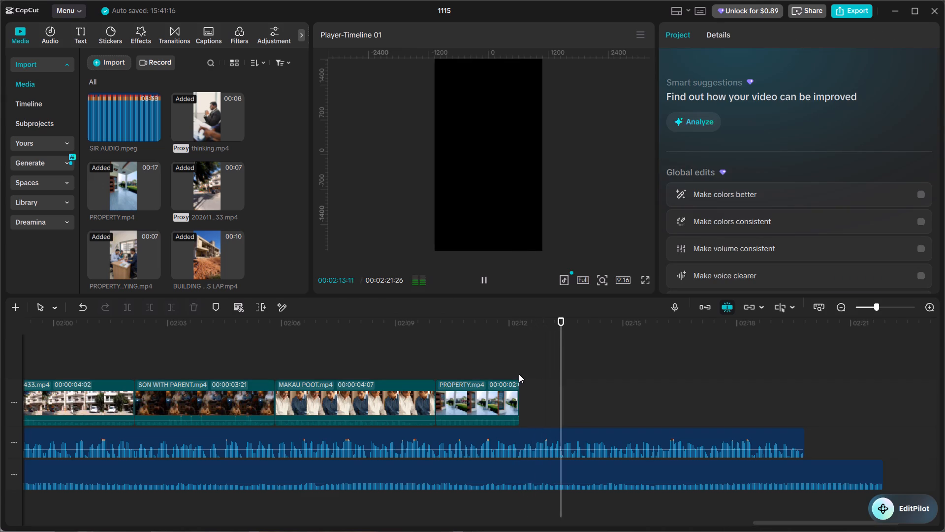
key("space")
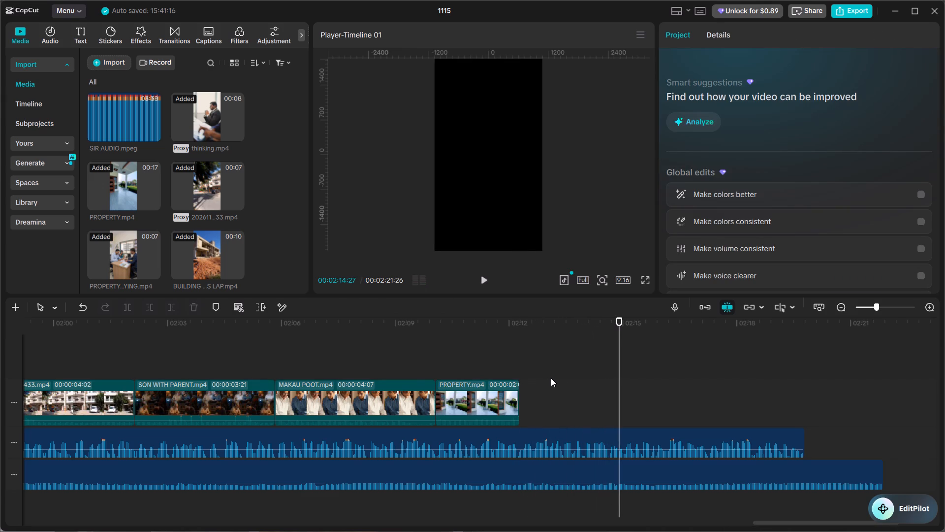
Switch to the Brave browser and search Pinterest for "HOUSE RECONTRUCTION VIDEO".
key("alt+Tab")
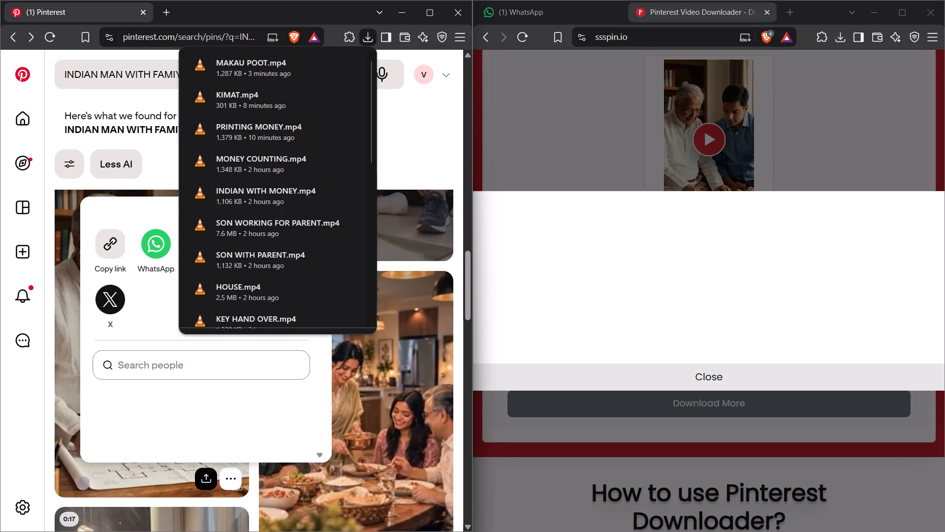
left_click(144, 81)
left_click(306, 75)
left_click(311, 75)
left_click(315, 75)
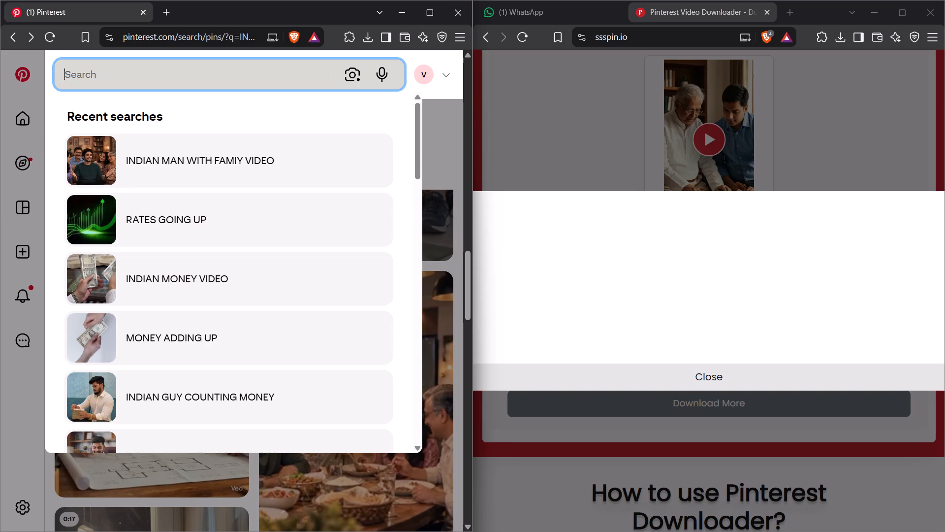
type("HOUSE R")
key("BackSpace")
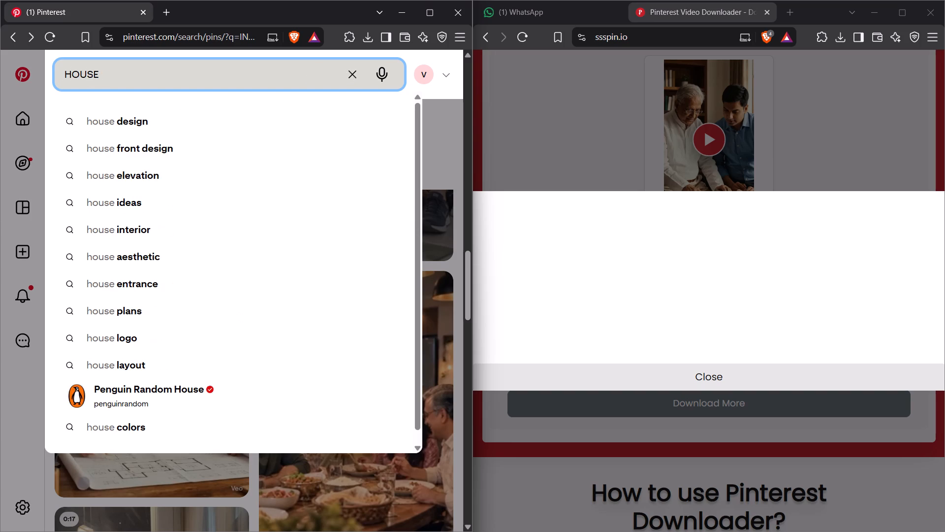
type("RE")
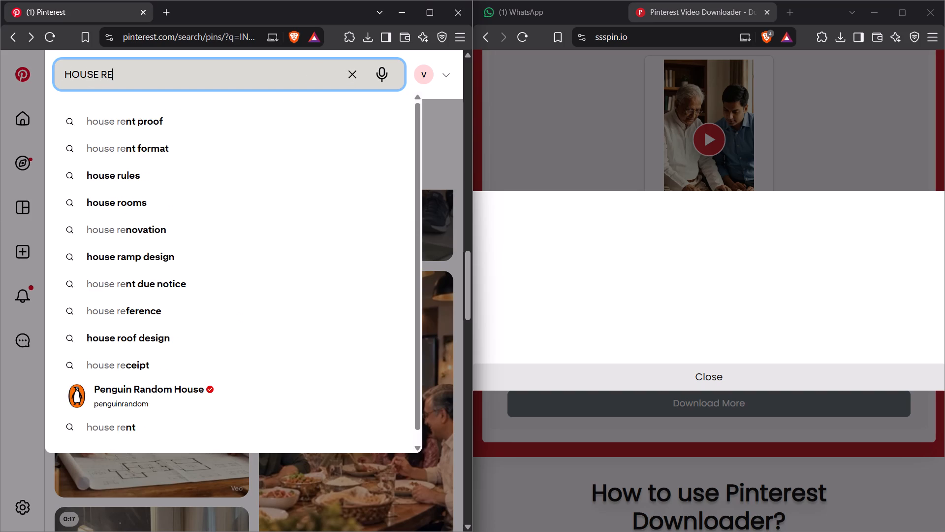
type("CONTRUCTION VIDEO")
key("Return")
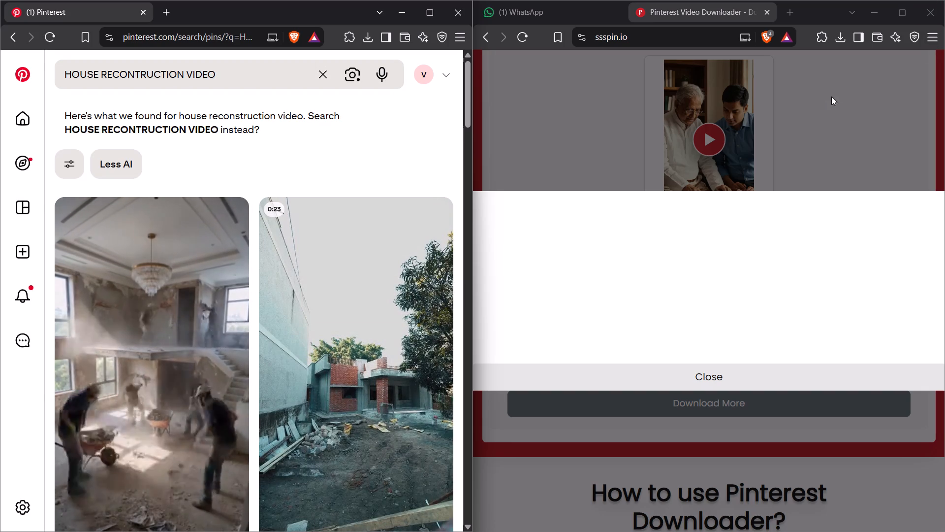
Browse the reconstruction results and copy the link of the 0:16 video pin showing workers renovating a room with a chandelier.
scroll(317, 330, "down", 1)
scroll(336, 327, "up", 1)
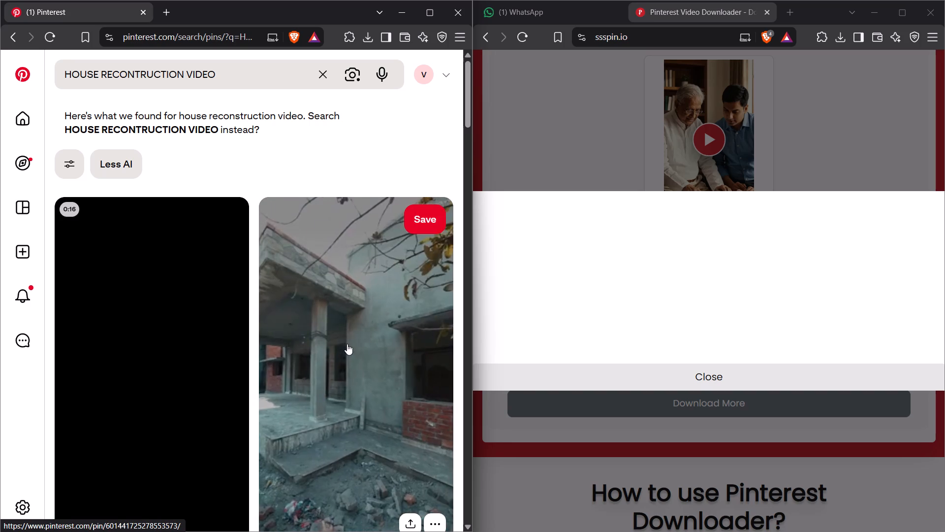
scroll(350, 347, "down", 5)
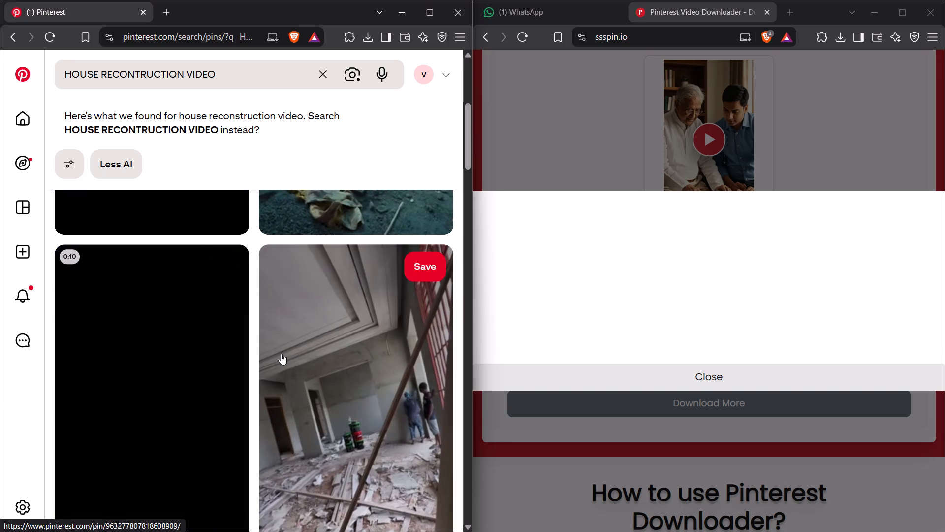
scroll(281, 354, "up", 6)
left_click(202, 527)
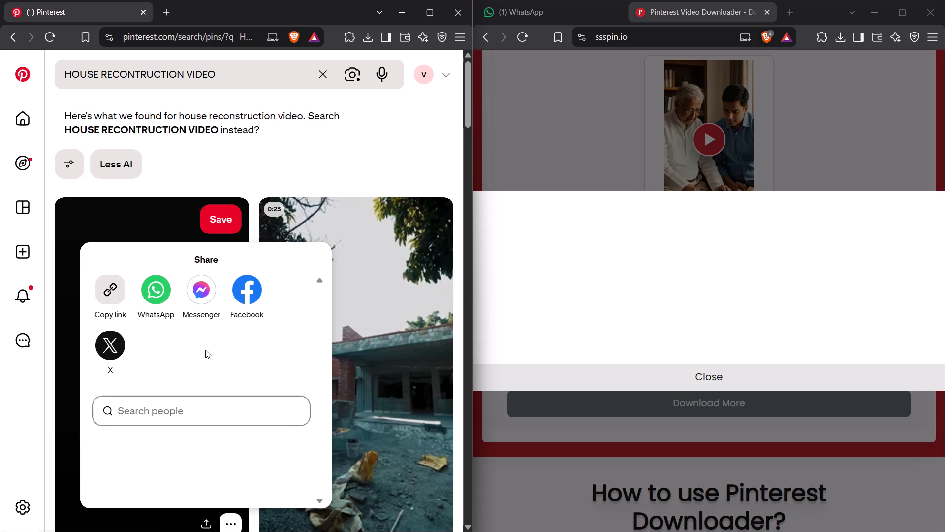
left_click(109, 298)
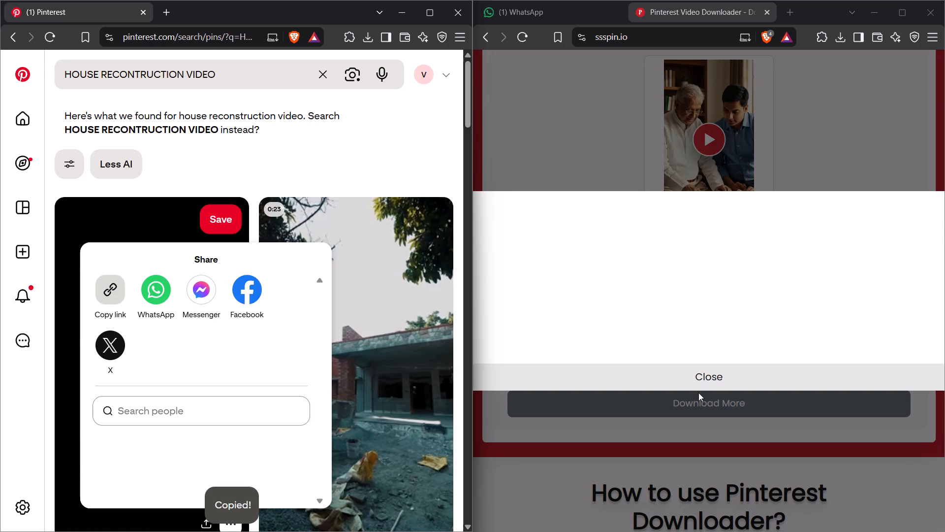
Clear the previous result in the SSSPIN Pinterest downloader and fetch the video from the copied pin link.
left_click(697, 380)
left_click(699, 407)
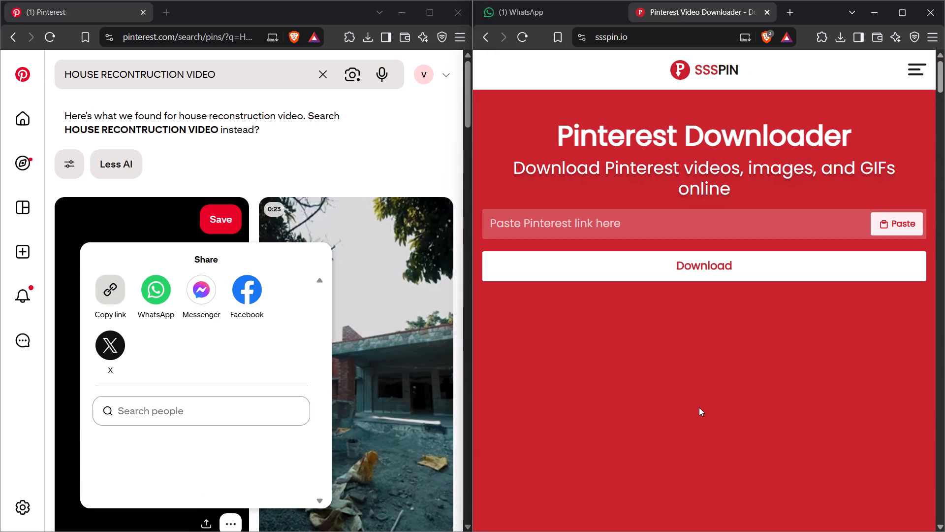
left_click(720, 233)
key("ctrl+v")
left_click(705, 262)
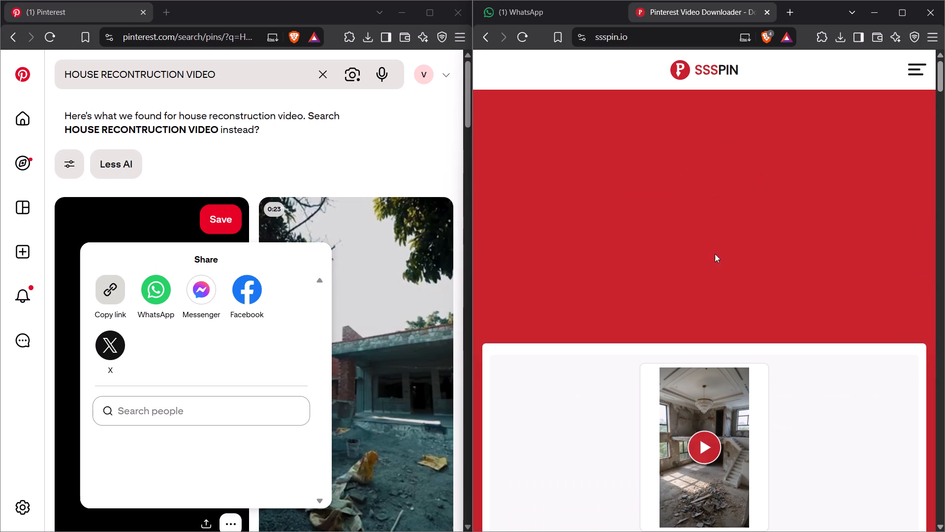
Download the fetched renovation video and save it under the file name RECONSTRUCTION.
scroll(732, 287, "down", 5)
left_click(681, 306)
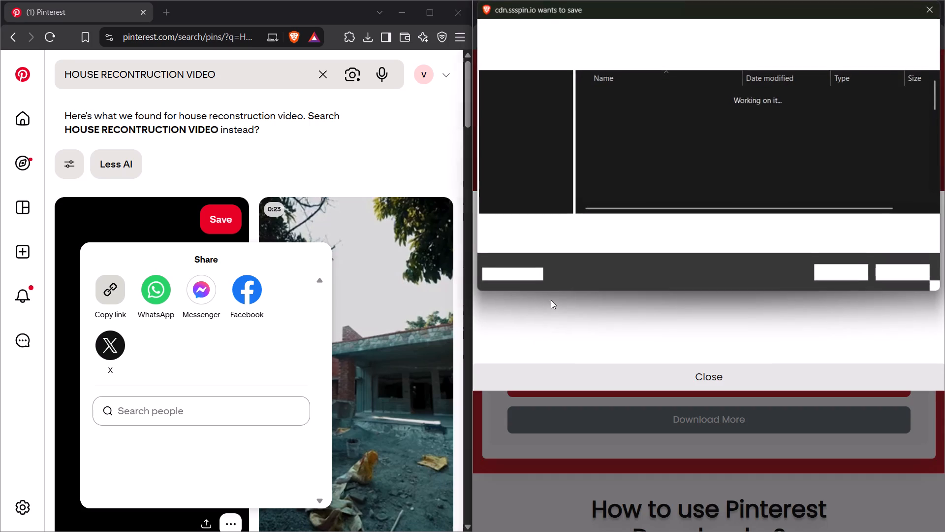
type("REC")
type("ONTR")
key("BackSpace")
key("BackSpace")
type("STRUCTION")
key("Return")
Switch to CapCut and import RECONSTRUCTION.mp4 from the RAW folder into the project media.
key("alt+Tab")
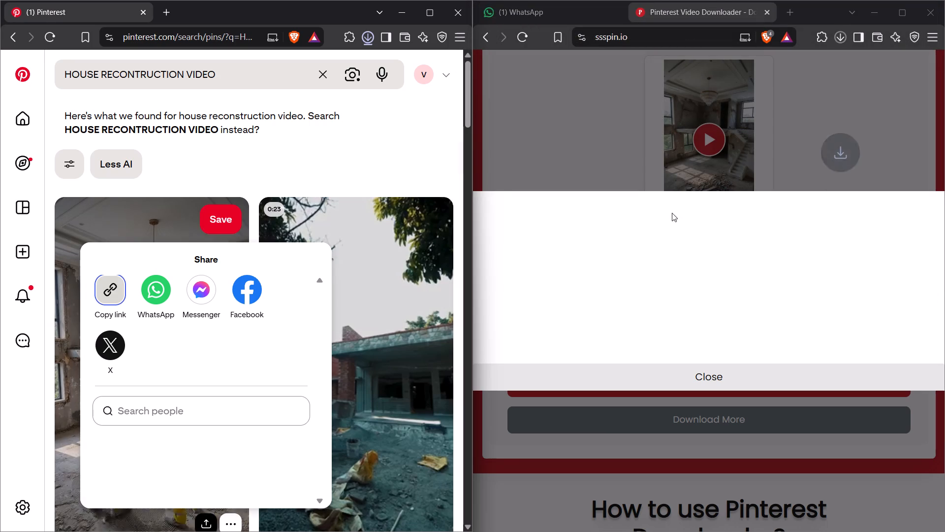
key("alt+Tab")
key("alt+Tab")
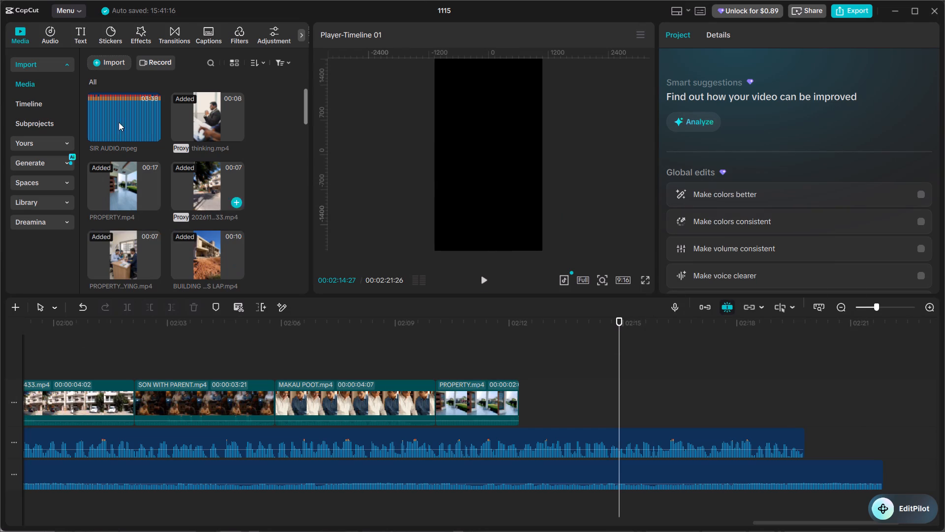
left_click(105, 57)
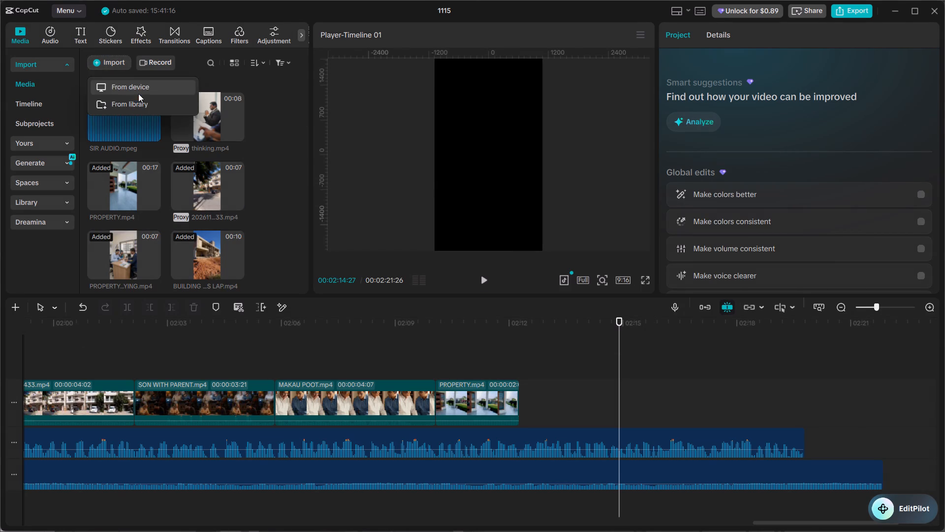
left_click(139, 92)
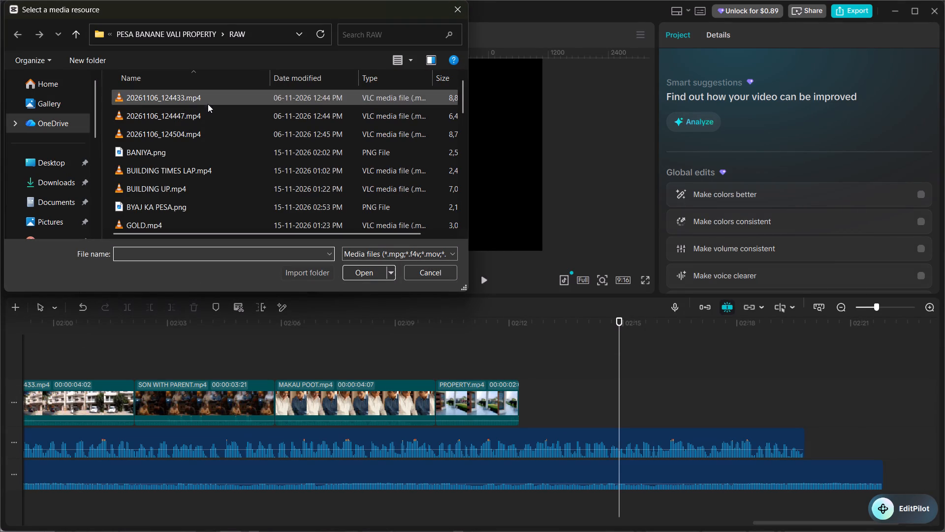
scroll(206, 153, "down", 3)
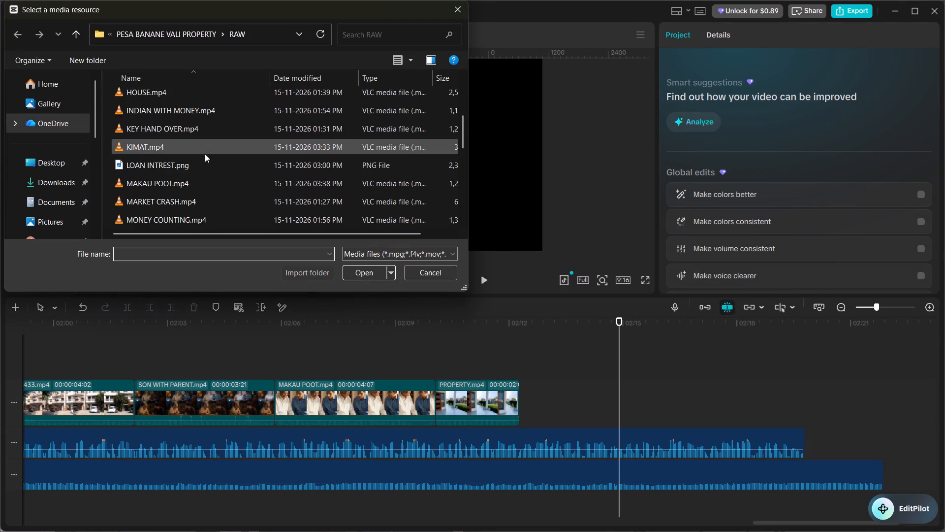
scroll(198, 169, "down", 2)
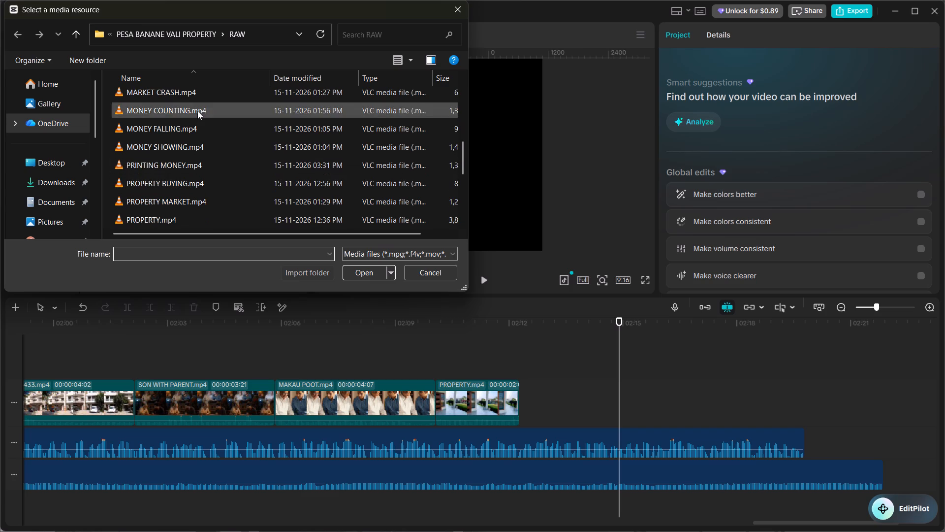
scroll(202, 192, "down", 2)
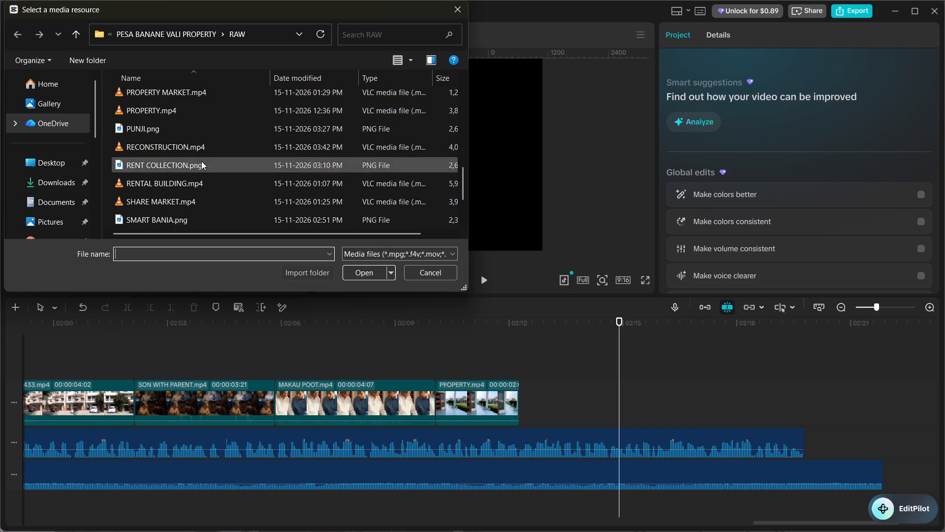
scroll(206, 192, "down", 5)
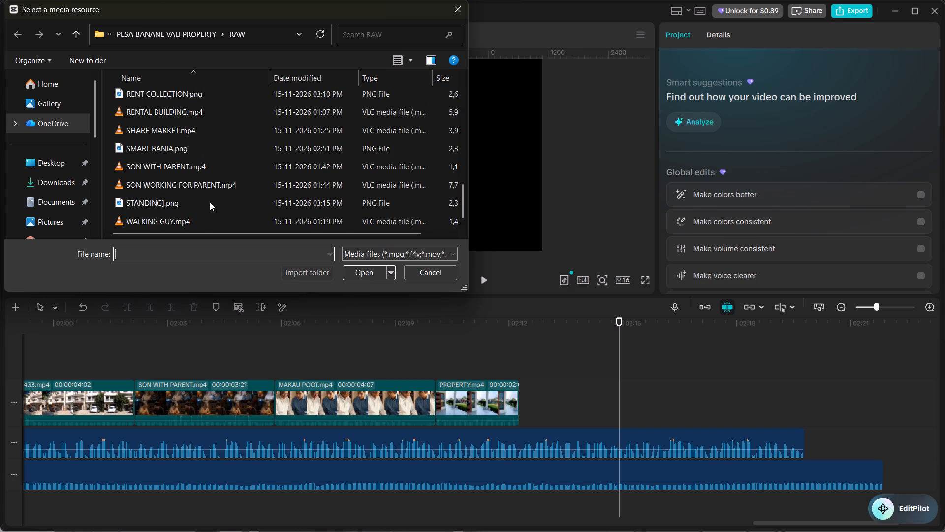
scroll(210, 202, "up", 3)
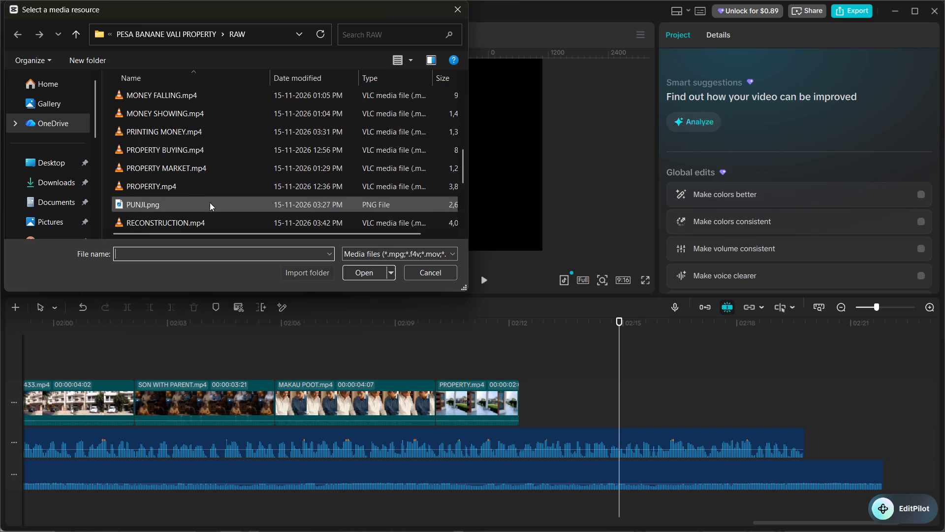
scroll(211, 200, "up", 7)
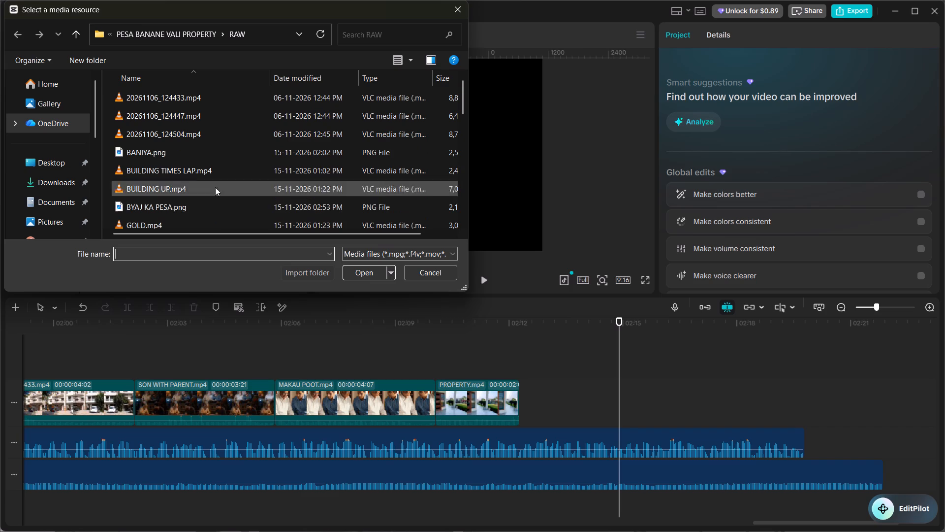
scroll(218, 148, "down", 1)
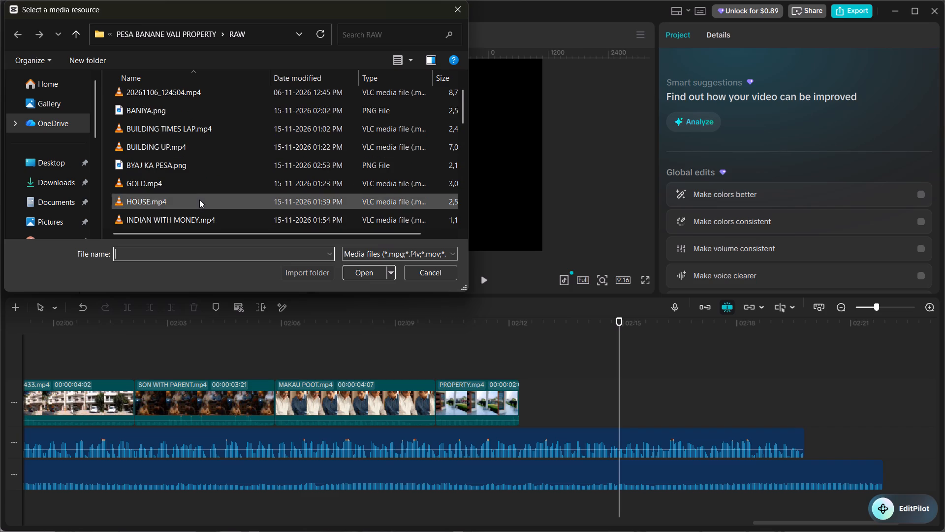
scroll(201, 218, "down", 2)
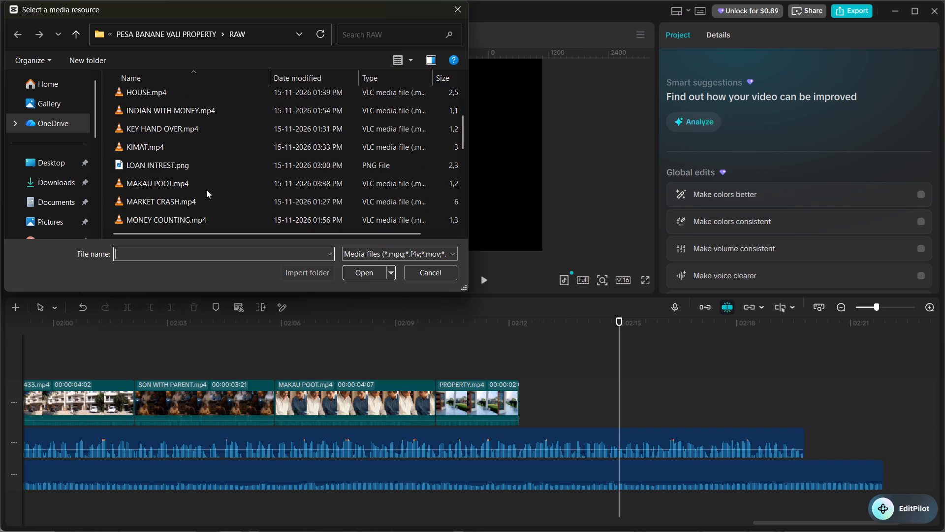
scroll(211, 218, "down", 3)
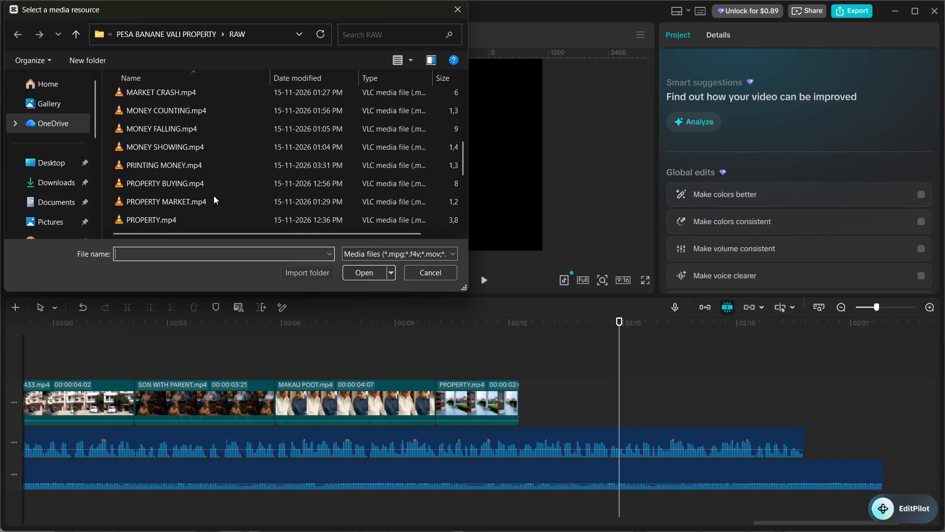
scroll(214, 192, "down", 1)
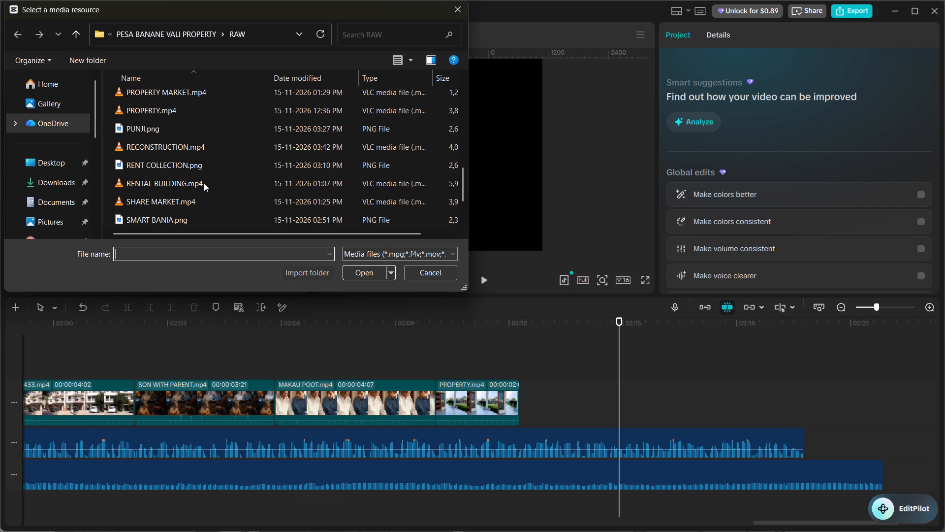
double_click(219, 146)
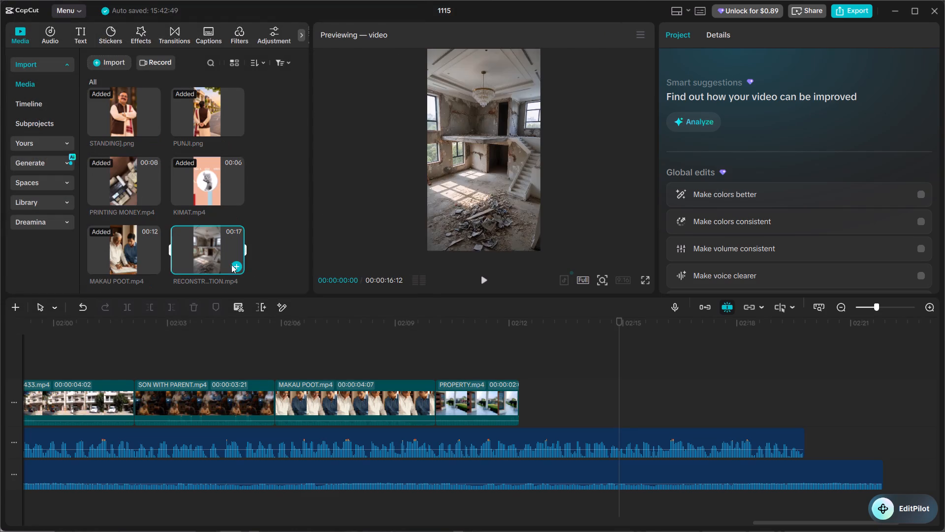
Place RECONSTRUCTION.mp4 on the main video track directly after the last PROPERTY.mp4 clip.
left_click_drag(220, 257, 519, 393)
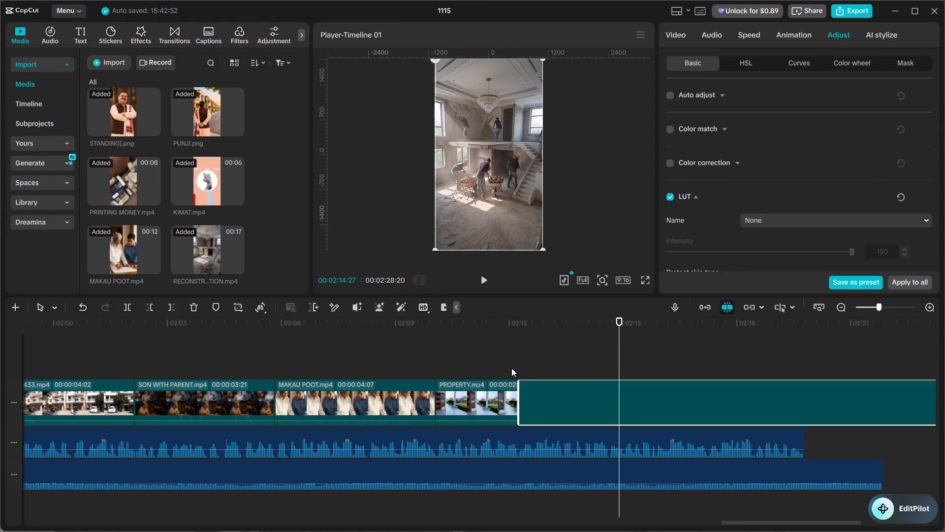
Play the voice-over to find the cut point, split the RECONSTRUCTION.mp4 clip at 00:02:15:01 and delete the part after it.
left_click(511, 368)
key("space")
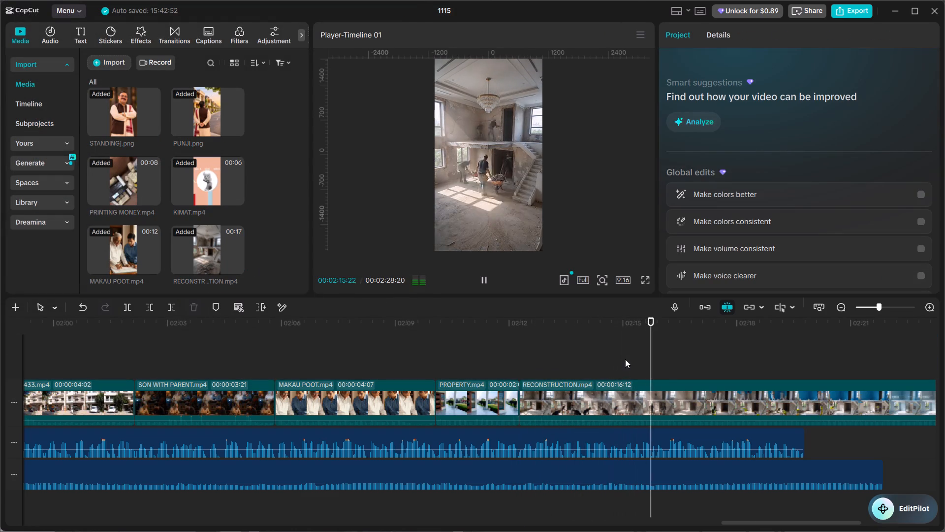
key("space")
key("space")
double_click(641, 349)
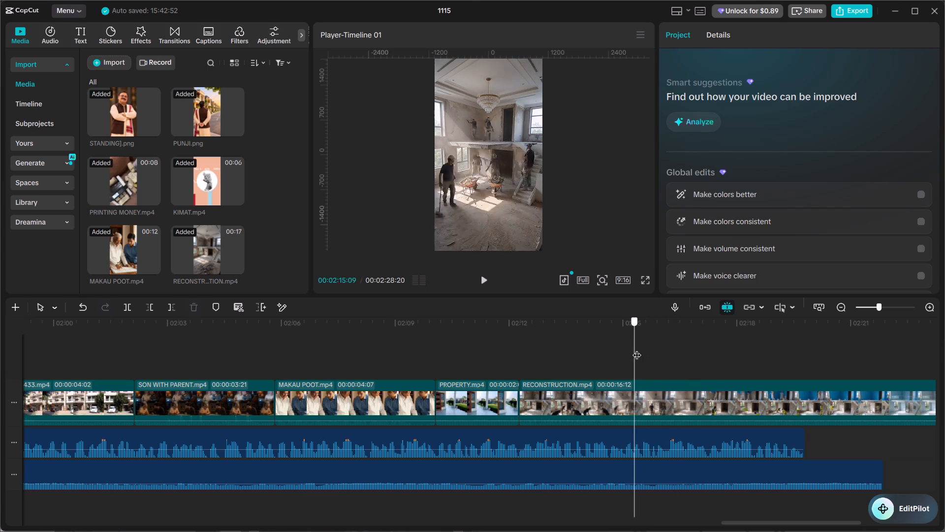
key("space")
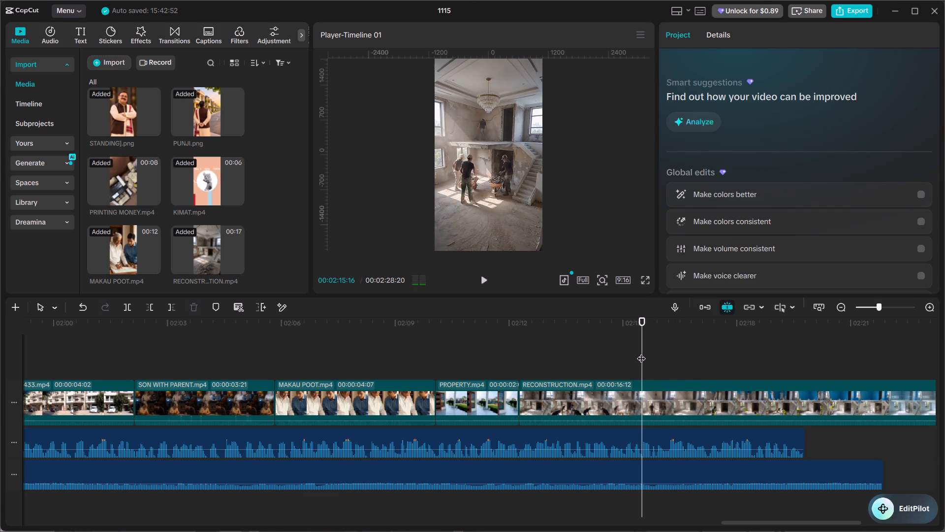
key("space")
key("space")
left_click(658, 343)
scroll(657, 343, "up", 3, "ctrl")
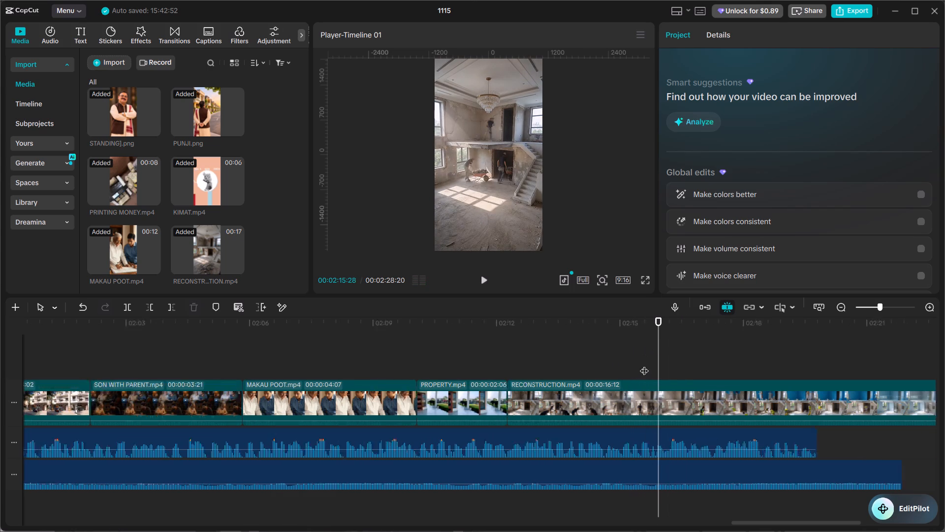
scroll(644, 365, "up", 20, "ctrl")
scroll(644, 365, "up", 4, "ctrl")
left_click(540, 345)
key("space")
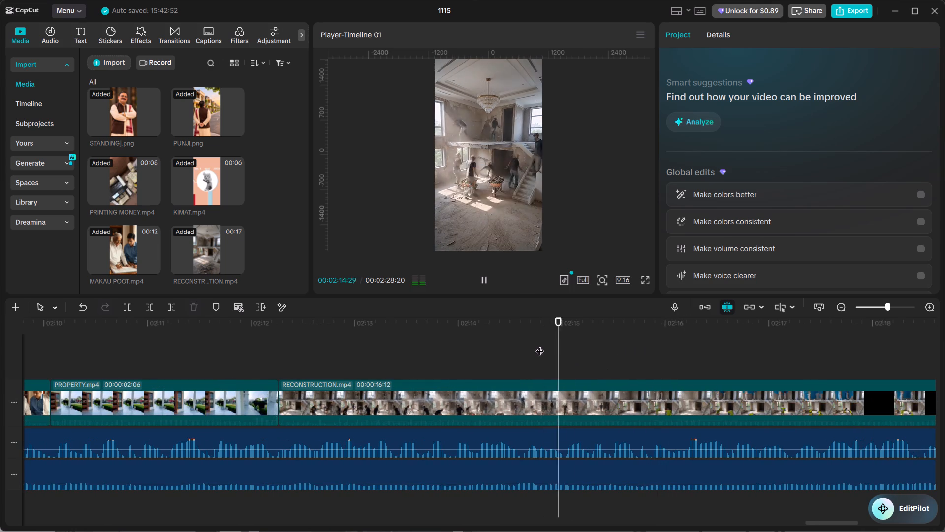
double_click(568, 342)
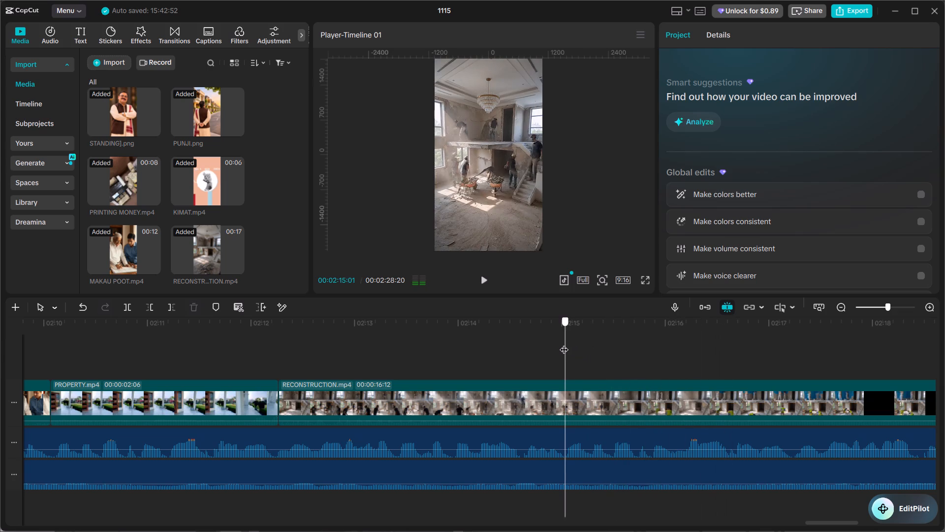
key("space")
left_click(564, 343)
left_click(578, 400)
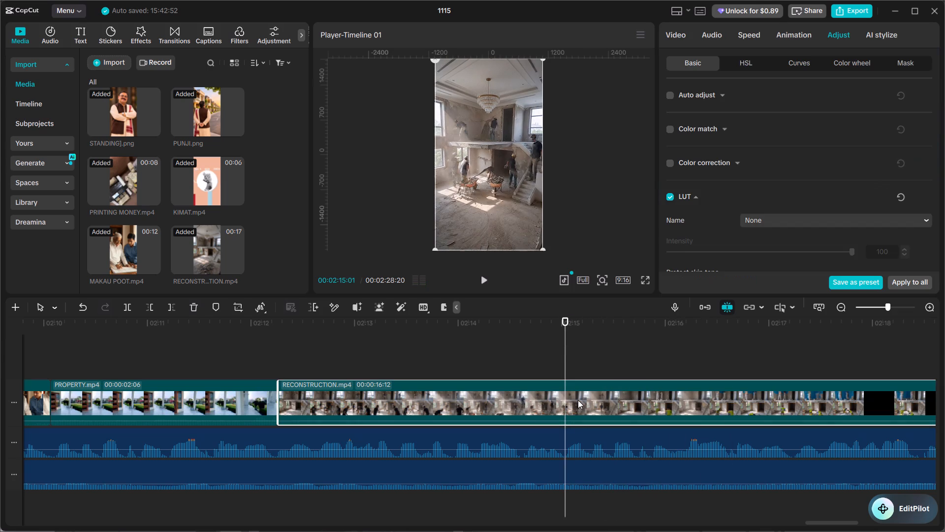
key("ctrl+b")
key("BackSpace")
Add 20261106_124433.mp4 to the main video track after the RECONSTRUCTION.mp4 clip and remove the gap between the two.
key("space")
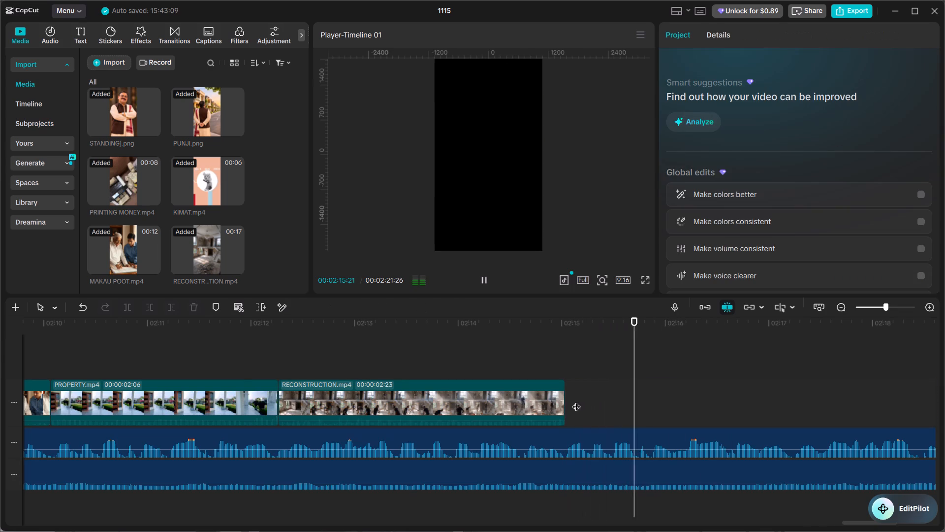
scroll(576, 400, "down", 3, "alt")
key("space")
scroll(215, 212, "up", 8)
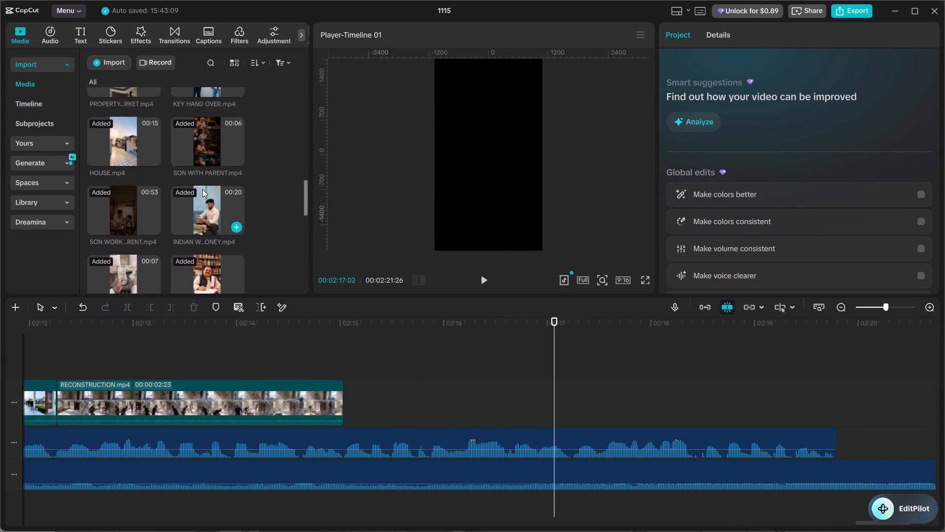
scroll(168, 163, "up", 14)
left_click_drag(212, 191, 346, 369)
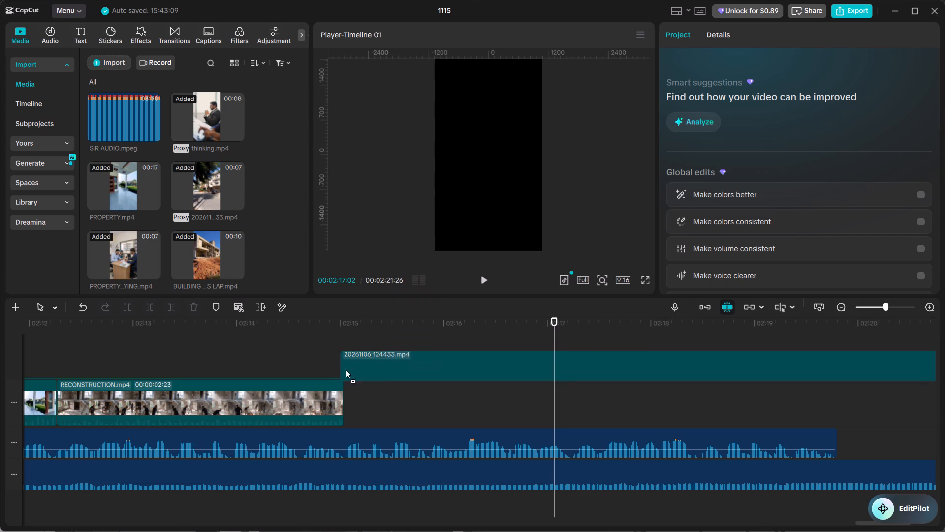
left_click_drag(346, 369, 345, 395)
left_click_drag(350, 381, 404, 428)
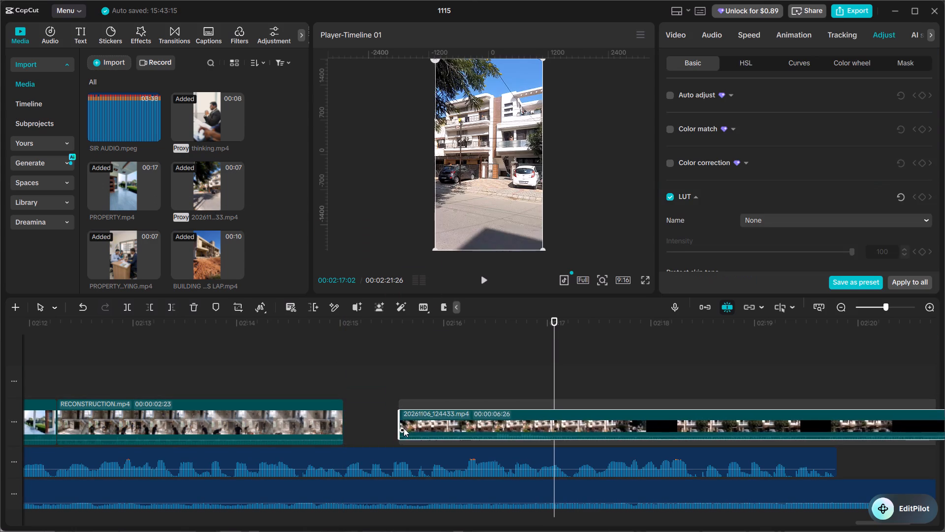
left_click_drag(404, 428, 402, 428)
right_click(379, 421)
left_click(420, 432)
left_click(335, 360)
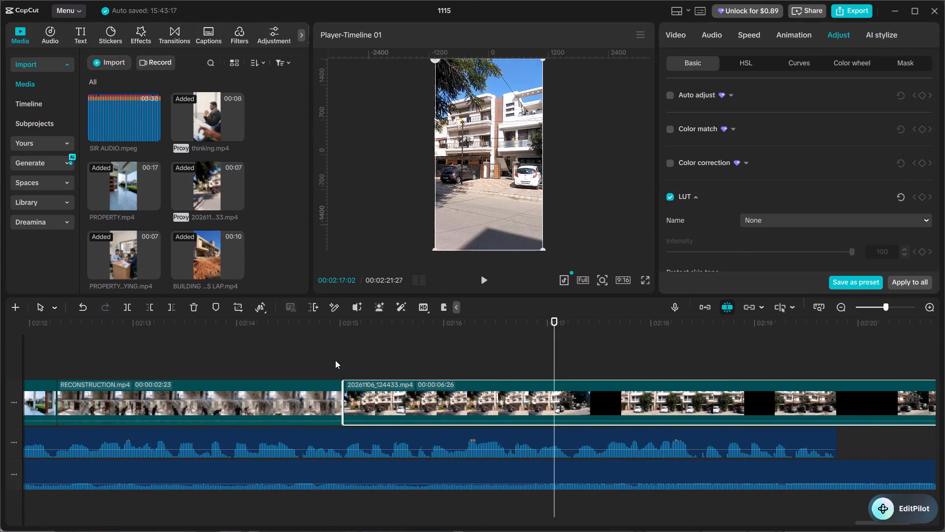
Split the last 20261106_124433.mp4 clip at the voice-over's end, 00:02:19:24, and delete the excess.
key("space")
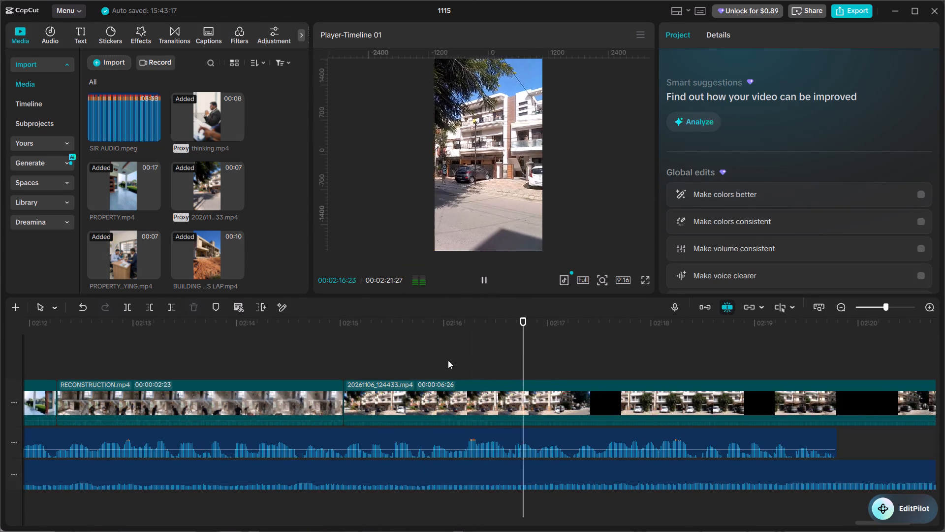
scroll(530, 352, "down", 5, "alt")
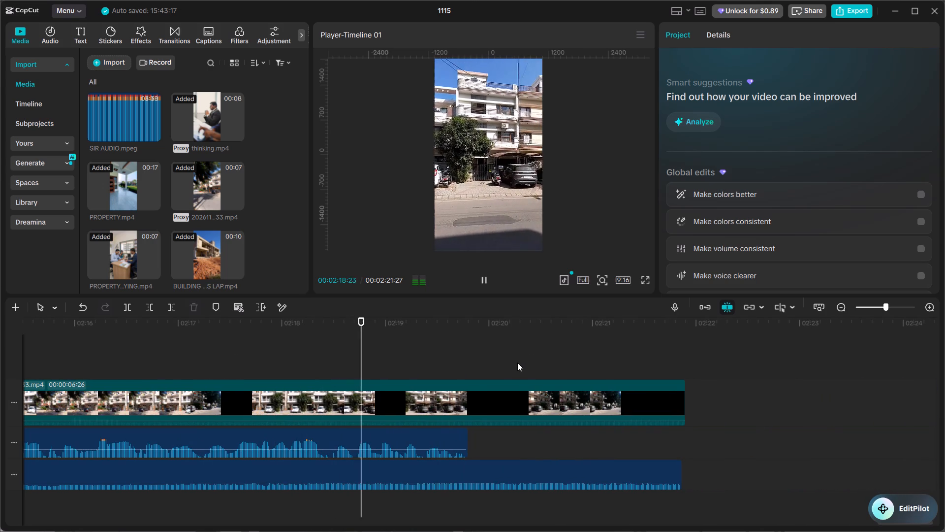
left_click(460, 356)
left_click_drag(460, 356, 466, 360)
left_click(478, 392)
key("ctrl+b")
key("BackSpace")
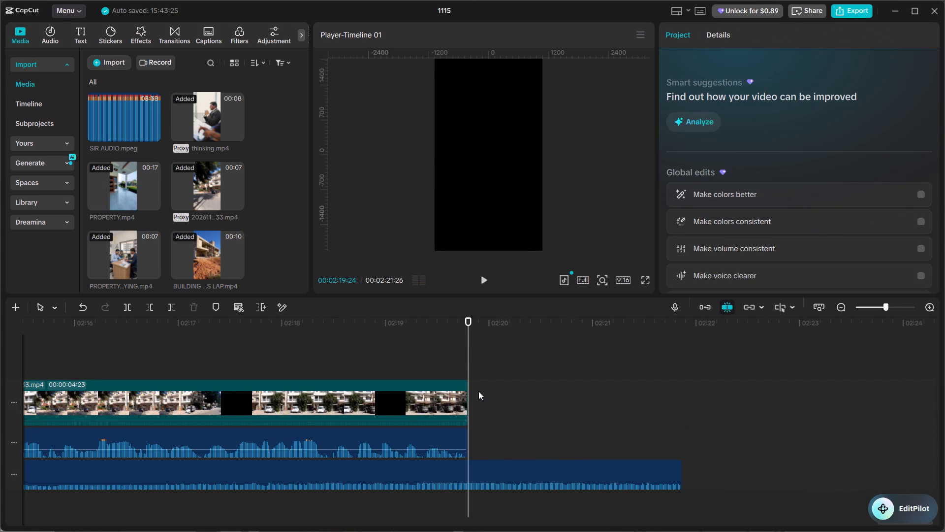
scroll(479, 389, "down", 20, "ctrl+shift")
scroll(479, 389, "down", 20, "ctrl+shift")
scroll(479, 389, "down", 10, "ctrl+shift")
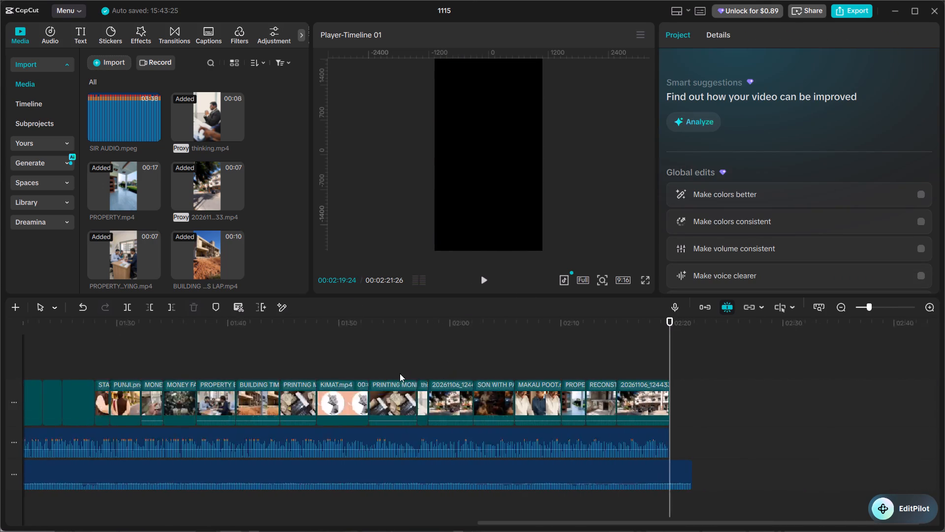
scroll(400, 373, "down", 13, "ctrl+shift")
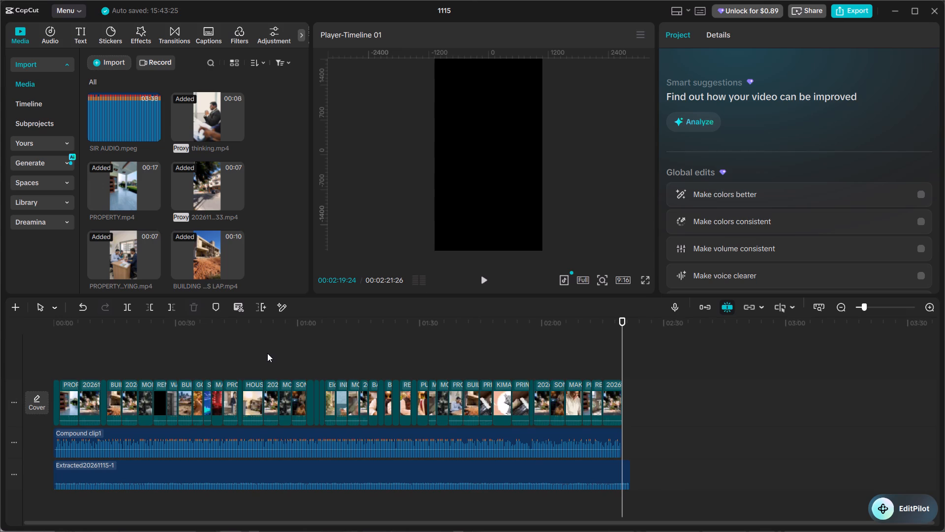
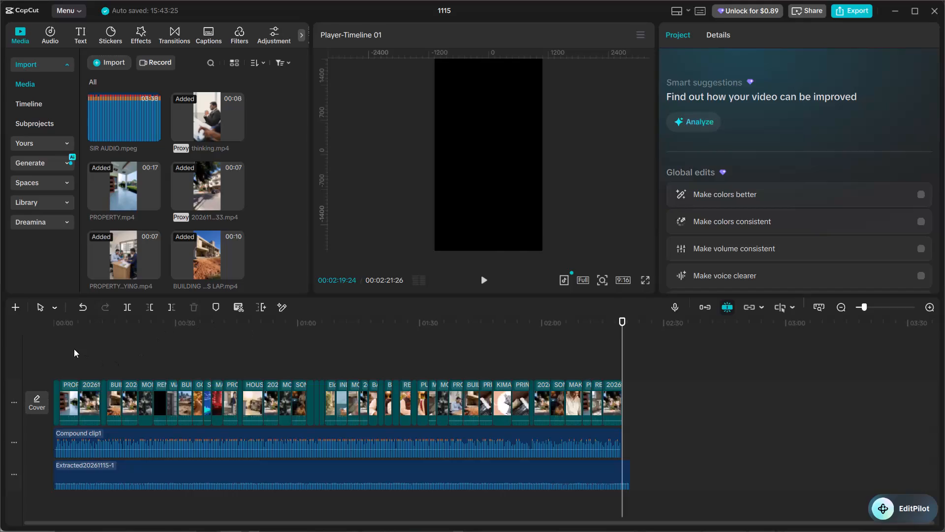
Add a favourite White Flash transition between the thinking.mp4 and PROPERTY.mp4 clips at the start of the timeline and preview it.
left_click_drag(77, 351, 51, 362)
scroll(80, 355, "up", 16, "ctrl")
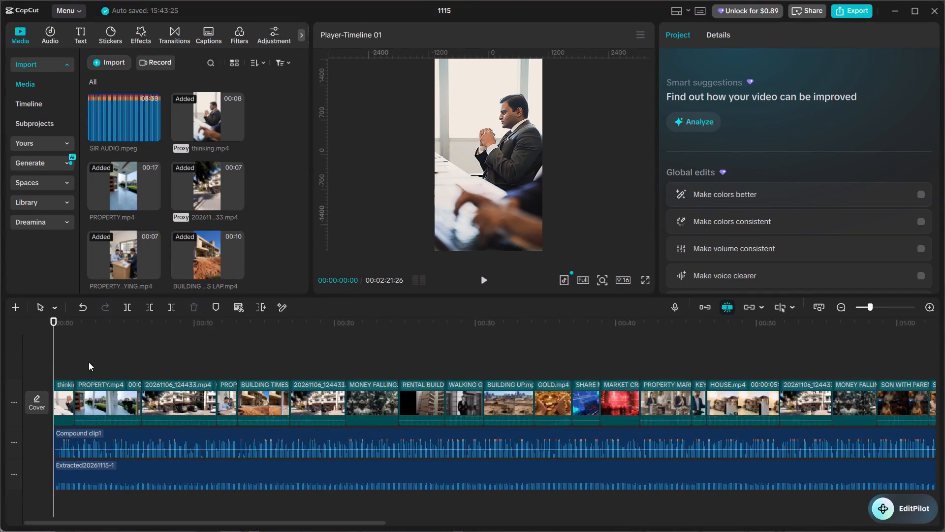
scroll(89, 362, "up", 17, "ctrl")
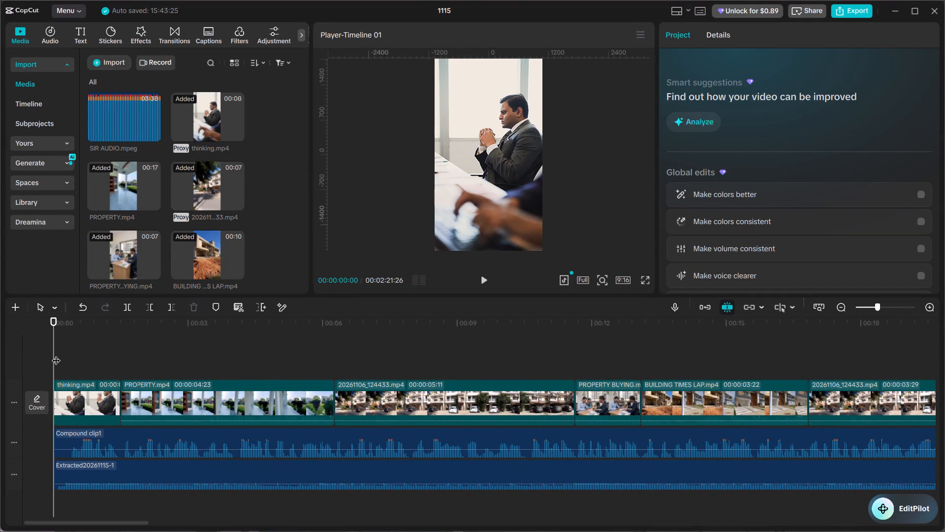
key("space")
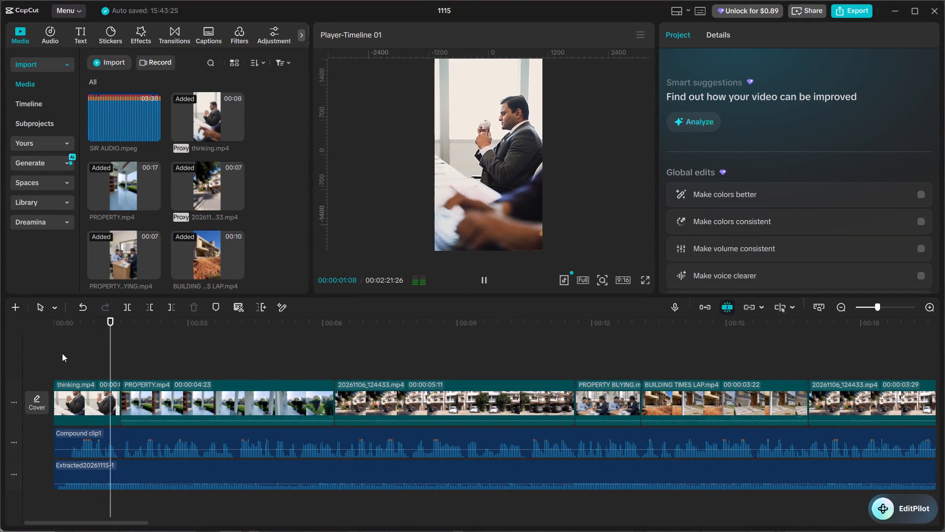
left_click(90, 352)
left_click_drag(90, 352, 104, 359)
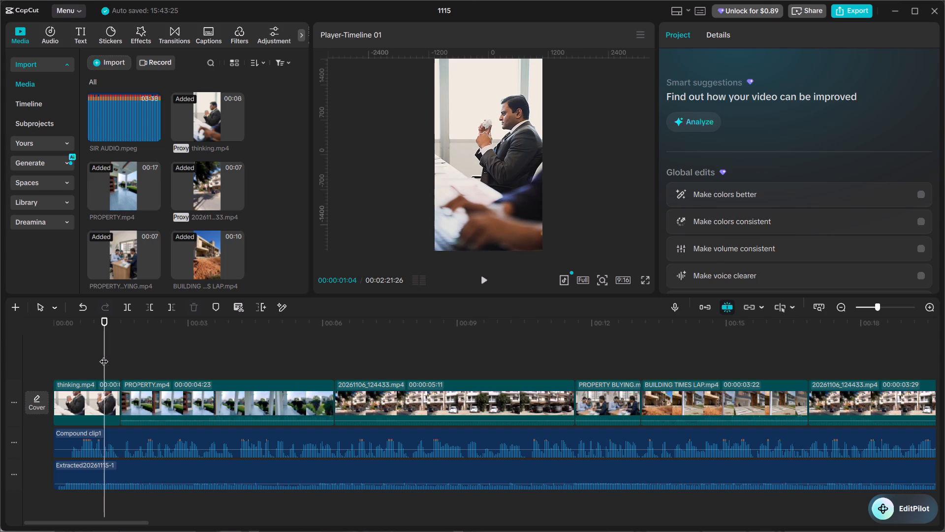
left_click(166, 38)
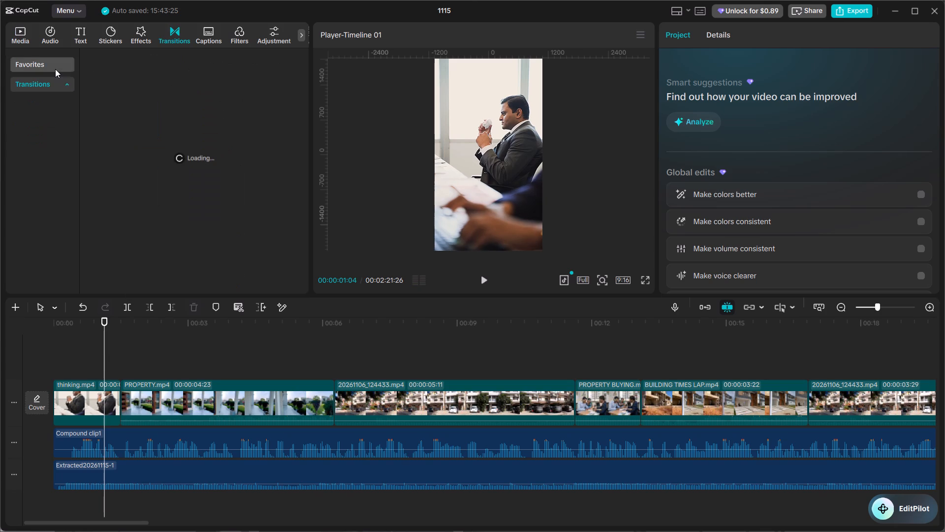
left_click(55, 69)
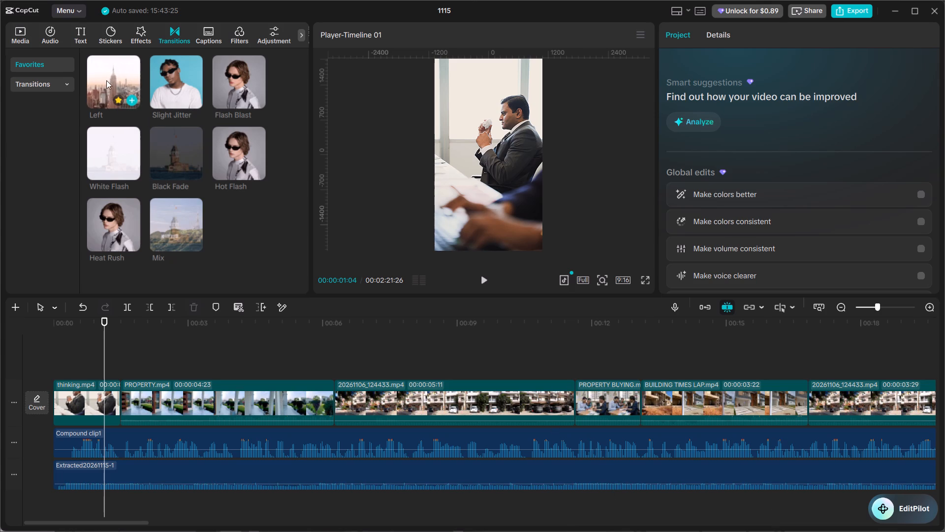
left_click_drag(117, 155, 113, 404)
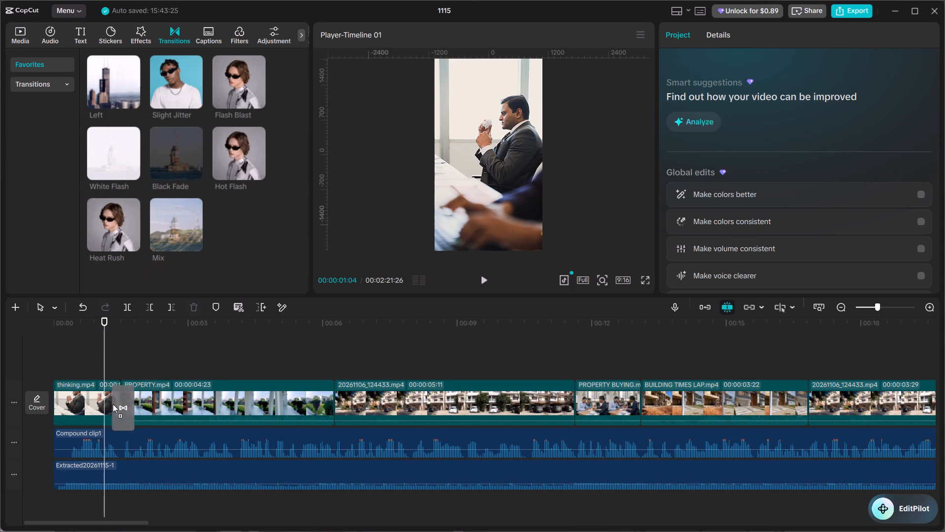
left_click_drag(113, 404, 113, 403)
left_click(108, 354)
left_click(98, 356)
key("space")
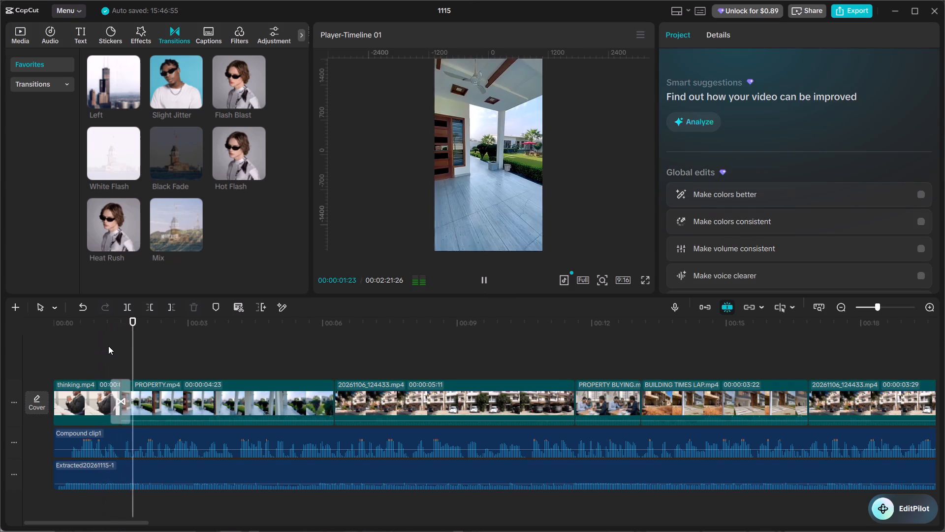
left_click(191, 173)
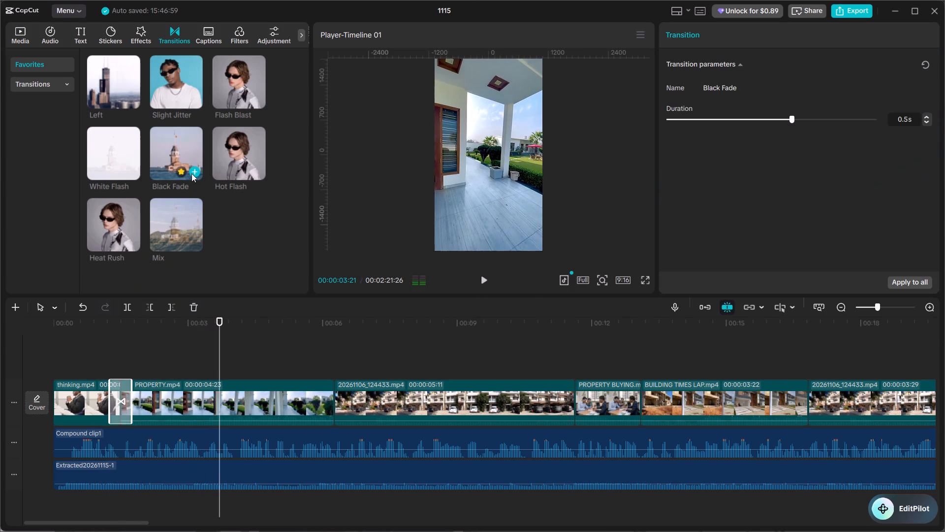
left_click(130, 168)
Add a Black Fade transition between the first PROPERTY.mp4 and 20261106_124433.mp4 clips and play it back.
left_click_drag(168, 150, 319, 399)
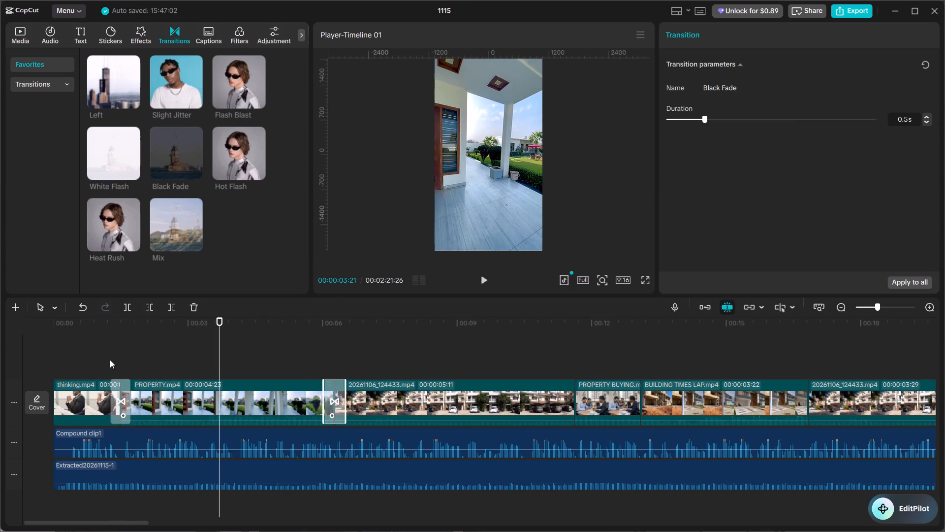
left_click(110, 360)
left_click_drag(110, 360, 306, 378)
key("space")
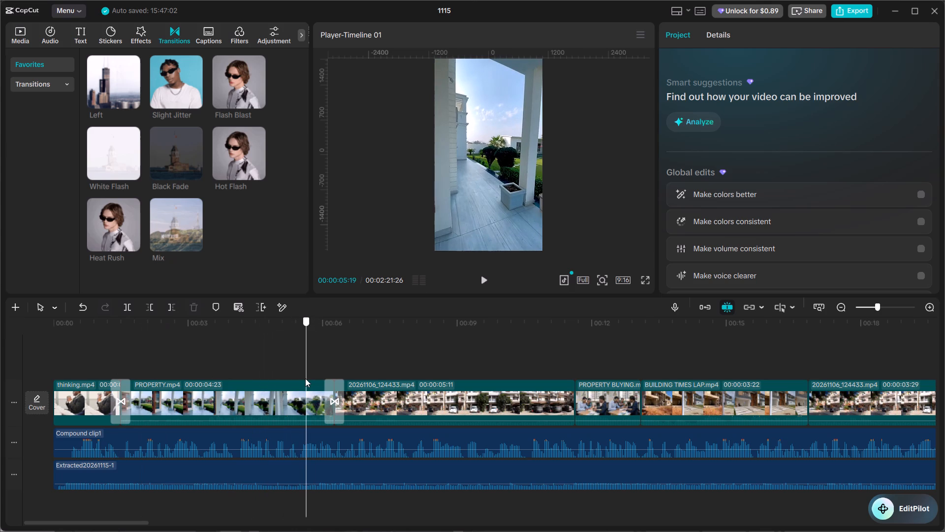
key("space")
key("space")
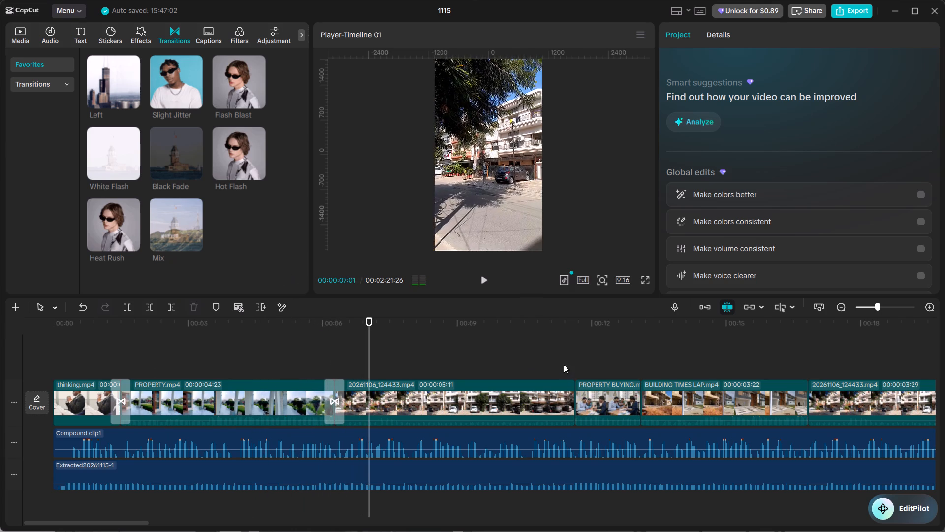
Add a White Flash transition between the first 20261106_124433.mp4 clip and the property buying clip, and play it back.
left_click(561, 361)
left_click_drag(126, 156, 564, 397)
key("space")
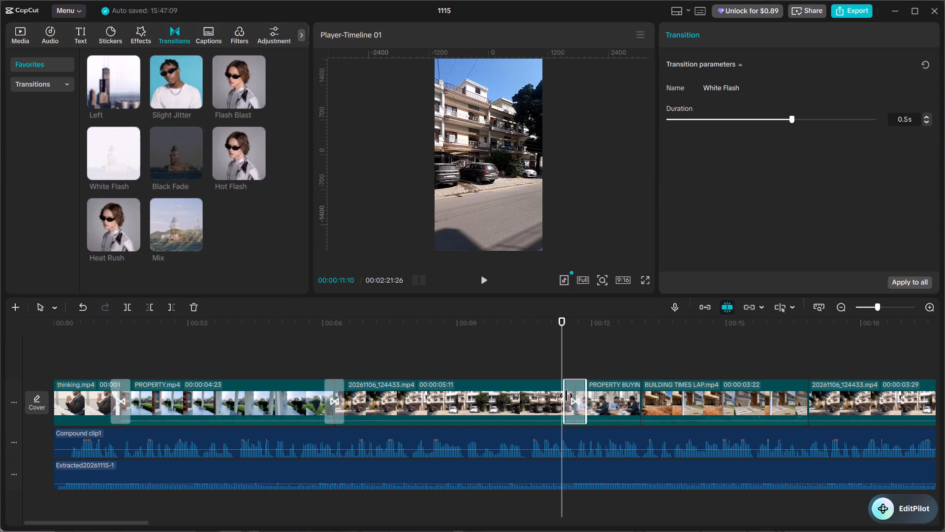
left_click(546, 380)
key("space")
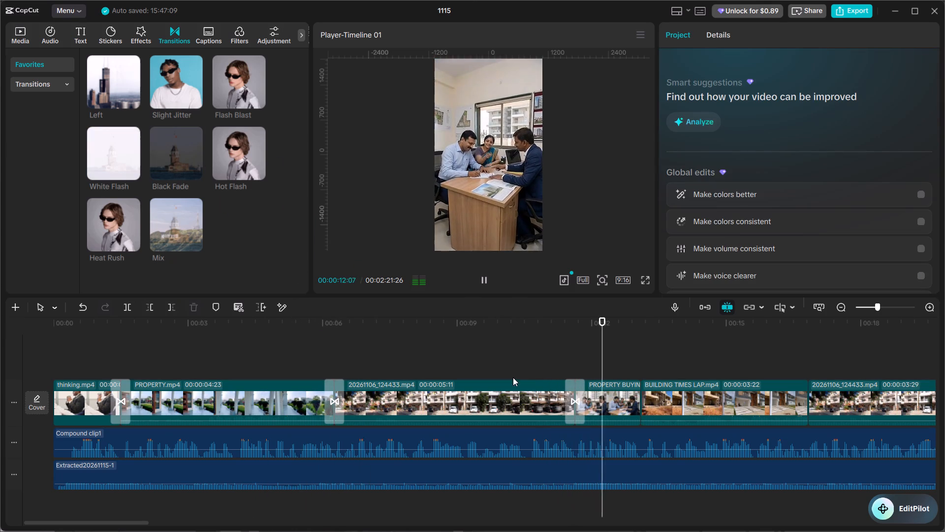
left_click(494, 375)
key("space")
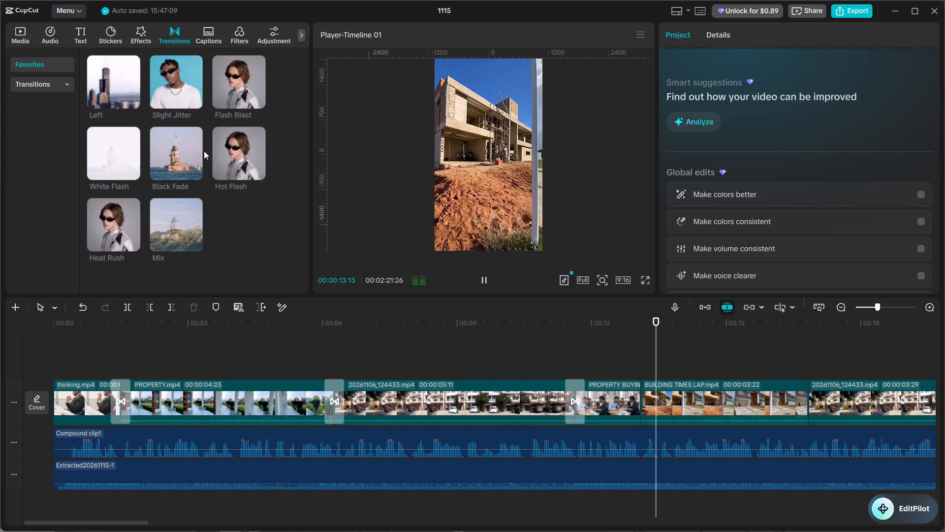
key("space")
Add a Left transition between the property buying clip and BUILDING TIMES LAP.mp4, and play it back.
left_click_drag(110, 77, 553, 328)
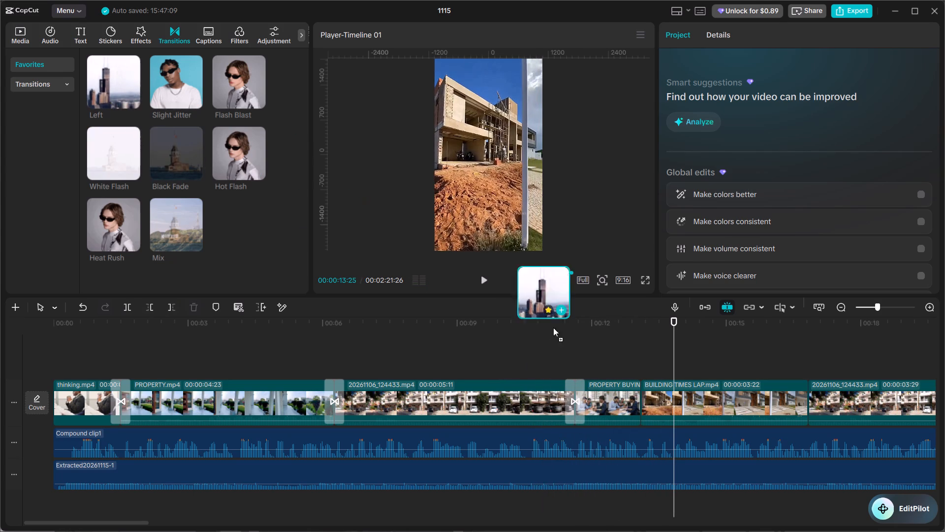
left_click_drag(553, 328, 628, 397)
left_click(621, 361)
key("space")
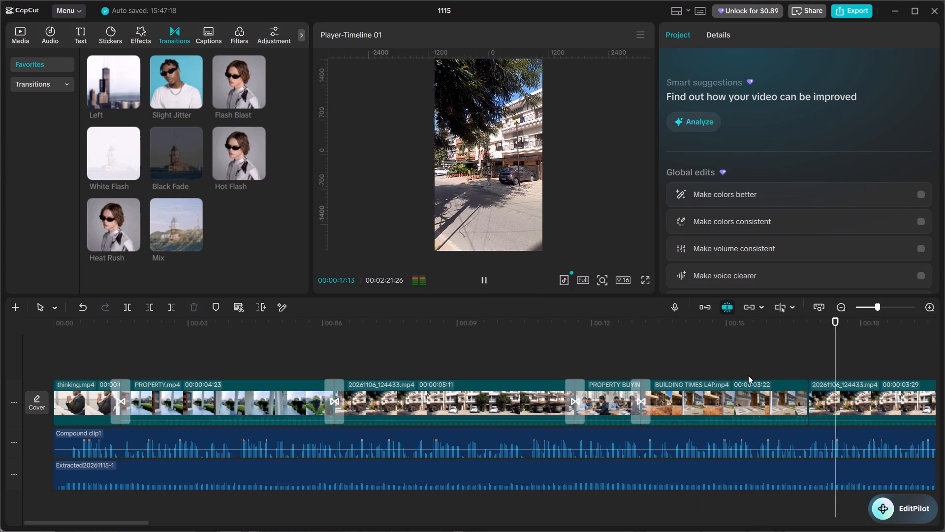
key("space")
Add a Hot Flash transition between BUILDING TIMES LAP.mp4 and the second 20261106_124433.mp4 clip, accepting duplicate frames, and play it back.
scroll(760, 375, "down", 4, "alt")
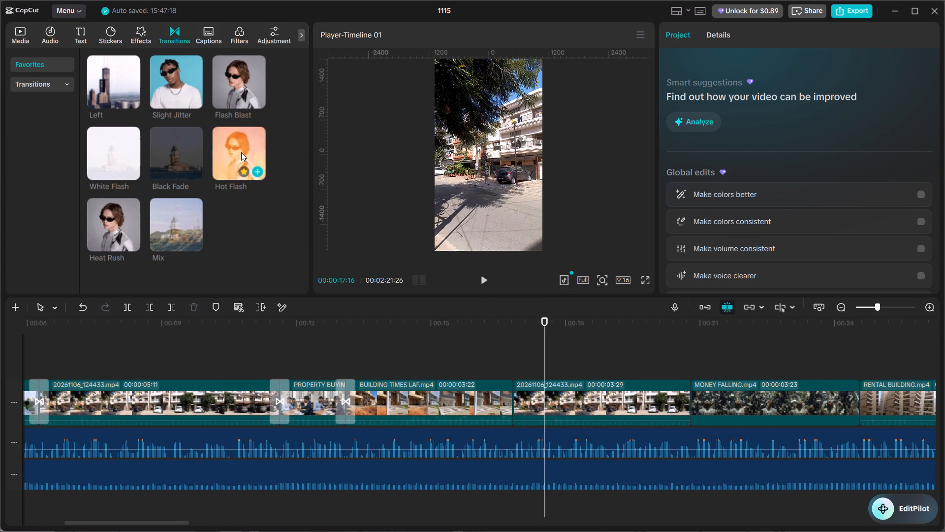
left_click_drag(241, 152, 484, 399)
left_click(533, 310)
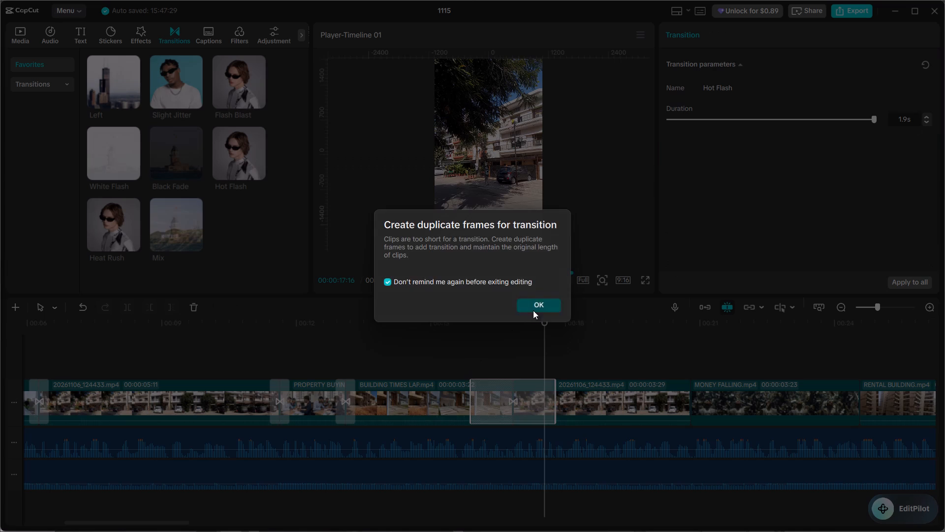
left_click(453, 361)
key("space")
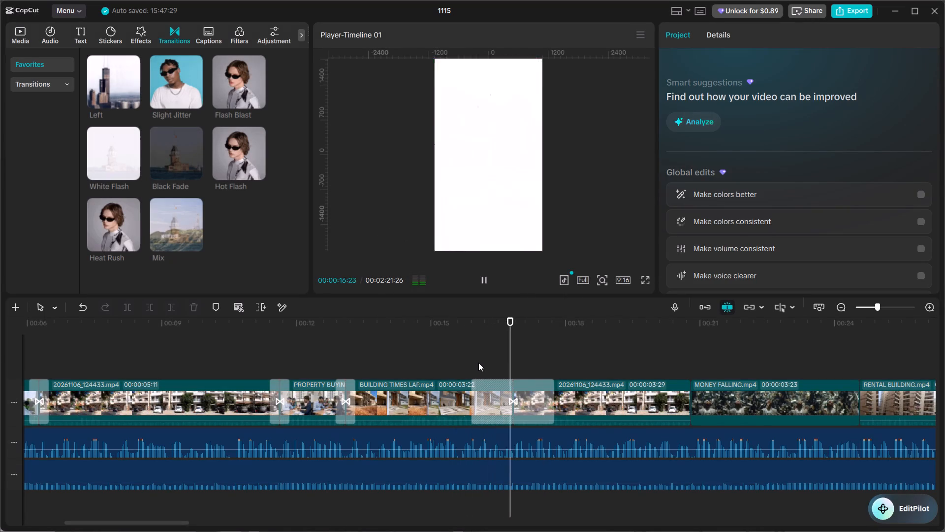
Add Black Fade transitions at both ends of the first MONEY FALLING.mp4 clip, towards 20261106_124433.mp4 and RENTAL BUILDING.mp4.
scroll(559, 396, "down", 3, "alt")
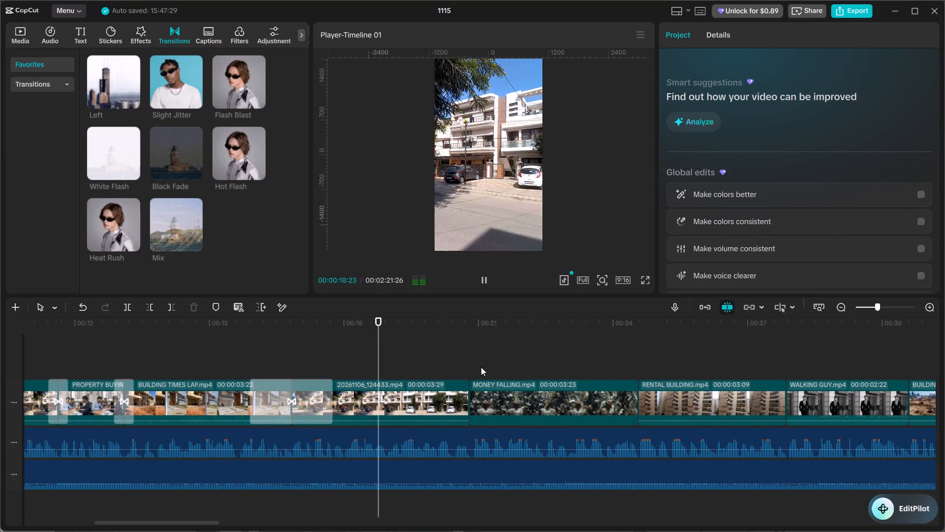
left_click_drag(188, 154, 465, 398)
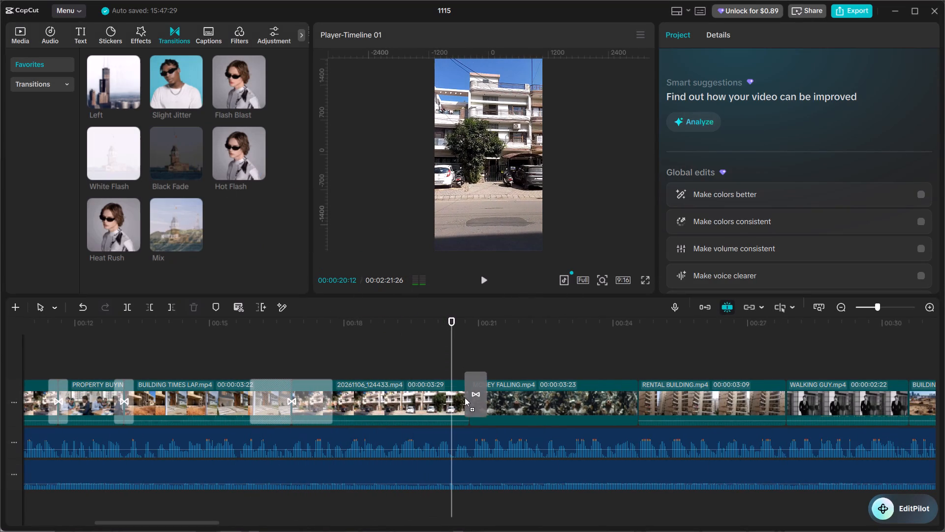
left_click_drag(465, 398, 464, 399)
key("space")
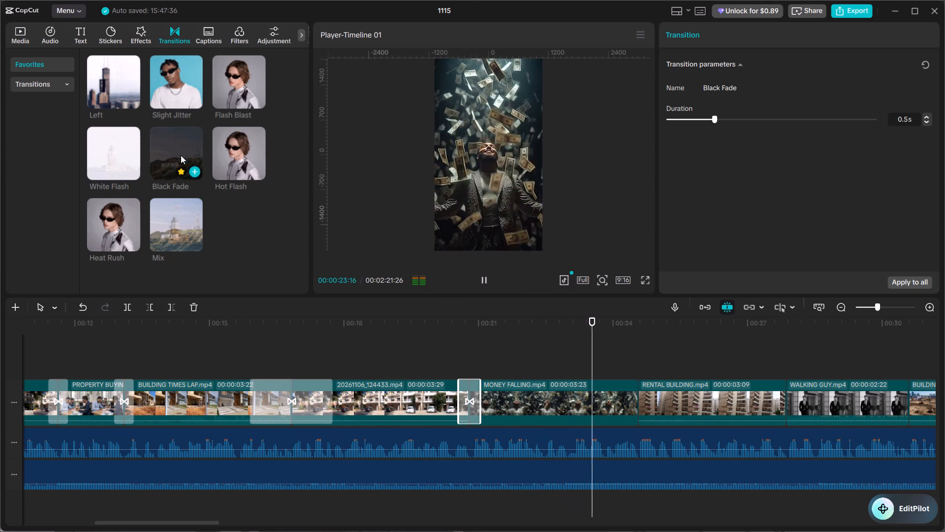
left_click_drag(181, 155, 625, 401)
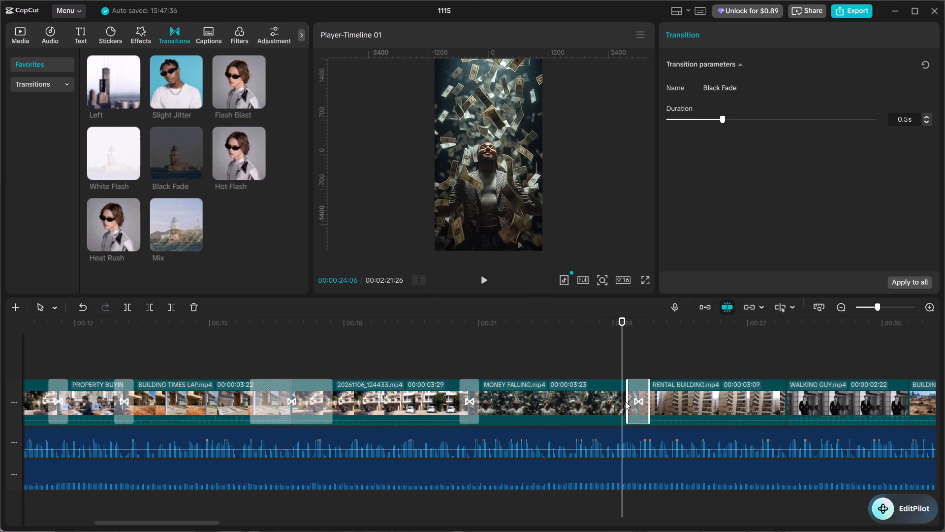
key("space")
Add a White Flash transition between the RENTAL BUILDING.mp4 and WALKING GUY.mp4 clips.
scroll(632, 403, "down", 3, "alt")
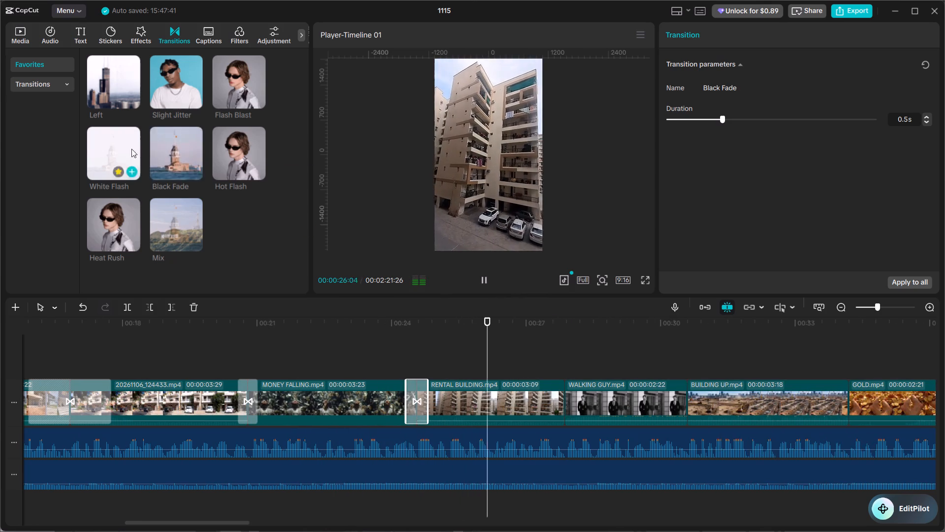
left_click_drag(106, 141, 559, 398)
key("space")
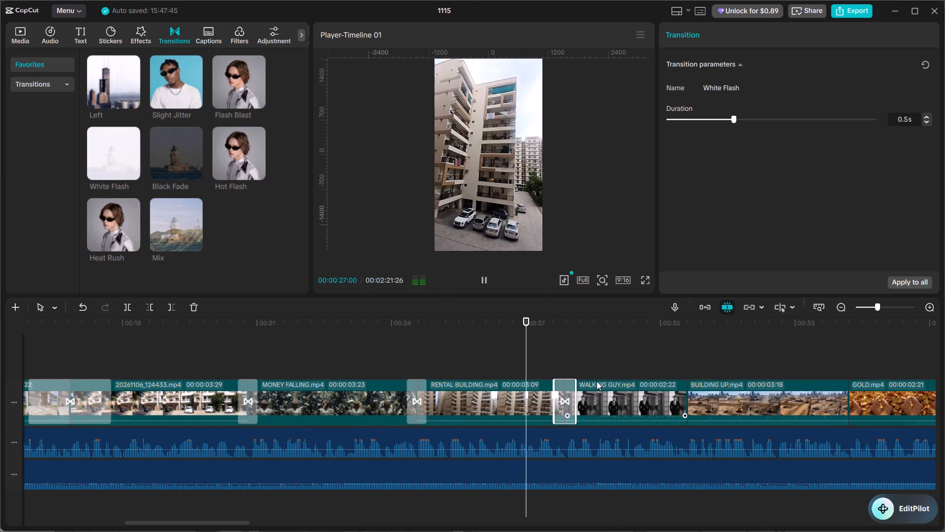
Add a Hot Flash transition between the WALKING GUY.mp4 and BUILDING UP.mp4 clips and play it back.
scroll(598, 381, "down", 5, "alt")
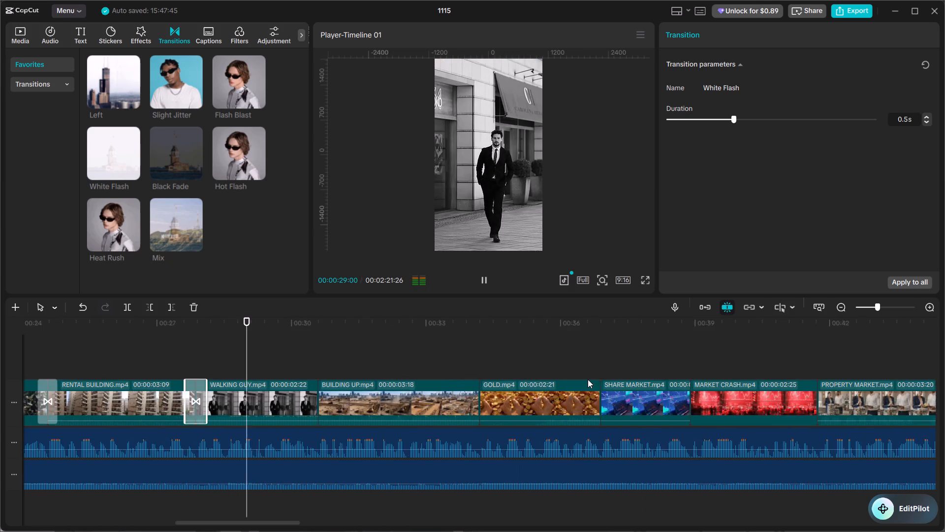
scroll(588, 379, "up", 1, "alt")
key("space")
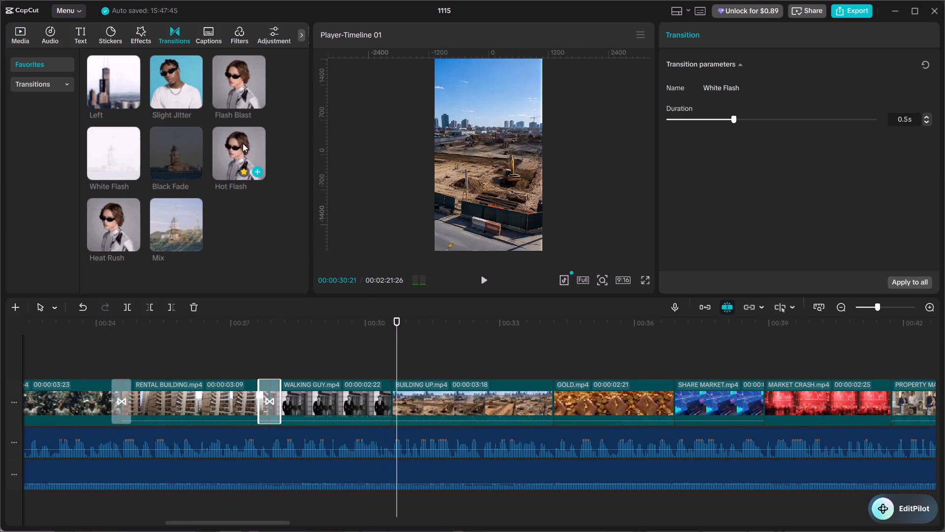
left_click_drag(243, 144, 366, 406)
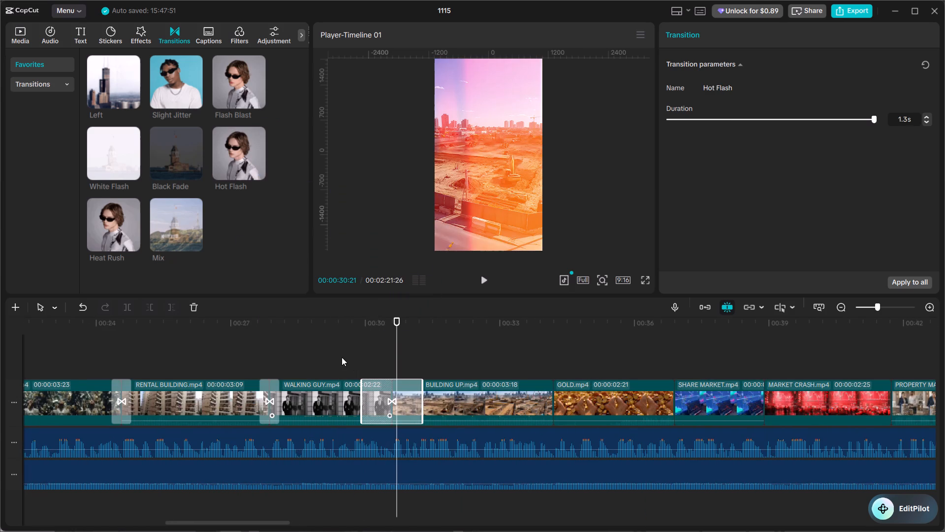
left_click(342, 357)
key("space")
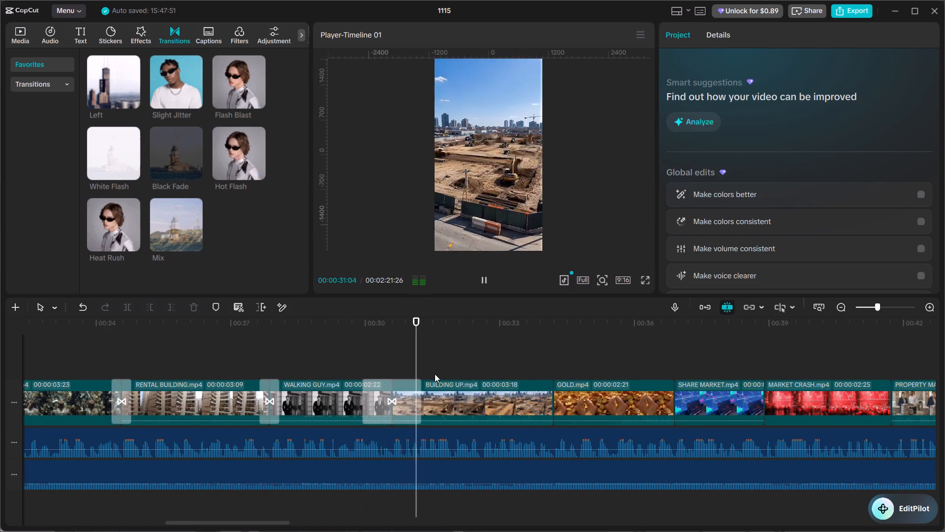
Add a Black Fade transition between the BUILDING UP.mp4 and GOLD.mp4 clips.
scroll(481, 374, "down", 2, "alt")
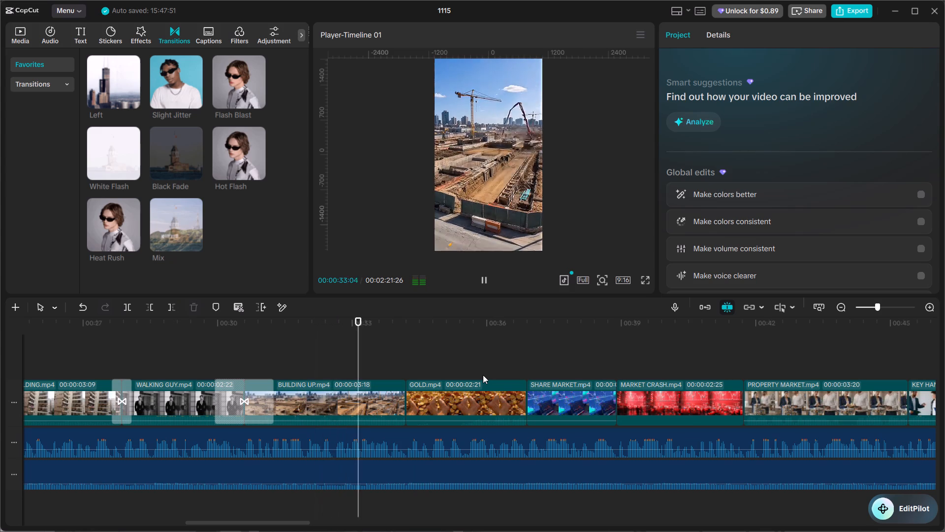
key("space")
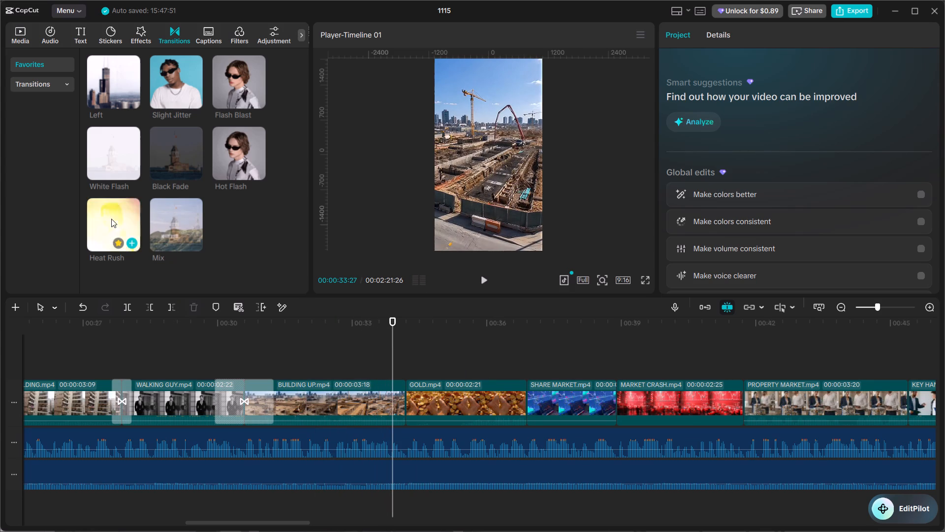
left_click_drag(111, 219, 134, 253)
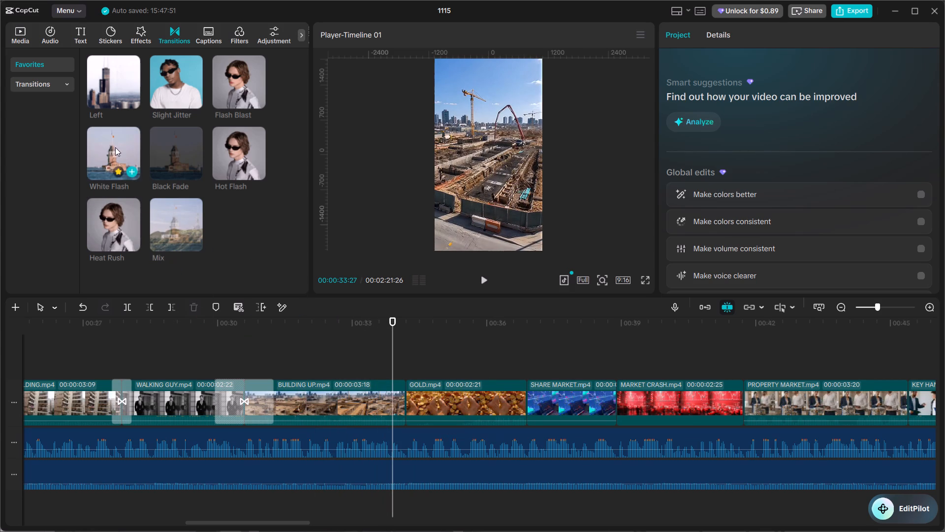
left_click_drag(170, 152, 394, 396)
left_click(387, 359)
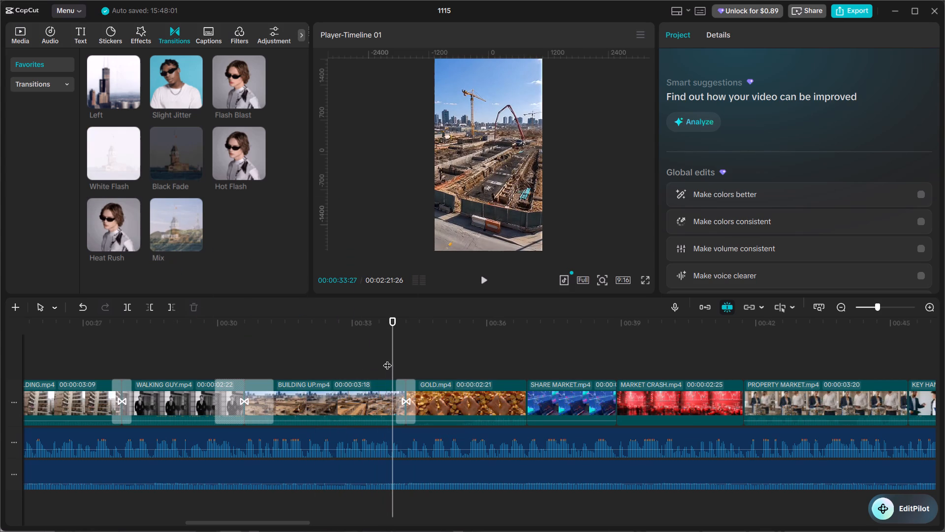
Add a Left transition between the GOLD.mp4 and SHARE MARKET.mp4 clips and play it back.
key("space")
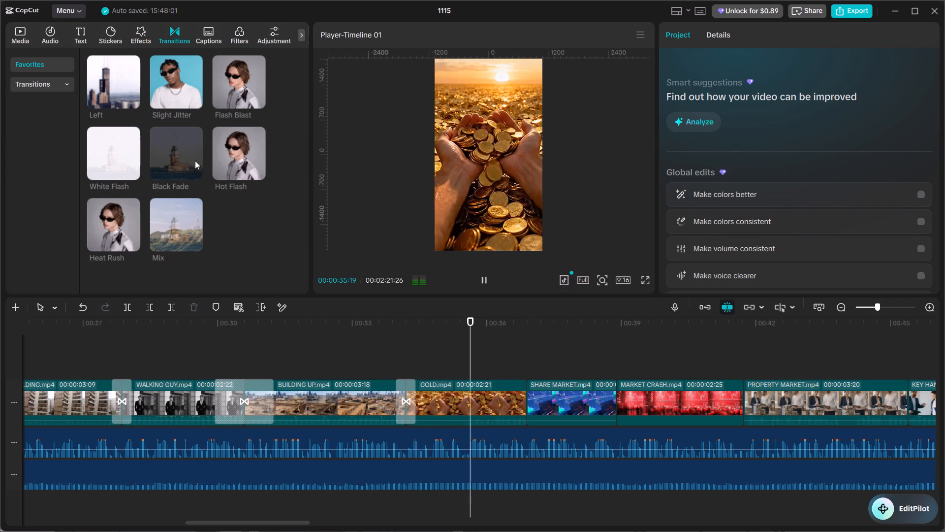
left_click_drag(102, 82, 235, 145)
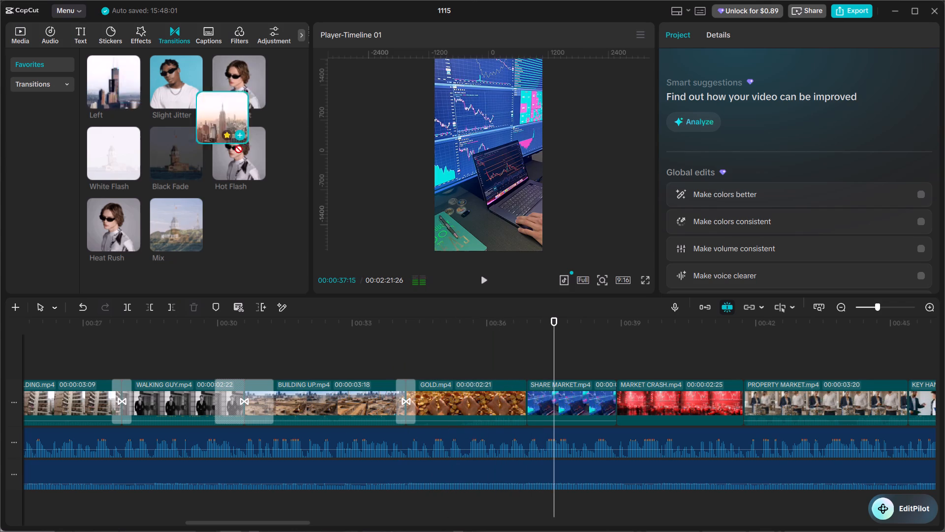
left_click_drag(235, 145, 519, 399)
left_click(513, 361)
key("space")
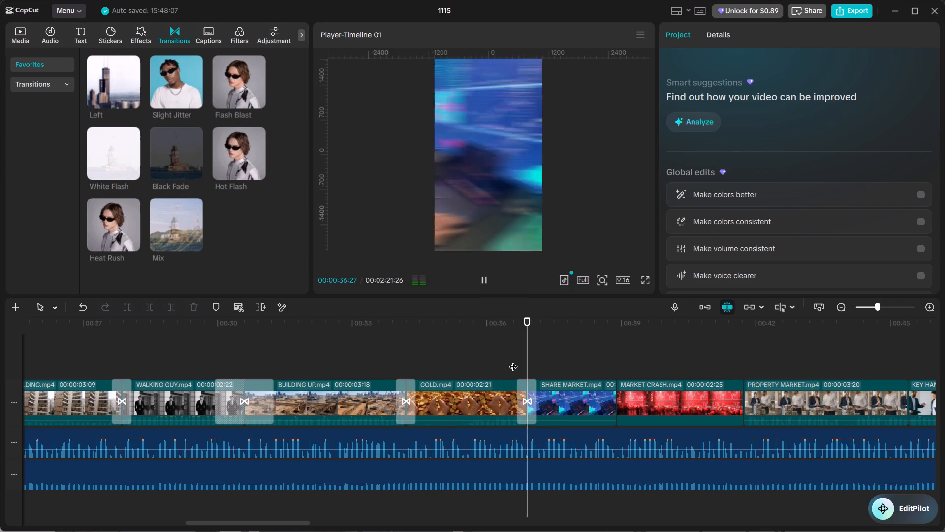
Add a White Flash transition between the SHARE MARKET.mp4 and MARKET CRASH.mp4 clips and play it back.
scroll(567, 378, "down", 1, "alt")
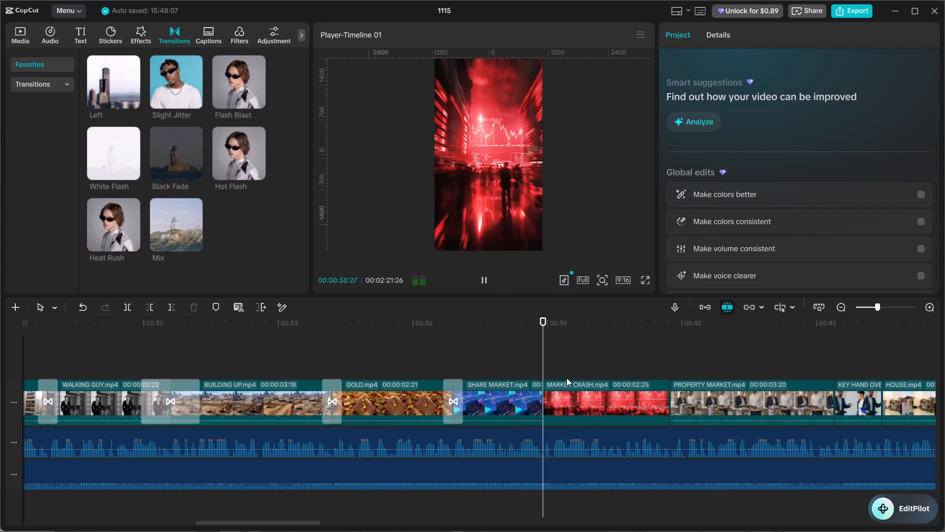
key("space")
left_click_drag(110, 148, 531, 404)
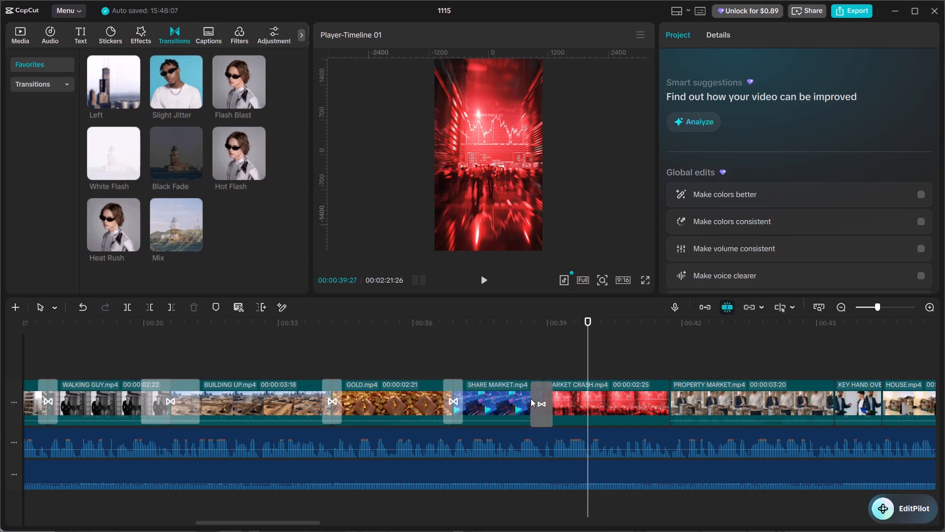
left_click(522, 366)
key("space")
Add Black Fade transitions at both ends of the PROPERTY MARKET.mp4 clip, towards MARKET CRASH.mp4 and the KEY HAND OVER clip.
scroll(587, 396, "down", 3, "alt")
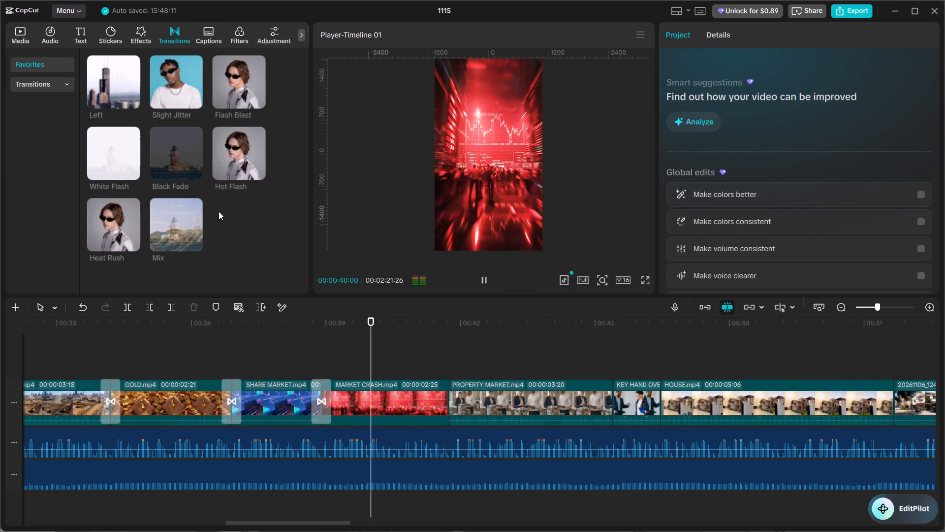
left_click_drag(173, 133, 440, 399)
key("space")
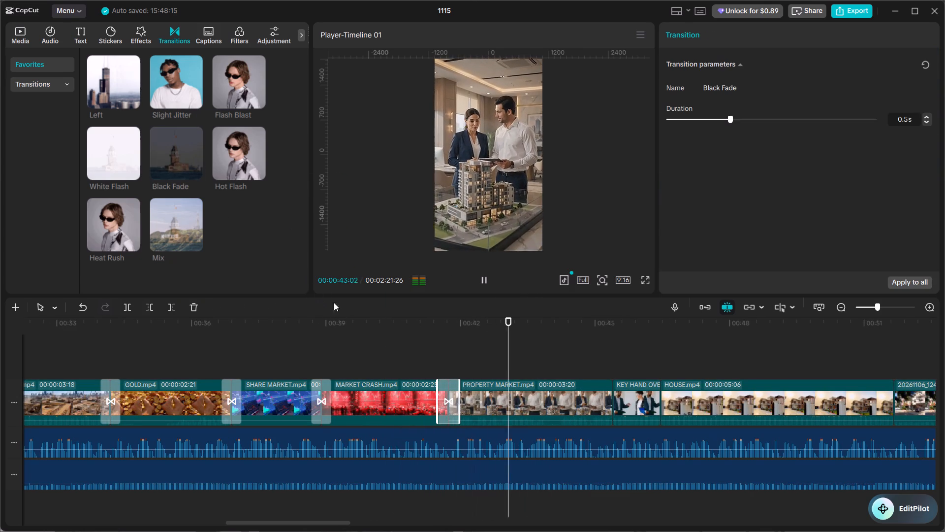
left_click_drag(177, 151, 651, 372)
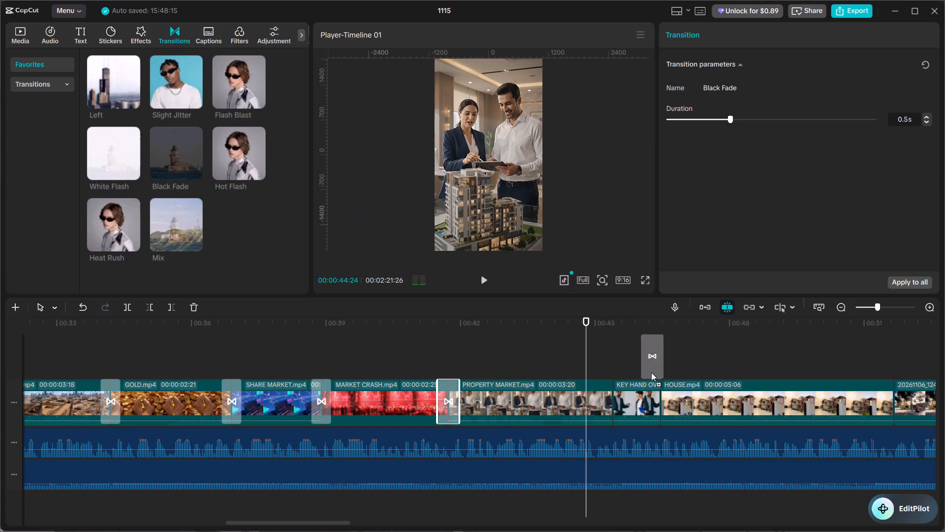
left_click_drag(651, 372, 601, 404)
key("space")
Add a White Flash transition between the KEY HAND OVER and HOUSE.mp4 clips and play it back.
scroll(614, 383, "down", 2, "alt")
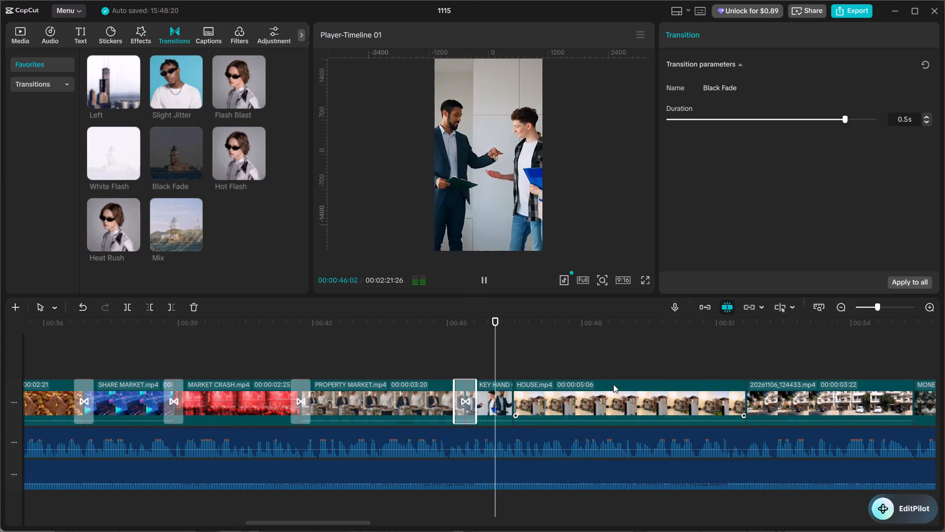
key("space")
left_click_drag(95, 147, 548, 409)
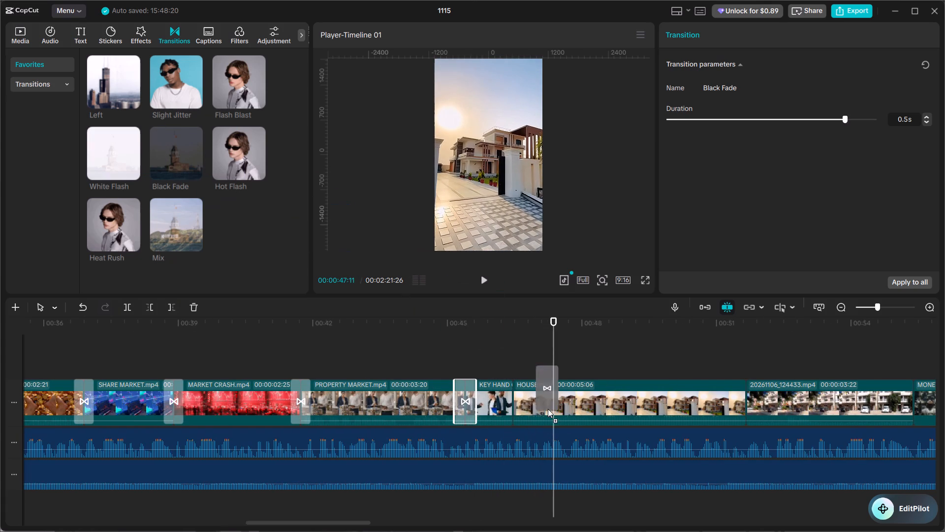
left_click_drag(548, 409, 500, 402)
left_click(492, 357)
key("space")
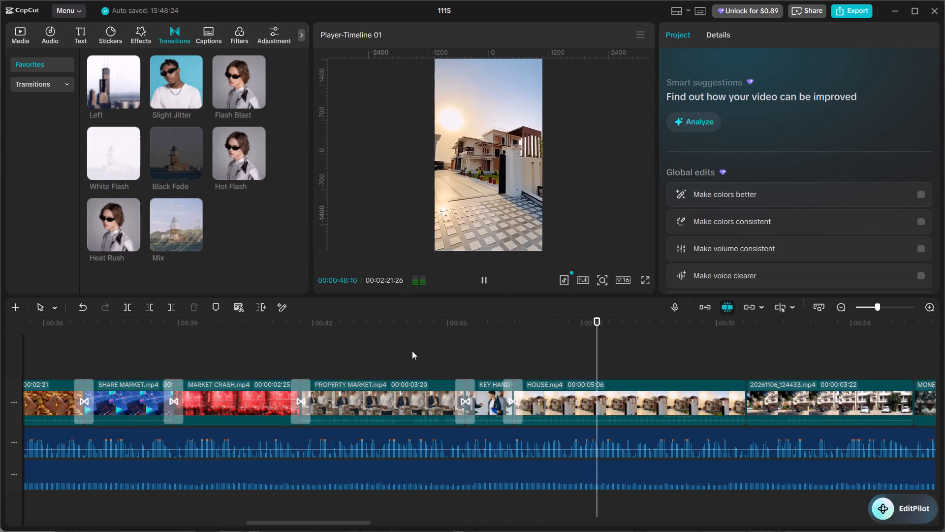
Add a Hot Flash transition between the HOUSE.mp4 clip and the following 20261106_124433.mp4 clip.
left_click_drag(238, 156, 704, 399)
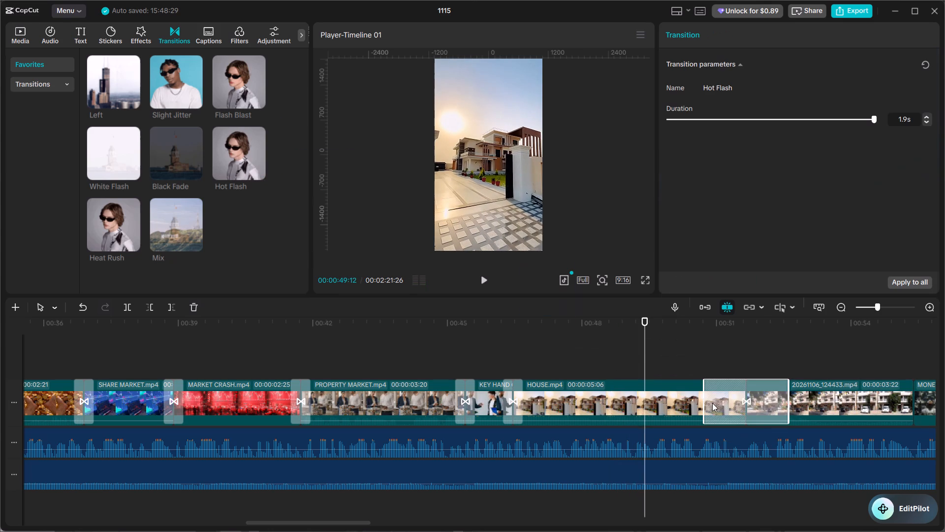
key("space")
Add Black Fade transitions at both ends of the next MONEY FALLING.mp4 clip, towards 20261106_124433.mp4 and SON WITH PARENT.mp4.
scroll(756, 426, "down", 4, "alt")
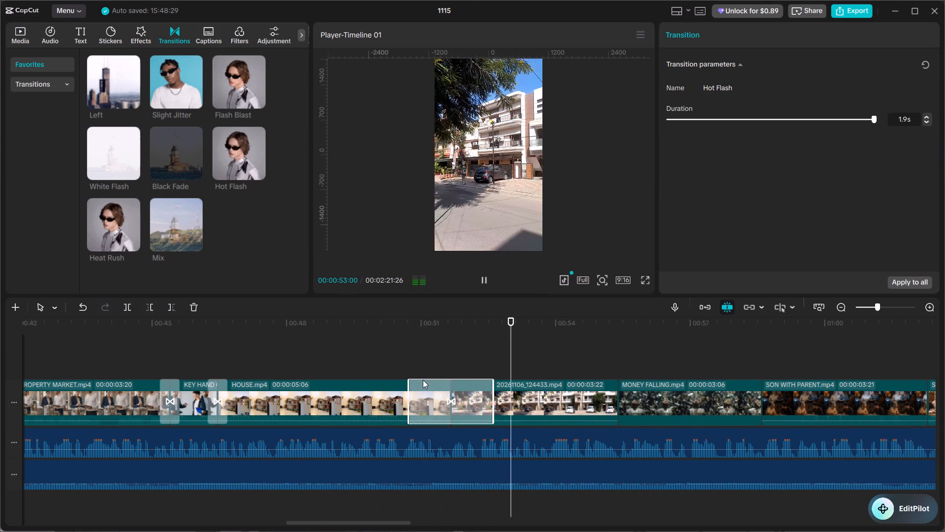
scroll(477, 369, "down", 4, "ctrl")
left_click_drag(185, 146, 487, 309)
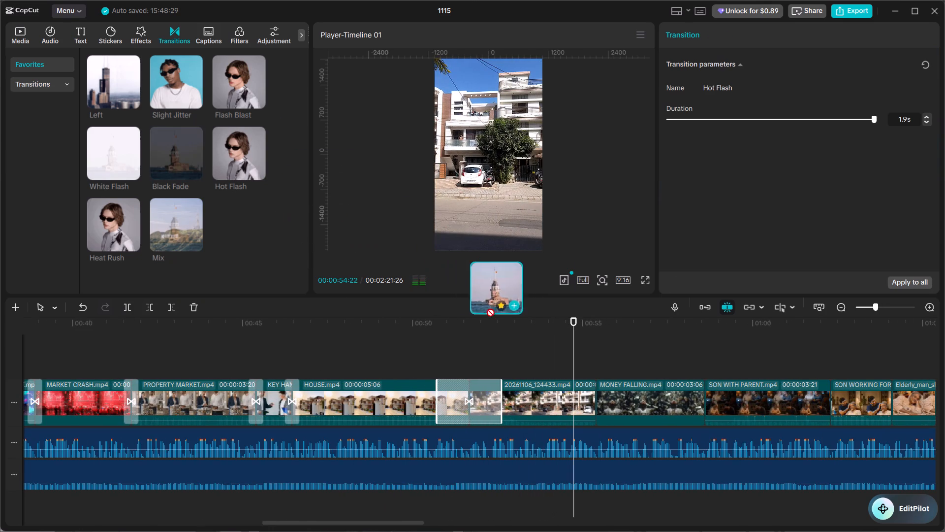
left_click_drag(487, 309, 590, 400)
key("space")
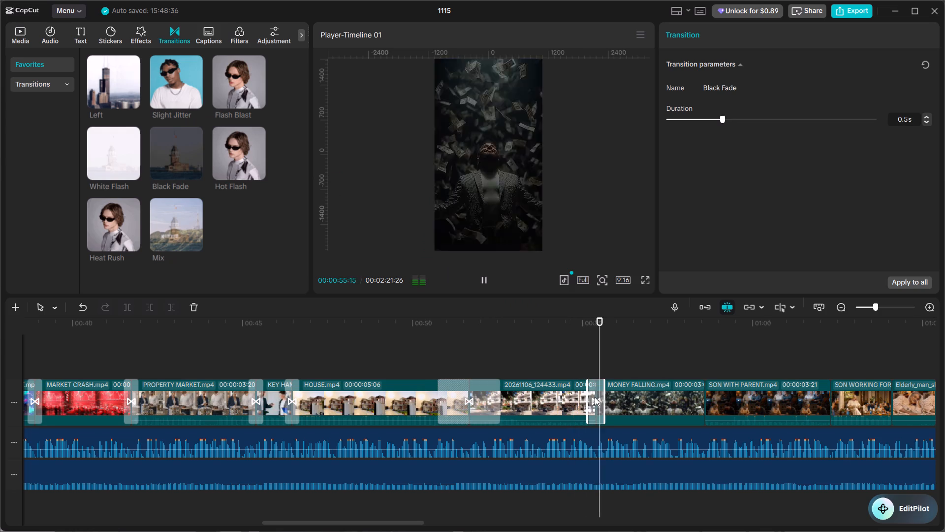
scroll(599, 400, "down", 3, "alt")
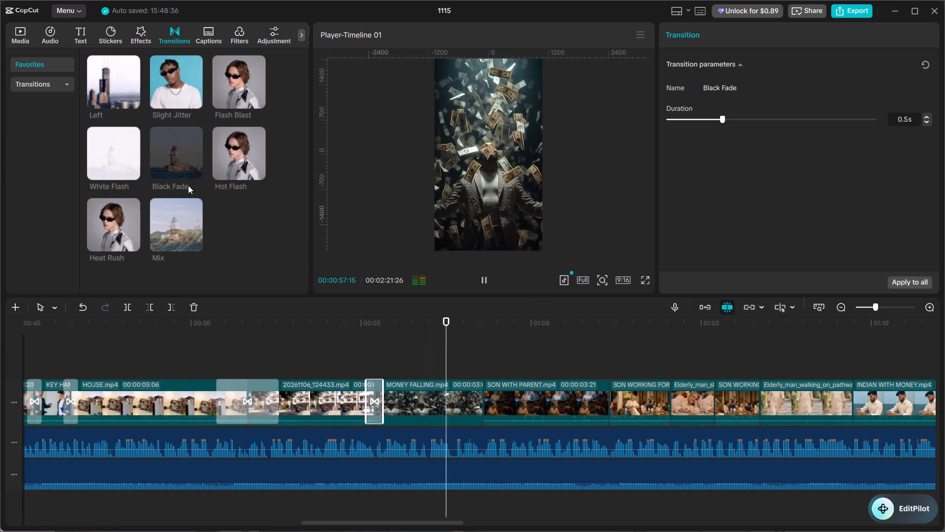
left_click_drag(187, 150, 477, 399)
key("space")
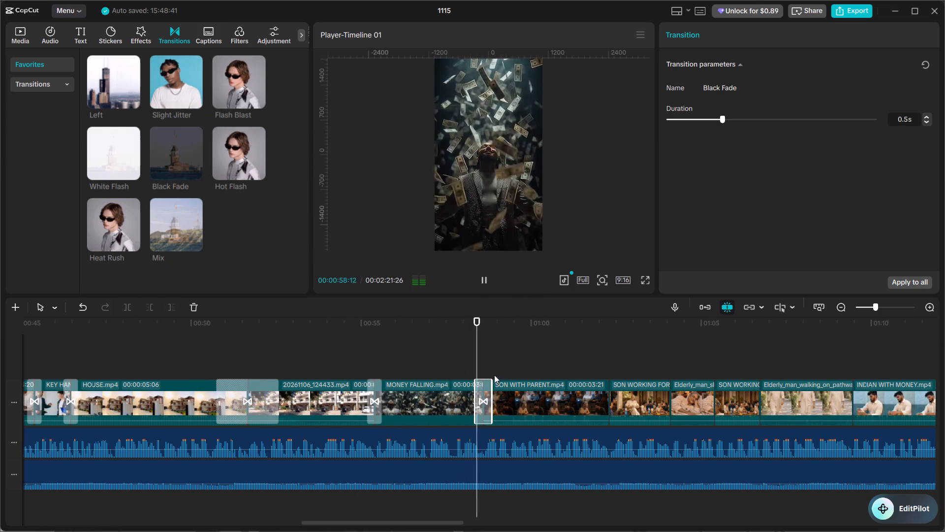
Add White Flash transitions at both ends of the SON WORKING FOR clip that follows SON WITH PARENT.mp4.
scroll(521, 385, "down", 2, "alt")
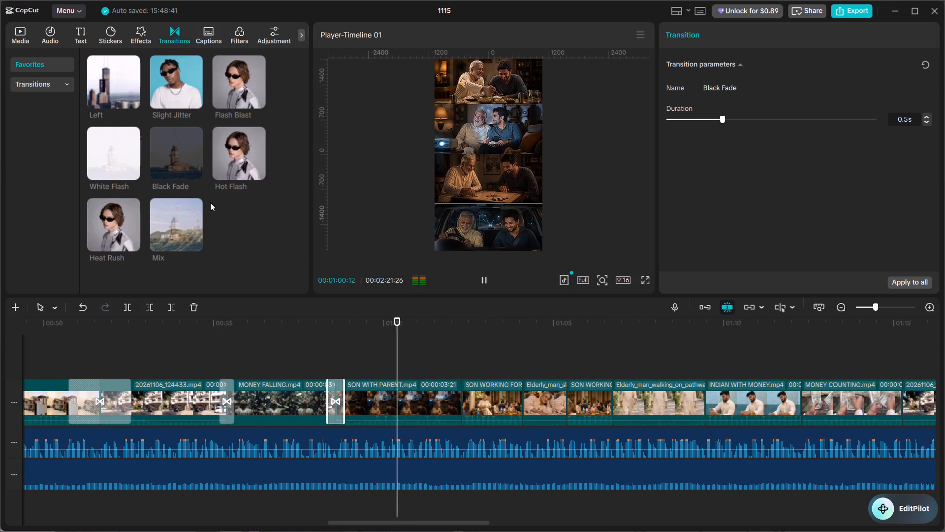
left_click_drag(122, 154, 443, 391)
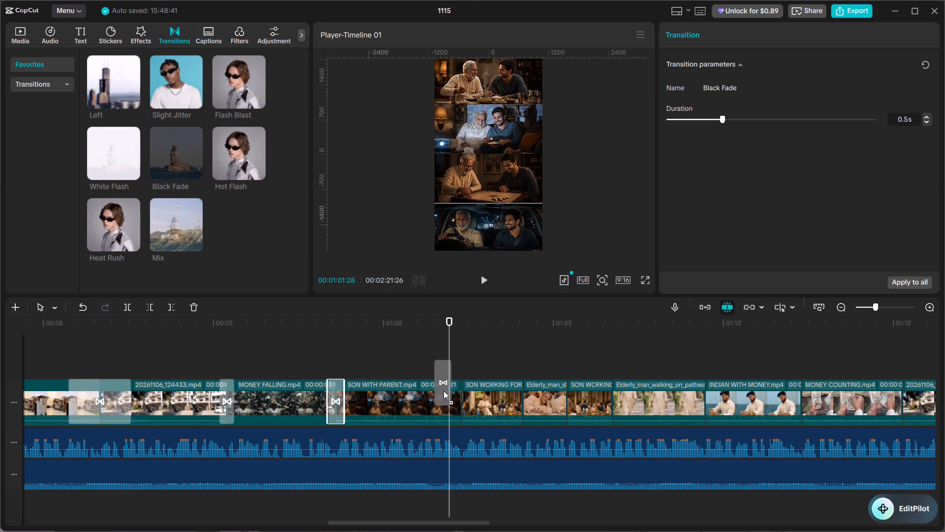
left_click_drag(443, 391, 461, 403)
left_click_drag(458, 401, 453, 397)
key("space")
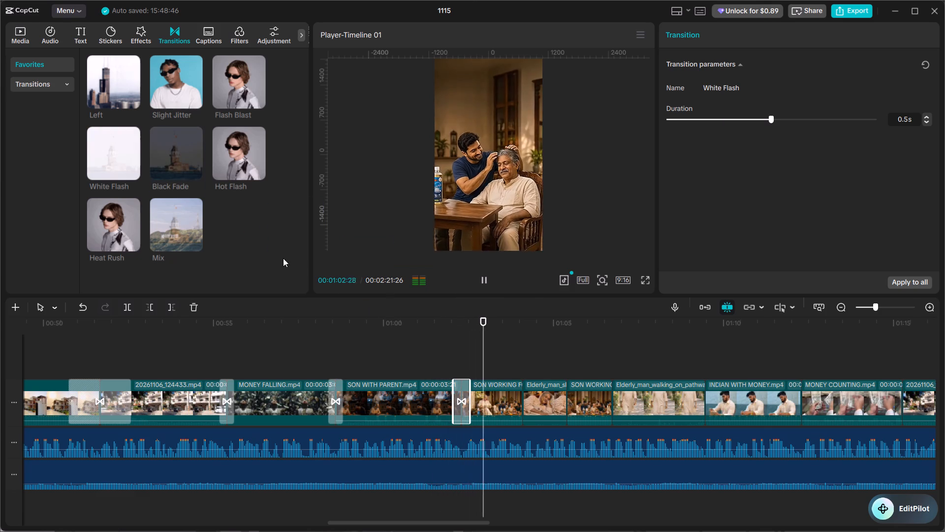
left_click_drag(109, 153, 508, 391)
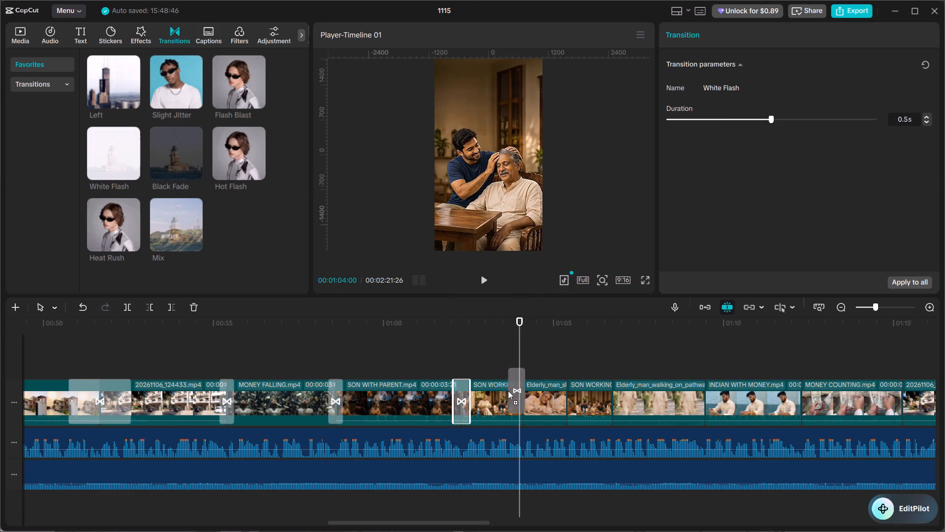
left_click_drag(508, 391, 512, 396)
left_click(499, 370)
key("space")
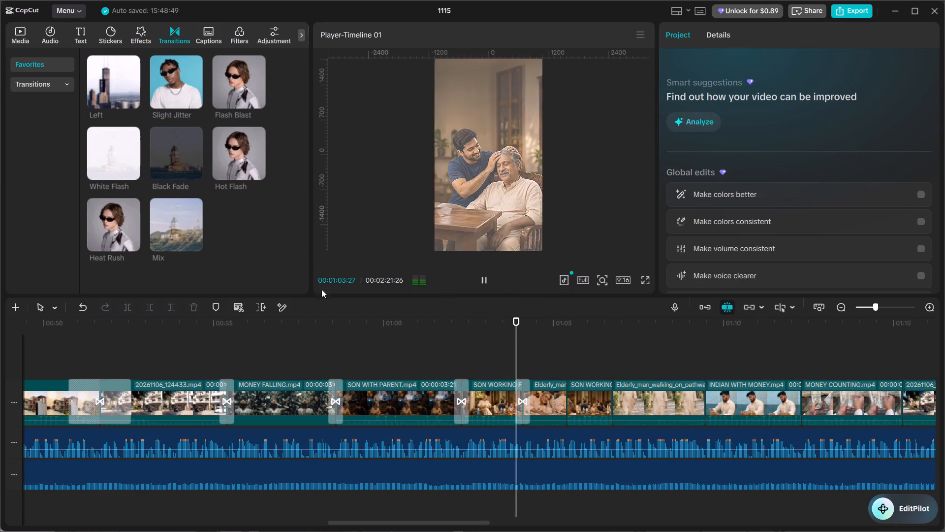
Add White Flash transitions at both ends of the second SON WORKING clip, between the two Elderly_man clips.
left_click_drag(108, 146, 558, 398)
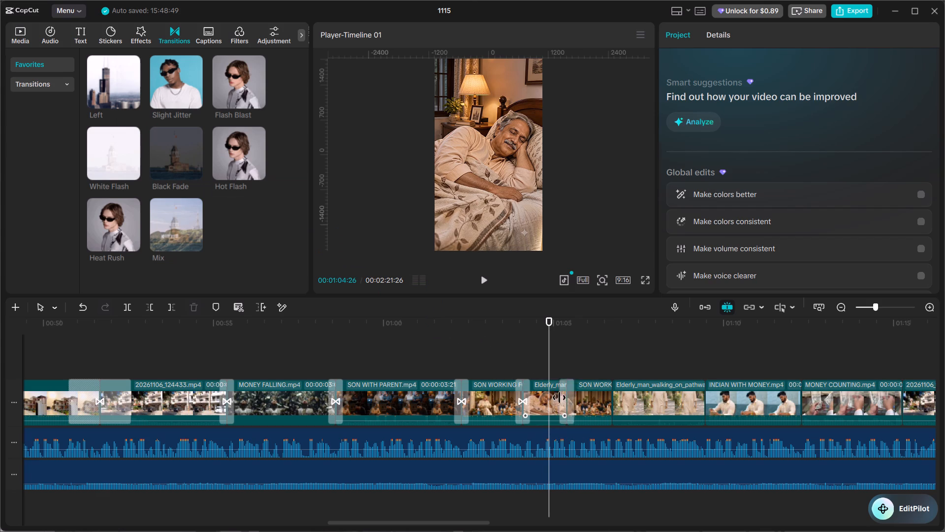
key("space")
left_click_drag(108, 149, 314, 216)
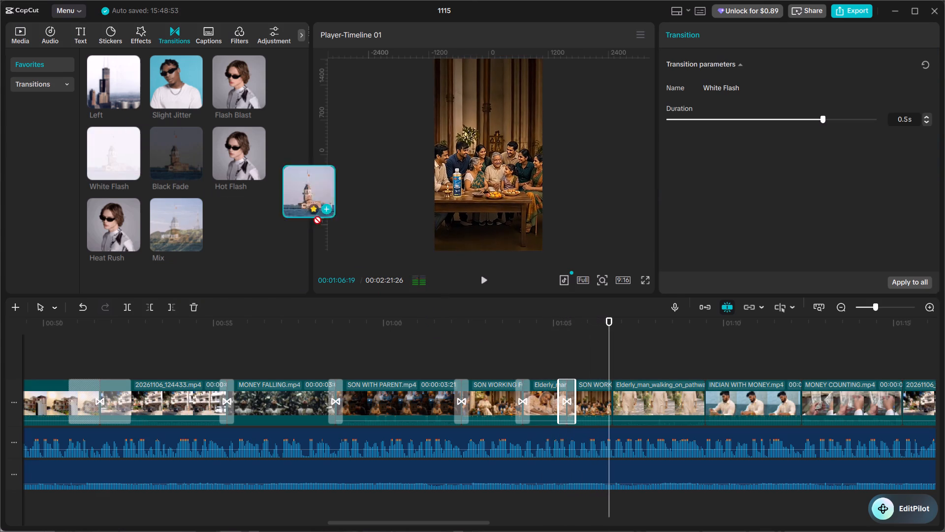
left_click_drag(314, 216, 600, 399)
key("space")
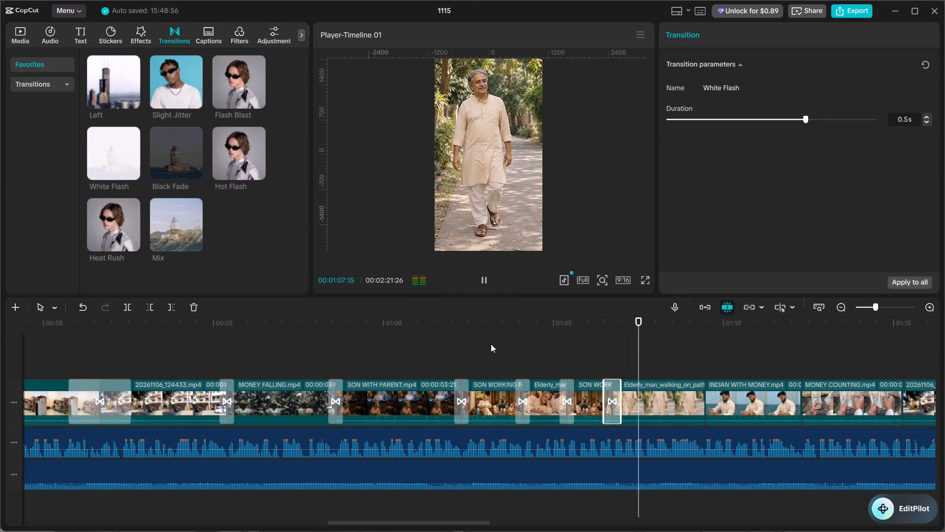
Add a Black Fade transition between the Elderly_man_walking and INDIAN WITH MONEY.mp4 clips.
left_click_drag(182, 154, 689, 414)
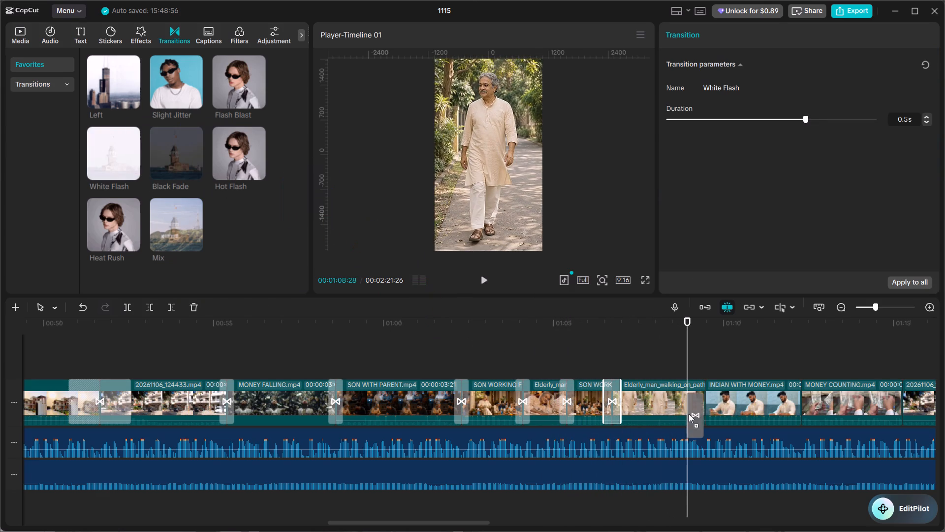
left_click_drag(689, 414, 694, 406)
key("space")
Add a Left transition between the INDIAN WITH MONEY.mp4 and MONEY COUNTING.mp4 clips and play it back.
scroll(723, 430, "down", 4, "alt")
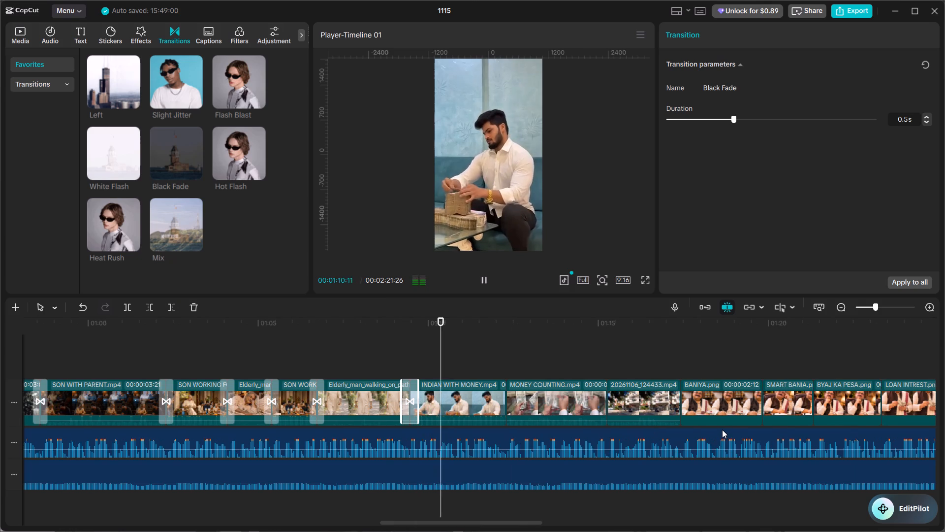
key("space")
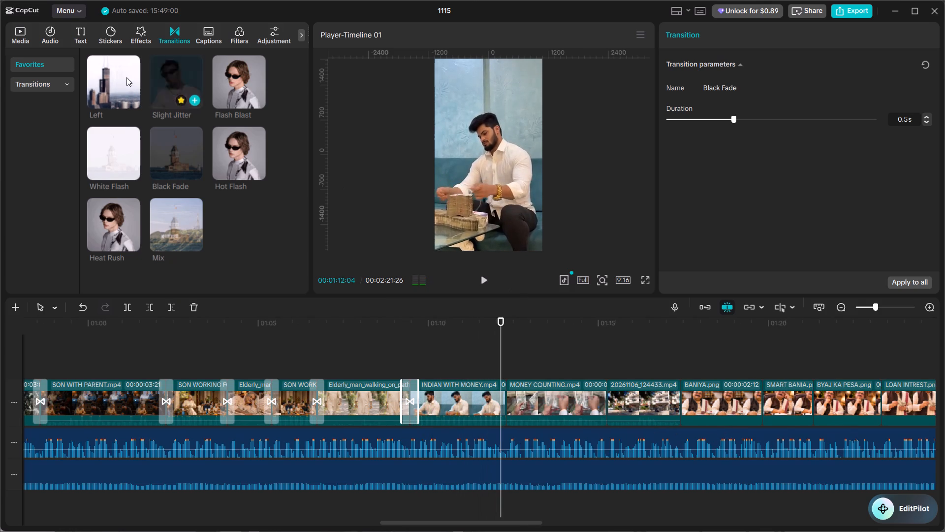
left_click_drag(105, 80, 492, 404)
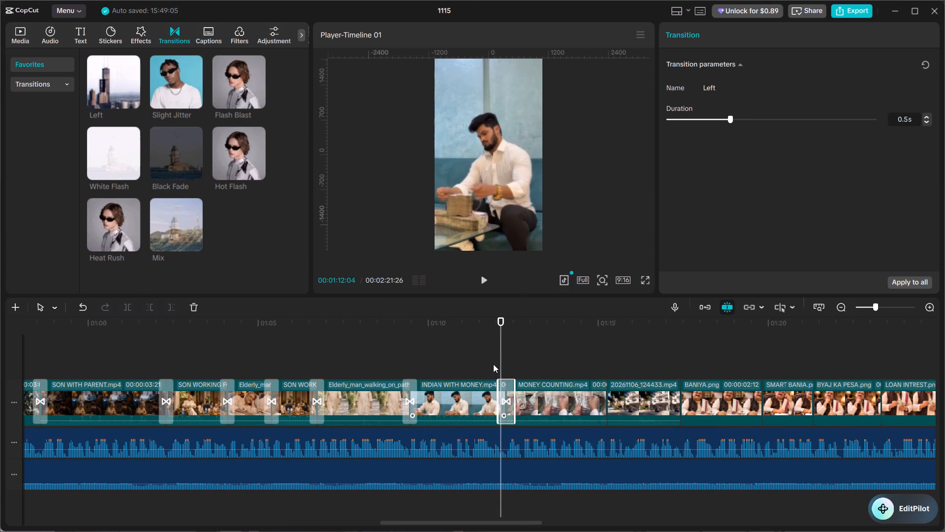
left_click(489, 359)
key("space")
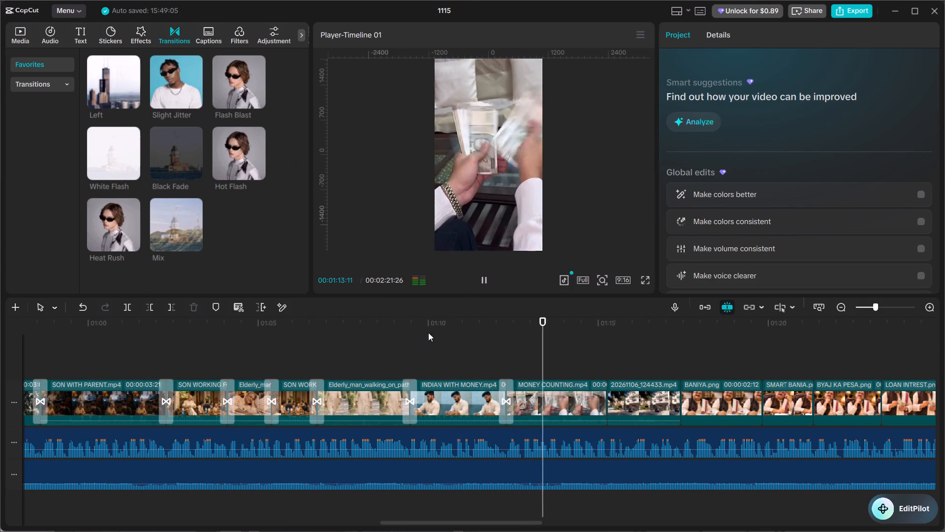
Add Black Fade transitions at both ends of the next 20261106_124433.mp4 clip, towards MONEY COUNTING.mp4 and BANIYA.png, and play them back.
key("space")
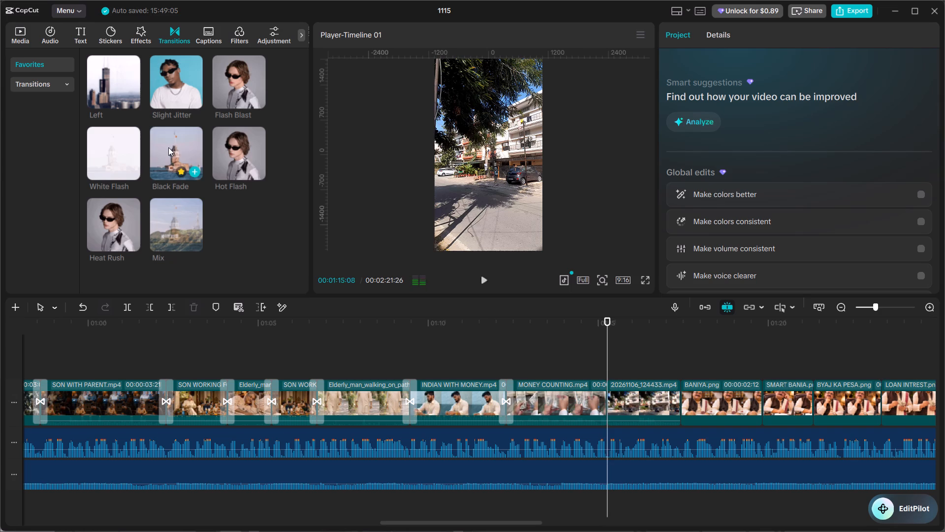
left_click_drag(169, 147, 599, 399)
left_click(592, 362)
key("space")
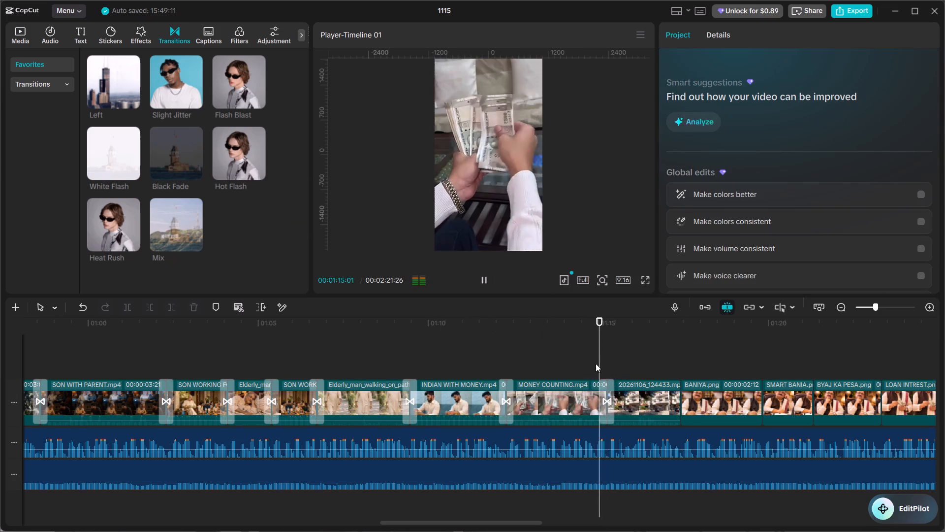
scroll(626, 375, "down", 1, "alt")
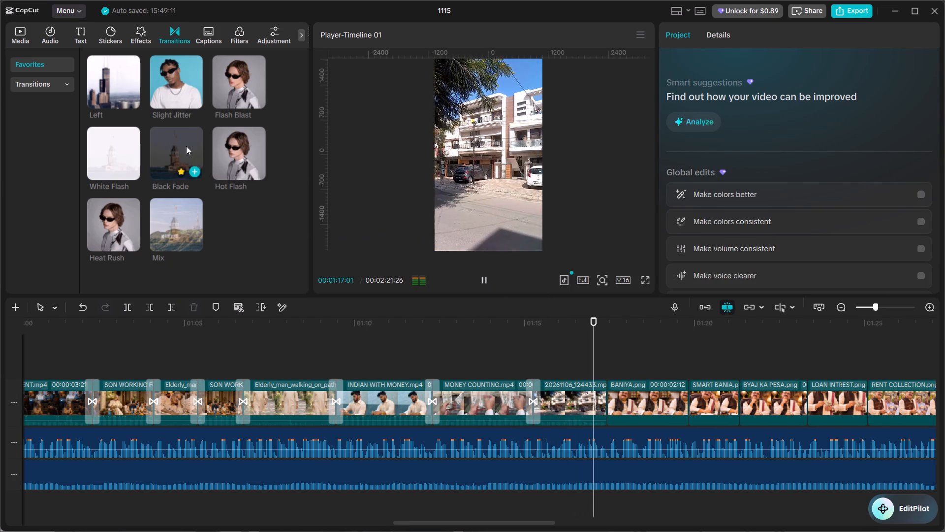
key("space")
left_click_drag(174, 139, 603, 398)
left_click(589, 362)
key("space")
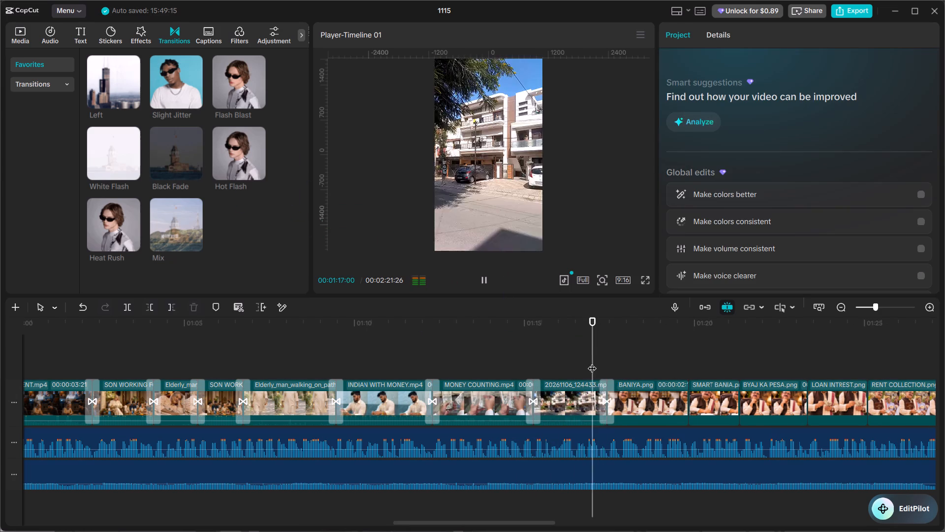
scroll(631, 379, "down", 2, "alt")
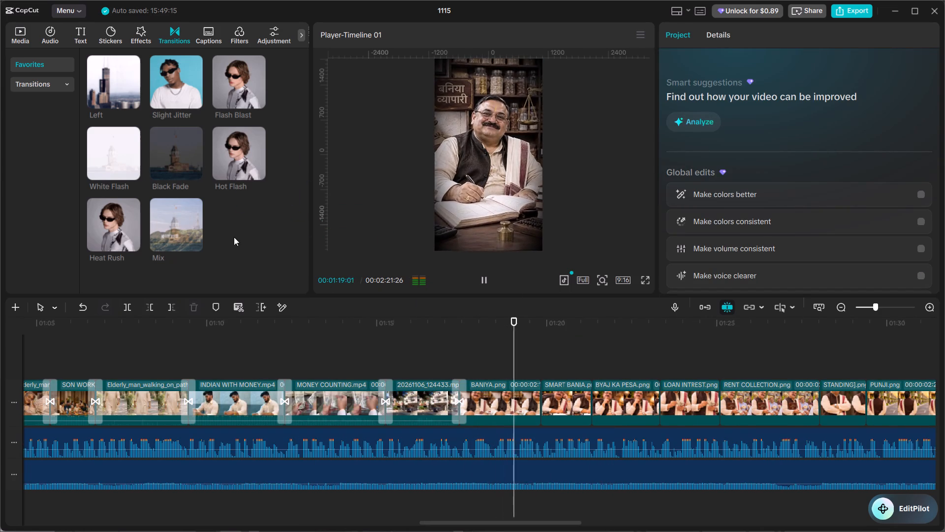
Add White Flash transitions at both ends of the SMART BANIA.png clip, towards BANIYA.png and BYAJ KA PESA.png.
left_click_drag(126, 142, 527, 402)
key("space")
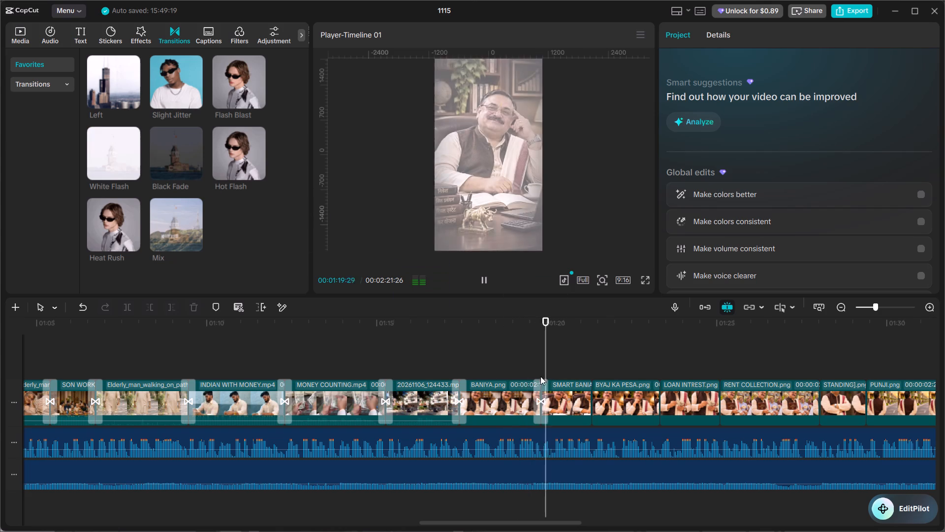
left_click_drag(109, 159, 585, 408)
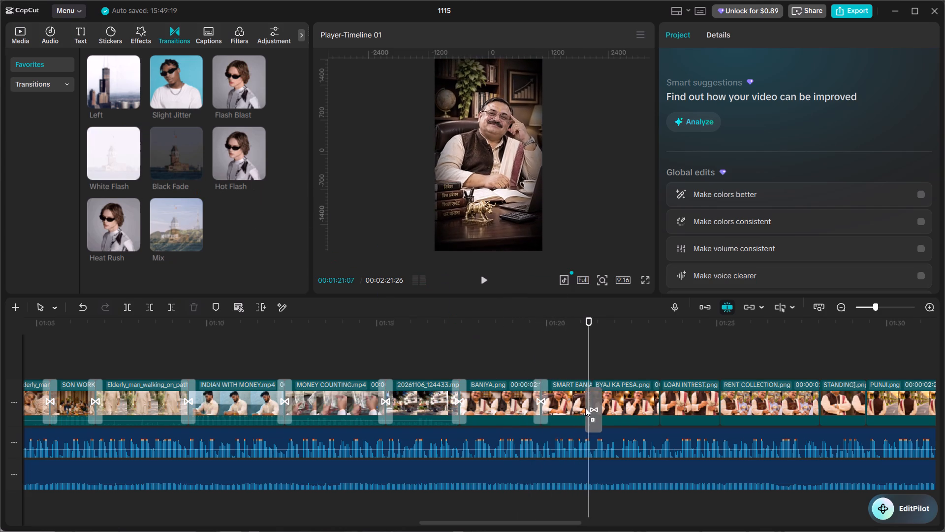
left_click_drag(585, 408, 585, 407)
key("space")
Add a Black Fade transition between the BYAJ KA PESA.png and LOAN INTREST.png clips.
left_click_drag(173, 150, 348, 230)
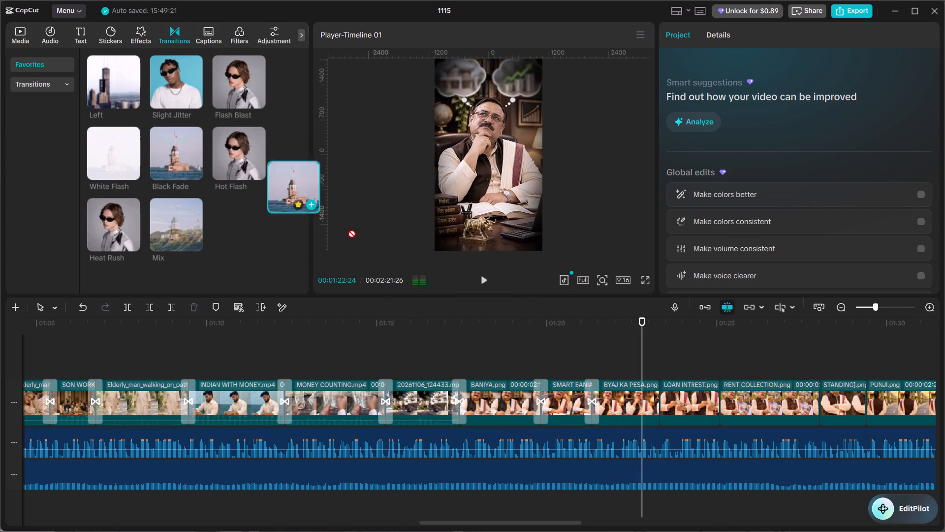
left_click_drag(348, 230, 649, 401)
key("space")
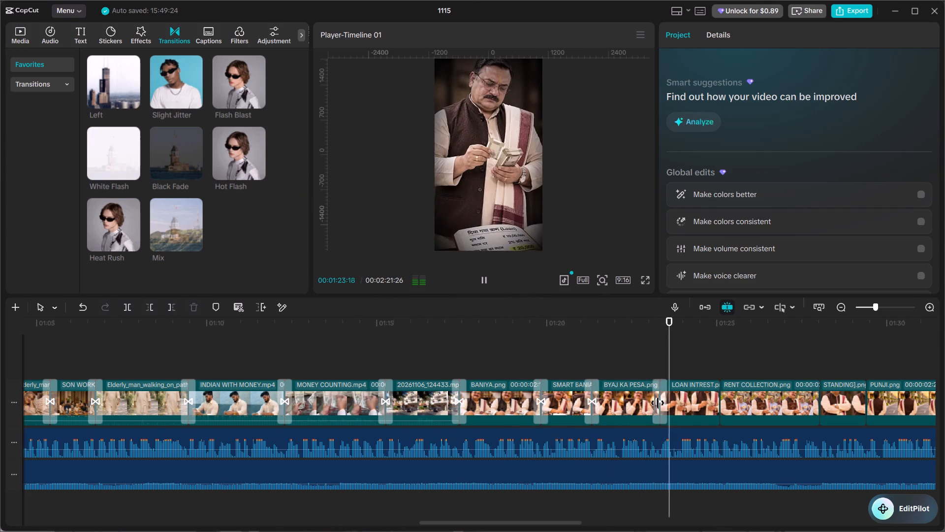
Add a White Flash transition between the LOAN INTREST.png and RENT COLLECTION.png clips and play it back.
scroll(658, 403, "down", 2, "alt")
left_click_drag(116, 146, 553, 366)
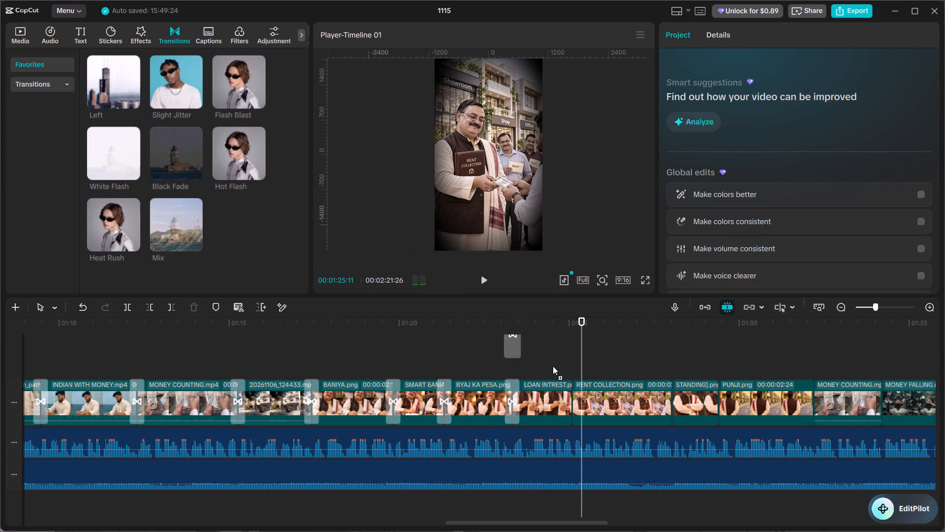
left_click_drag(553, 366, 559, 395)
left_click(557, 353)
key("space")
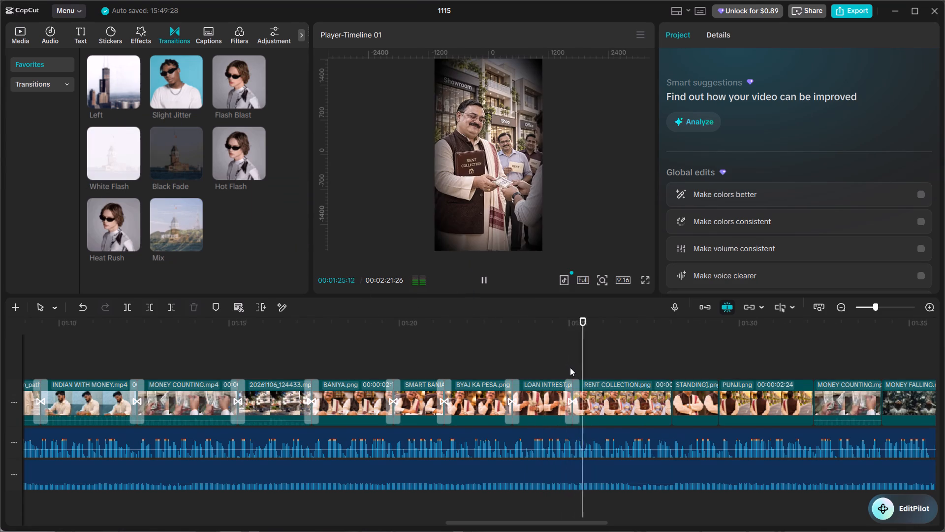
Add Black Fade transitions at both ends of the STANDING].png clip, towards RENT COLLECTION.png and PUNJI.png, and play them back.
left_click_drag(171, 145, 643, 391)
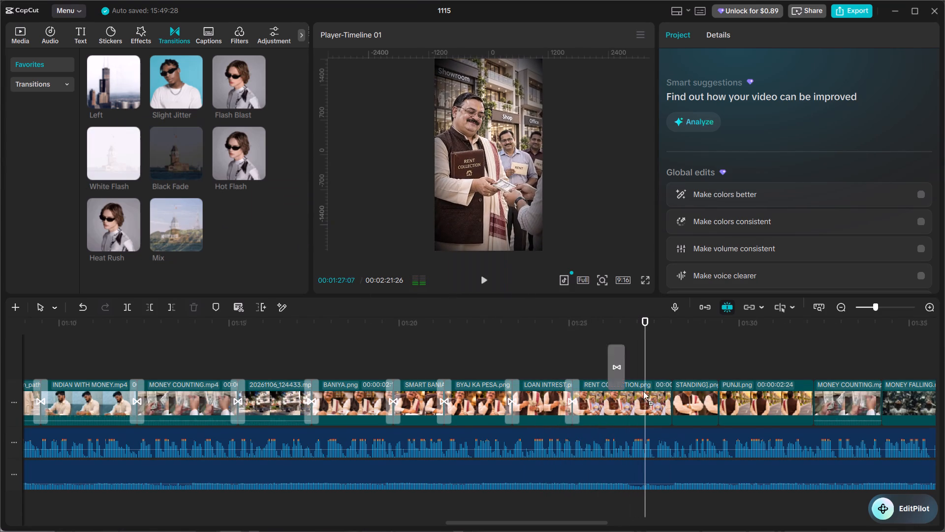
left_click_drag(643, 391, 665, 401)
key("space")
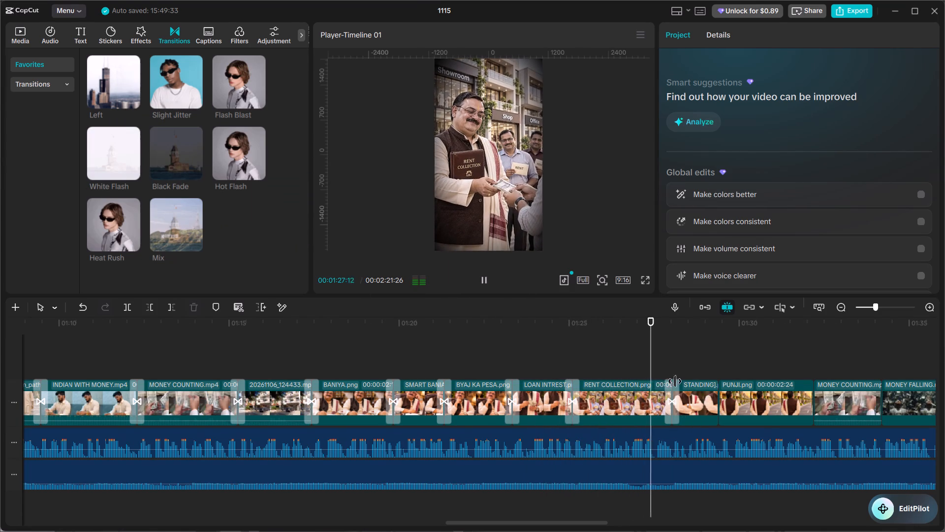
scroll(814, 387, "down", 1, "alt")
key("space")
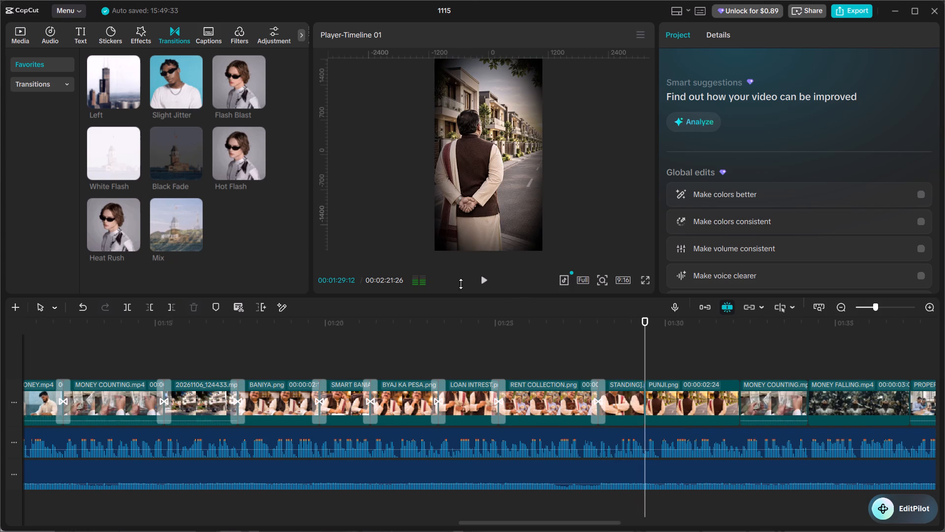
left_click_drag(184, 156, 636, 406)
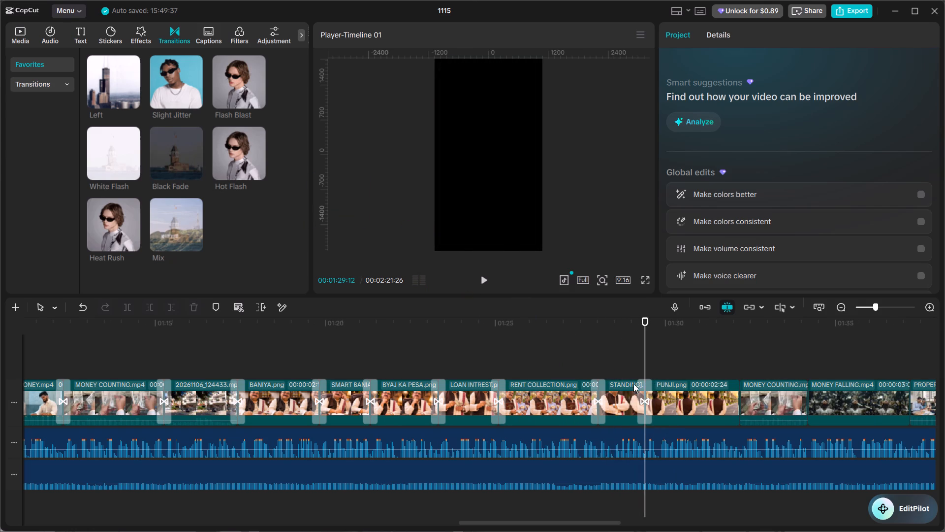
left_click(632, 377)
key("space")
Add a White Flash transition between the PUNJI.png and MONEY COUNTING.mp4 clips and play it back.
scroll(643, 391, "down", 2, "alt")
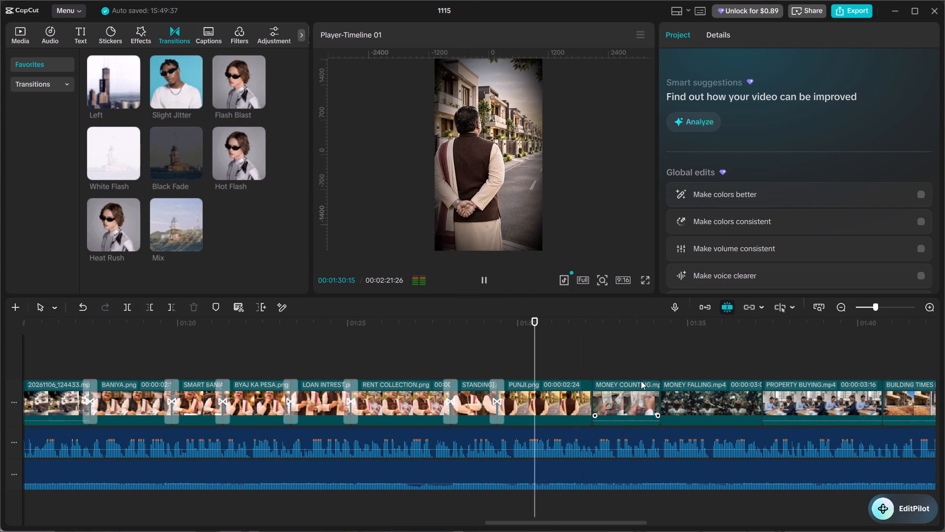
left_click_drag(114, 152, 595, 372)
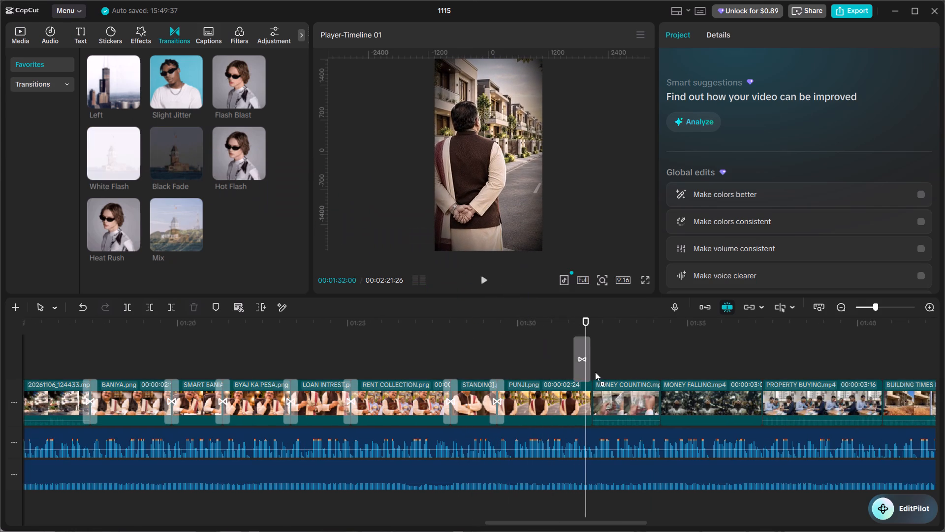
left_click_drag(595, 372, 585, 402)
left_click(575, 364)
key("space")
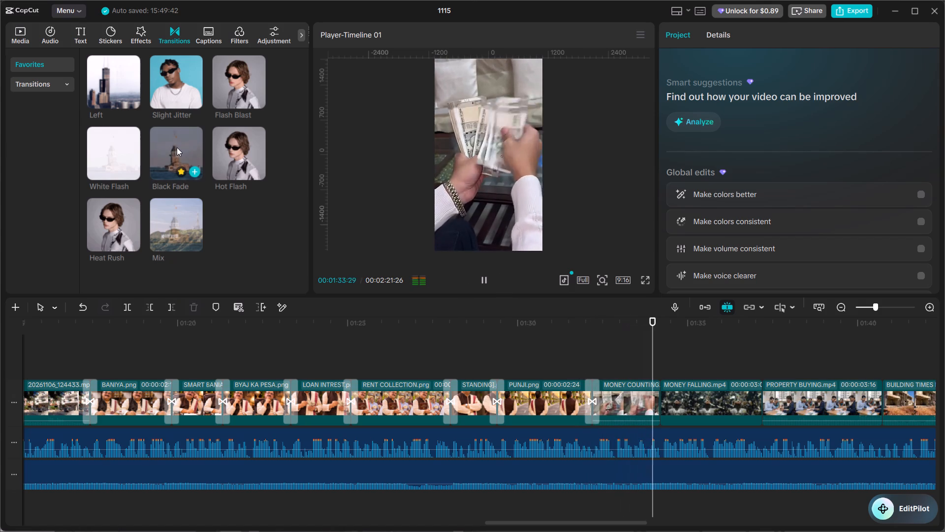
Add a Hot Flash transition between the MONEY COUNTING.mp4 and MONEY FALLING.mp4 clips and play it back.
key("space")
key("space")
key("space")
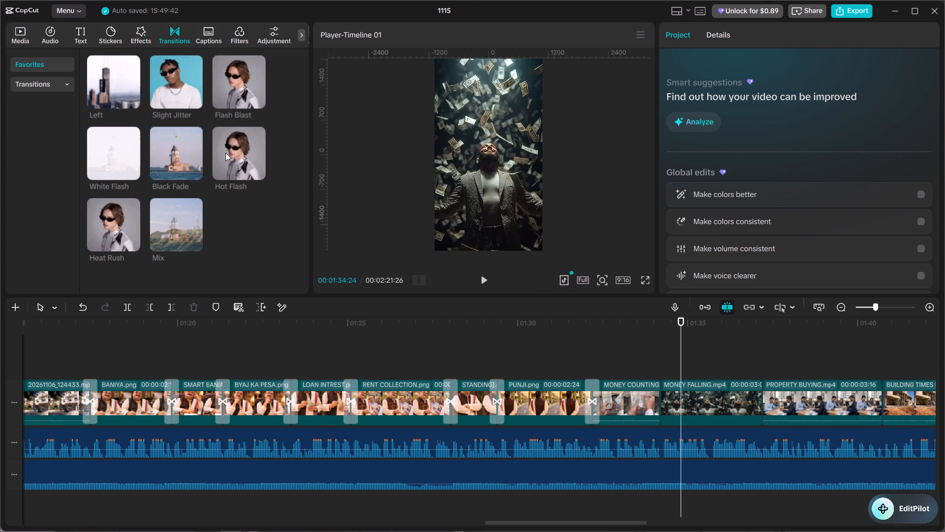
left_click_drag(235, 148, 640, 397)
left_click(625, 356)
key("space")
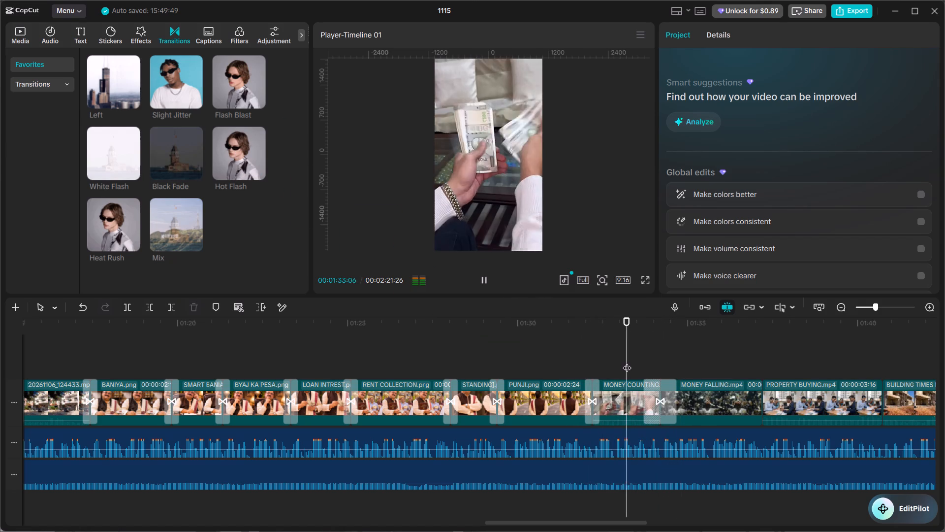
Add a Black Fade transition between the MONEY FALLING.mp4 and PROPERTY BUYING.mp4 clips.
scroll(705, 388, "down", 1, "alt")
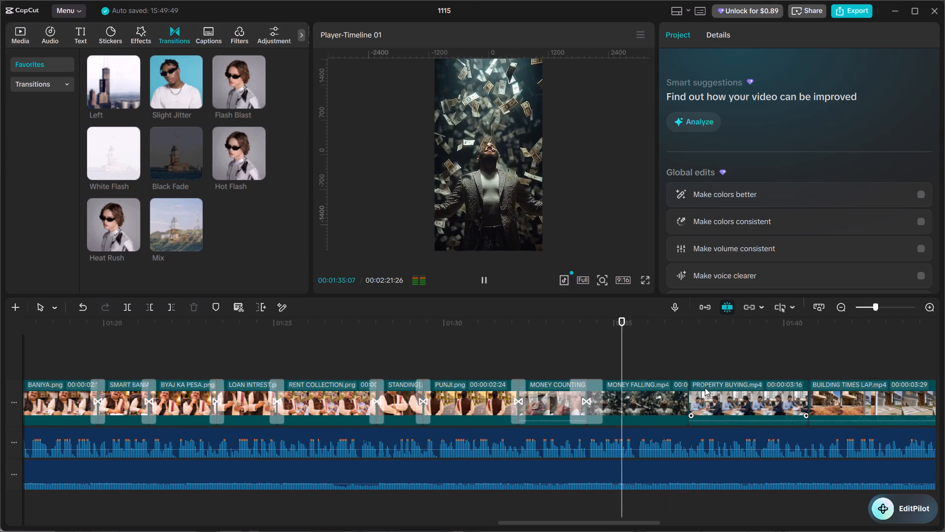
scroll(688, 386, "down", 1, "alt")
key("space")
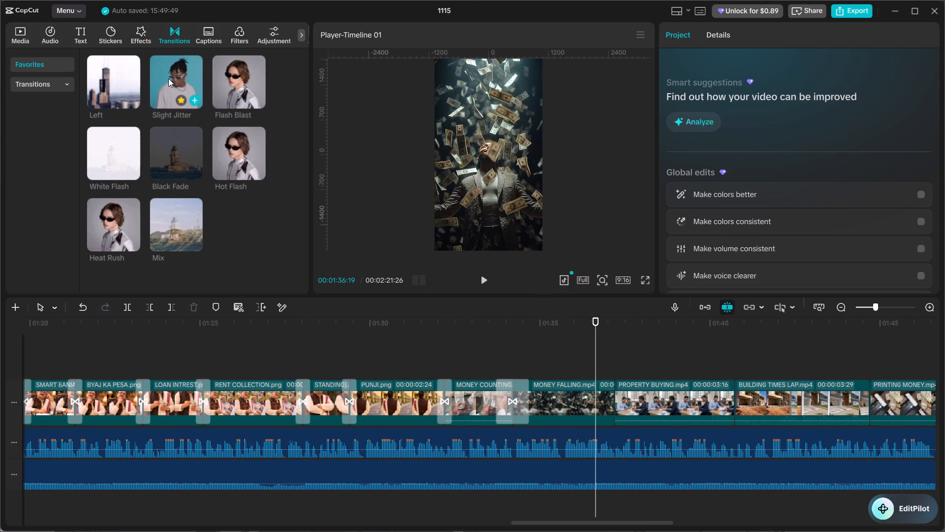
left_click_drag(168, 141, 571, 357)
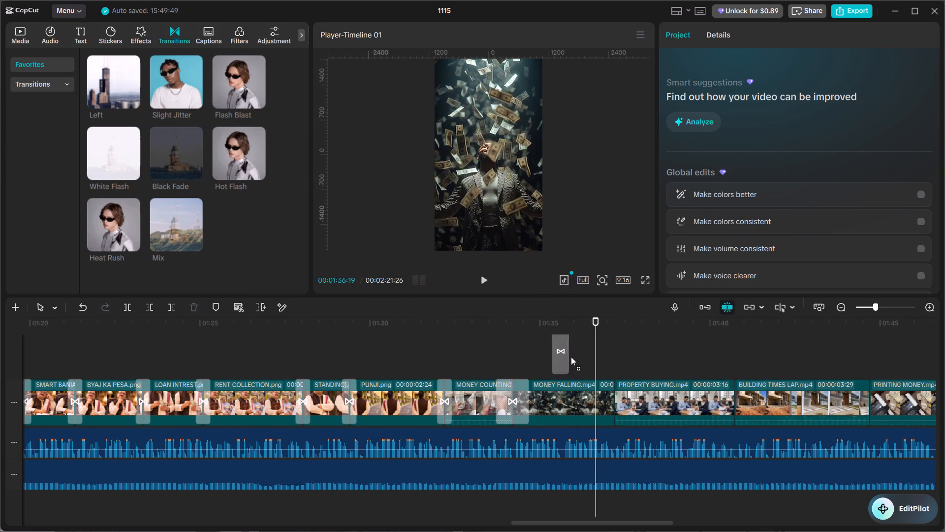
left_click_drag(571, 357, 610, 395)
key("space")
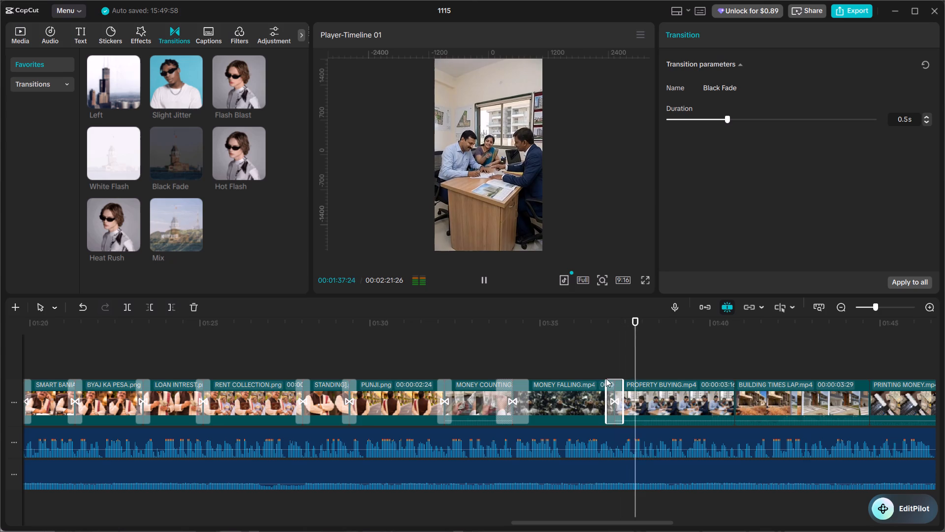
Add a White Flash transition between the PROPERTY BUYING.mp4 and BUILDING TIMES LAP.mp4 clips.
left_click_drag(104, 145, 752, 408)
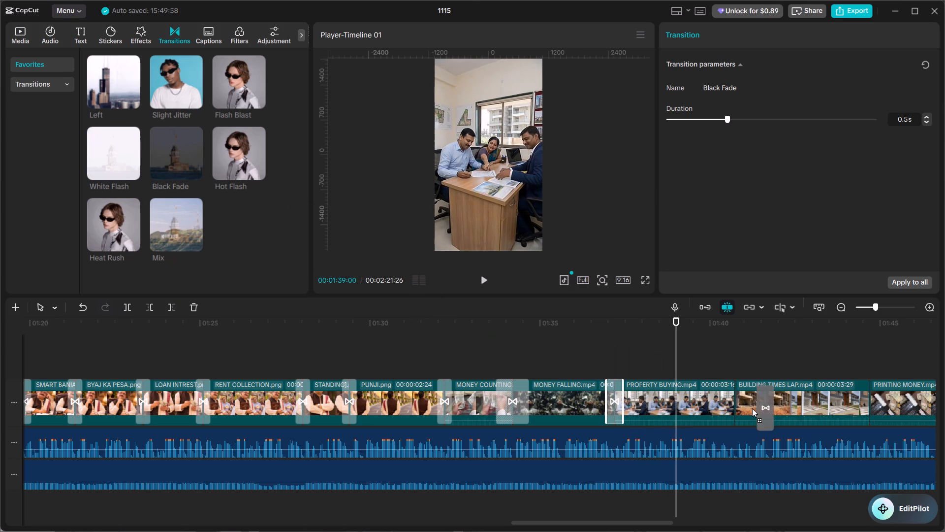
left_click_drag(752, 408, 728, 402)
key("space")
Add a Black Fade transition between the BUILDING TIMES LAP.mp4 and first PRINTING MONEY.mp4 clips.
scroll(728, 398, "down", 3, "alt")
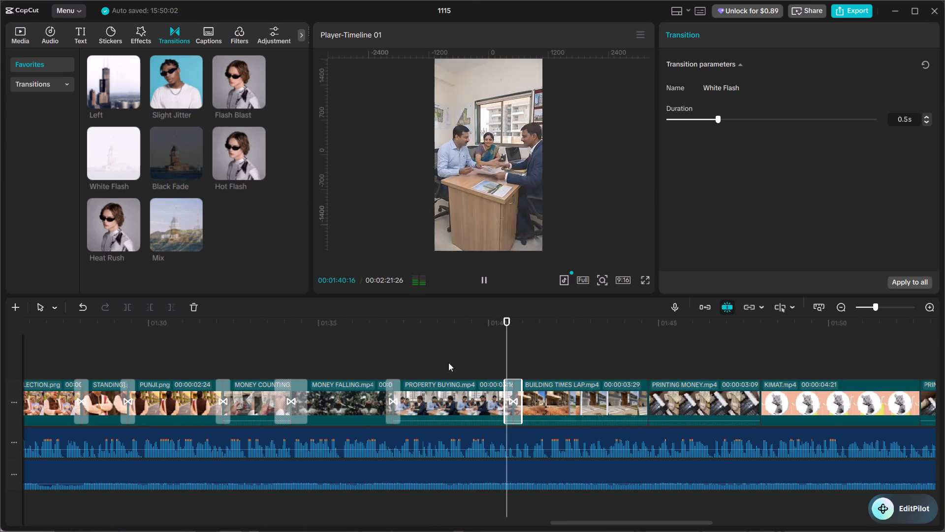
left_click_drag(178, 146, 487, 304)
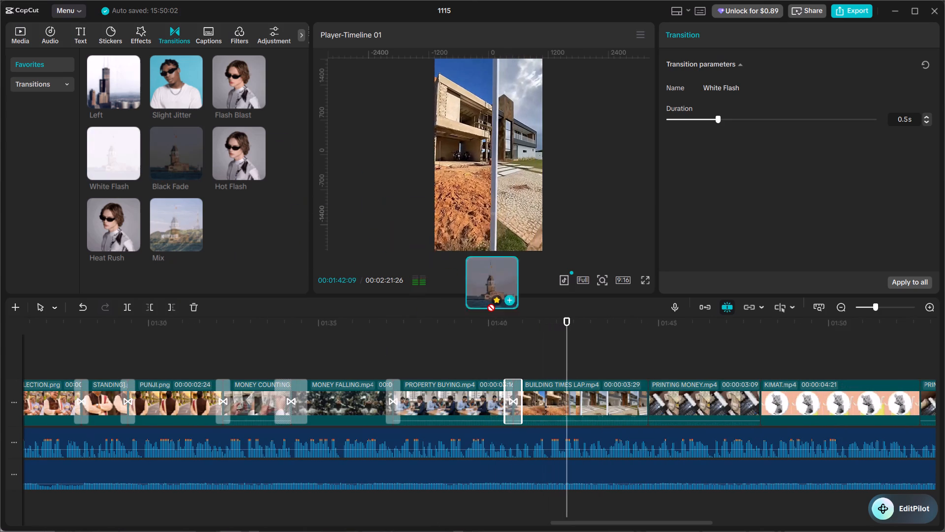
left_click_drag(487, 304, 643, 396)
key("space")
Add a White Flash transition between the first PRINTING MONEY.mp4 clip and KIMAT.mp4, and play it back.
scroll(643, 396, "down", 3, "alt")
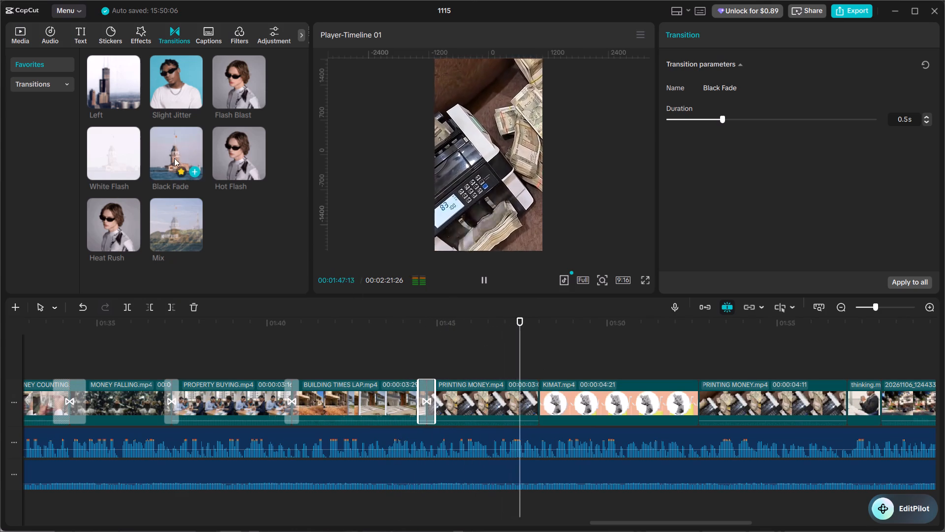
key("space")
left_click_drag(119, 146, 532, 400)
key("space")
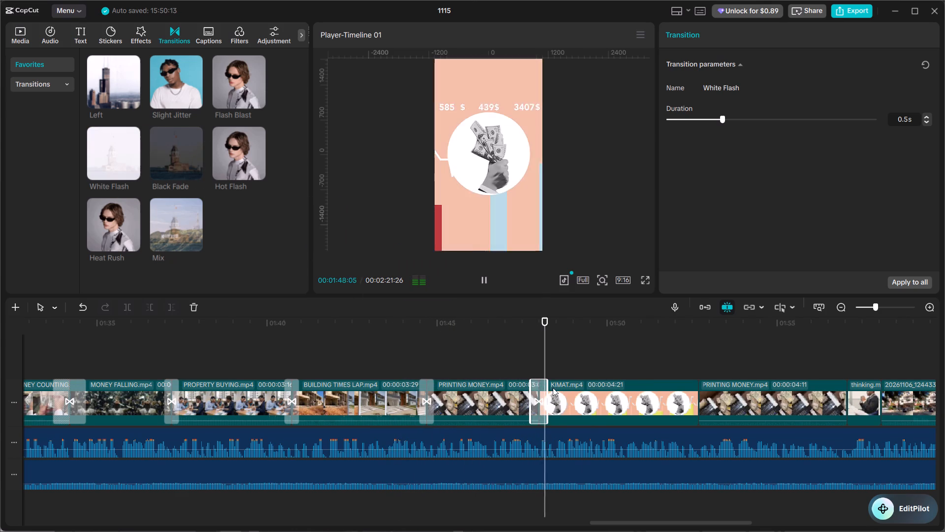
left_click(540, 379)
key("space")
left_click(535, 371)
left_click(521, 364)
key("space")
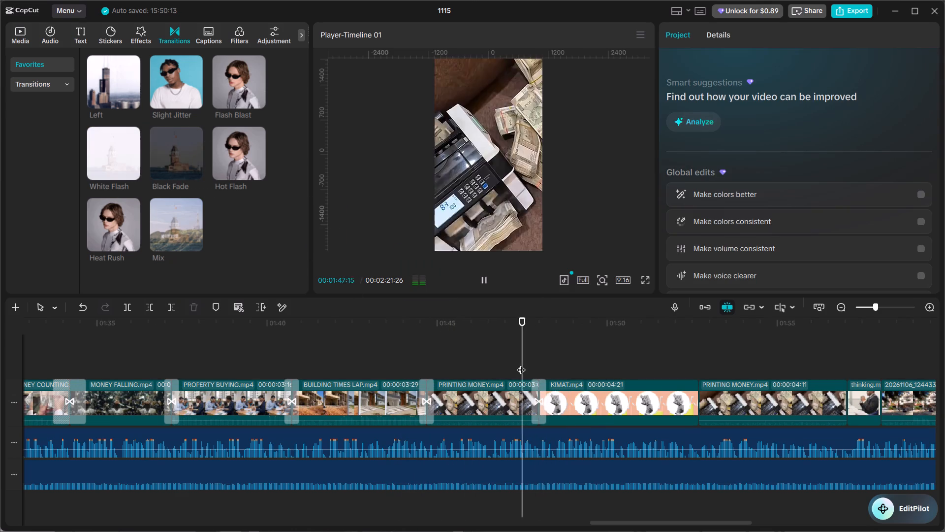
Add Black Fade transitions at both ends of the second PRINTING MONEY.mp4 clip, towards KIMAT.mp4 and the thinking clip.
scroll(581, 370, "down", 3, "alt")
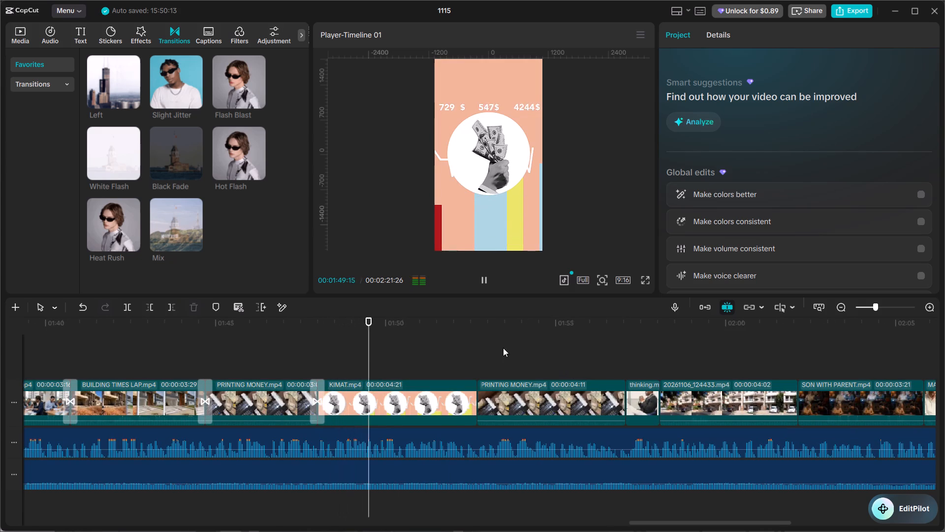
left_click_drag(159, 139, 441, 399)
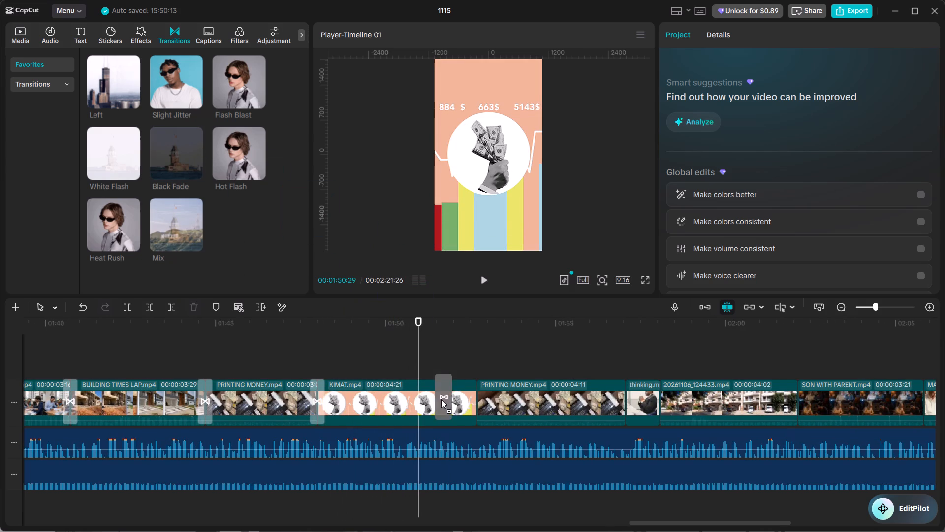
left_click_drag(441, 399, 466, 400)
key("space")
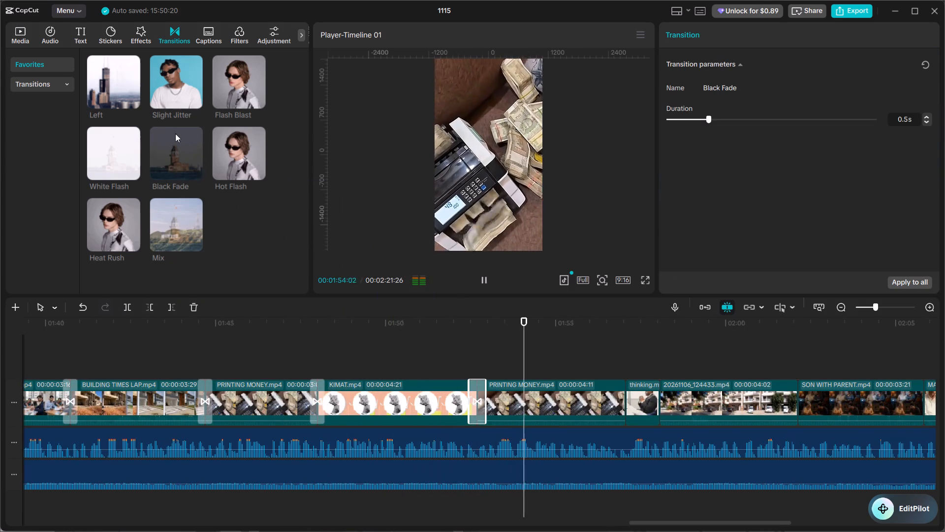
left_click_drag(183, 146, 622, 404)
key("space")
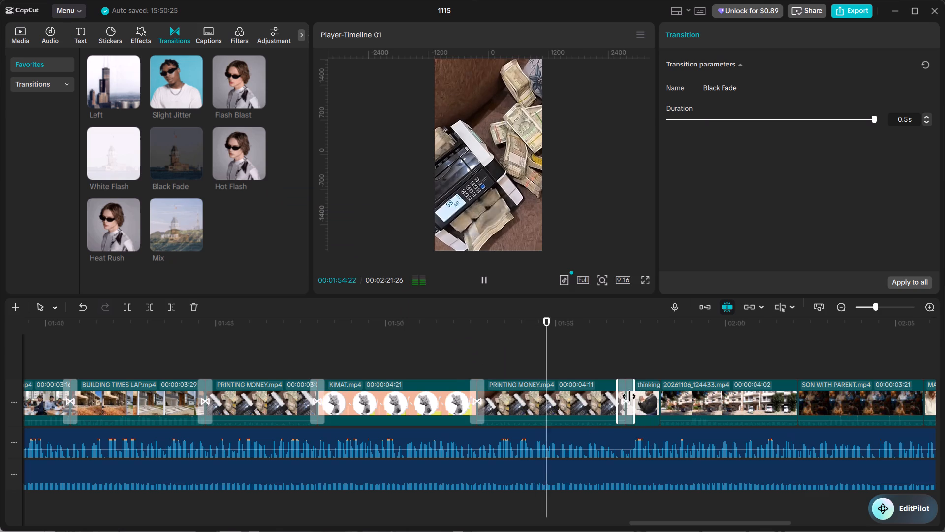
Add White Flash transitions at both ends of the following 20261106_124433.mp4 clip, towards the thinking clip and SON WITH PARENT.mp4.
scroll(628, 386, "down", 3, "alt")
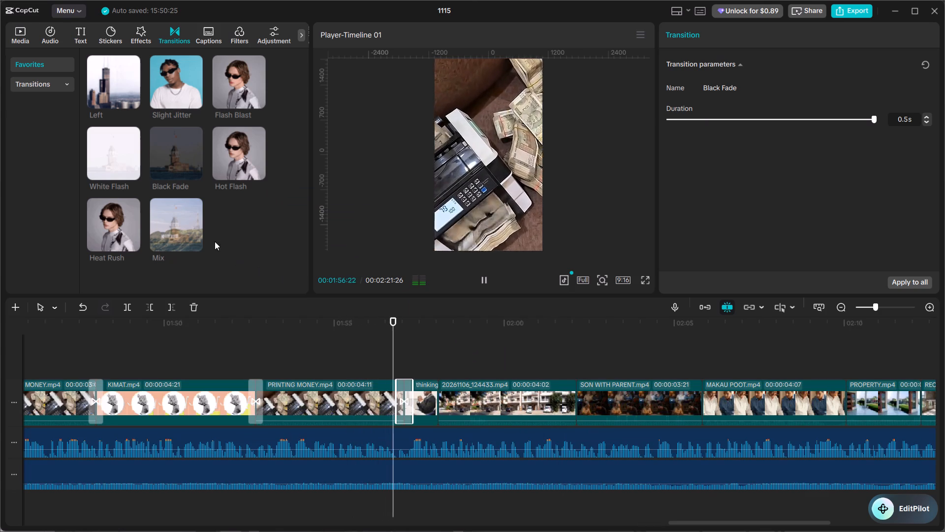
key("space")
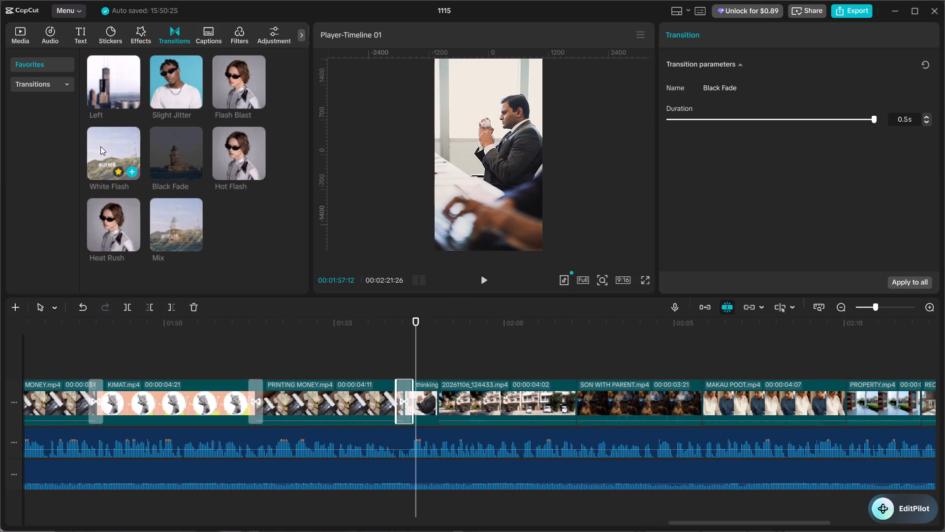
left_click_drag(110, 133, 464, 352)
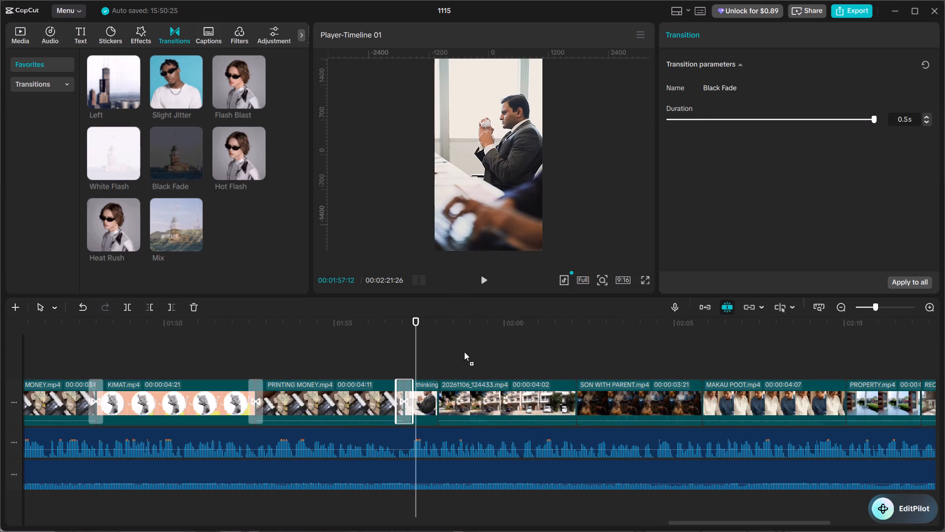
left_click_drag(464, 352, 431, 402)
key("space")
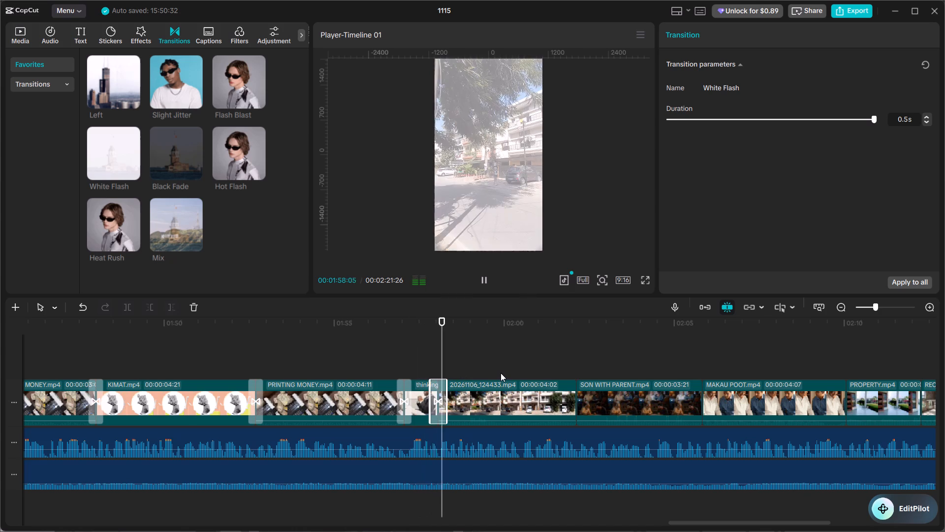
scroll(501, 373, "down", 1, "alt")
left_click_drag(114, 153, 131, 164)
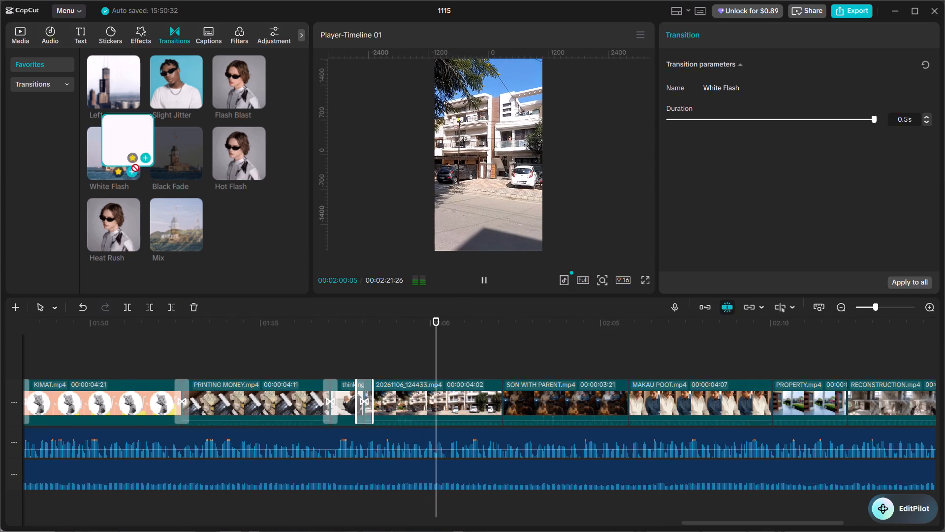
left_click_drag(131, 164, 490, 401)
key("space")
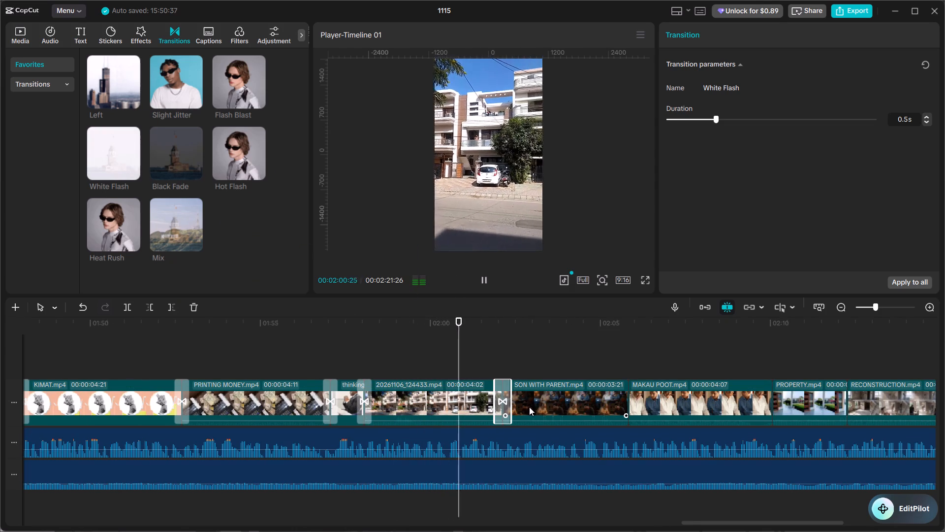
Add a Black Fade transition between the SON WITH PARENT.mp4 and MAKAU POOT.mp4 clips, and play it back.
scroll(529, 407, "down", 2, "alt")
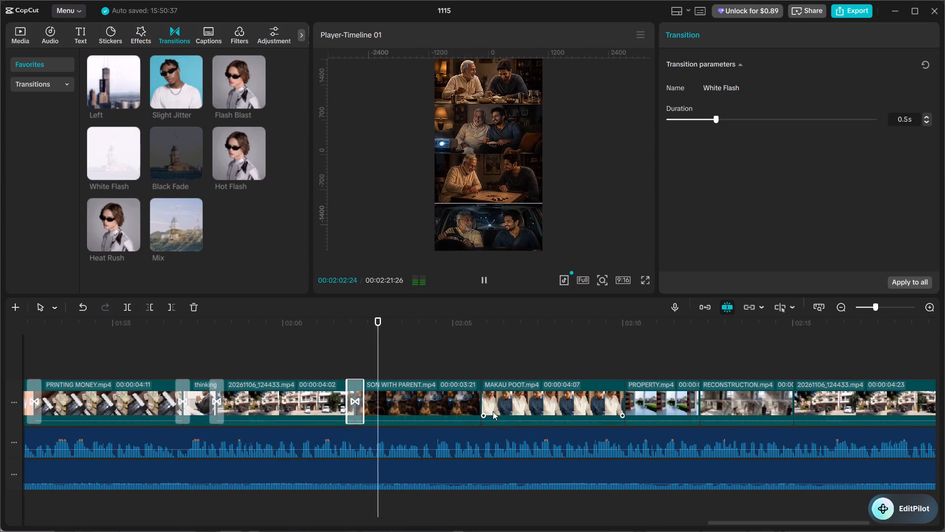
left_click_drag(166, 154, 470, 398)
key("space")
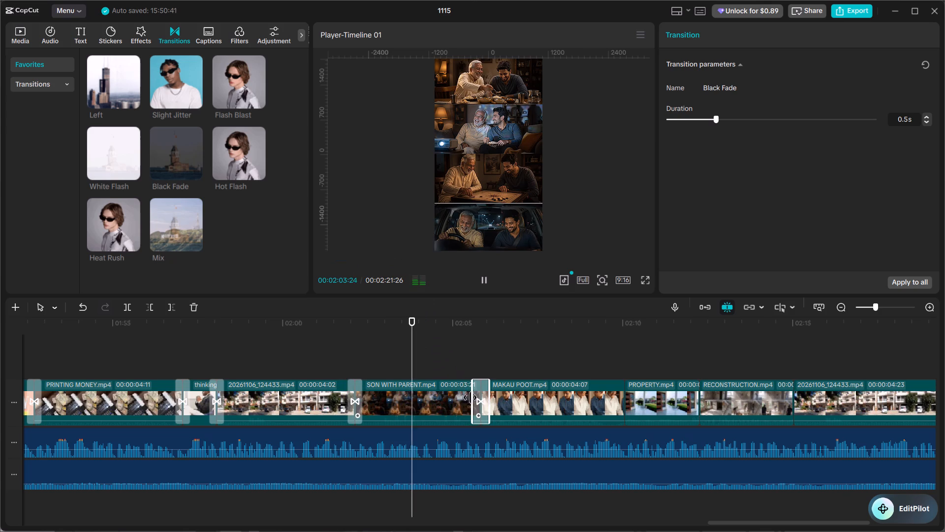
Add a Left transition between the MAKAU POOT.mp4 and PROPERTY.mp4 clips, and play it back.
scroll(491, 393, "down", 3)
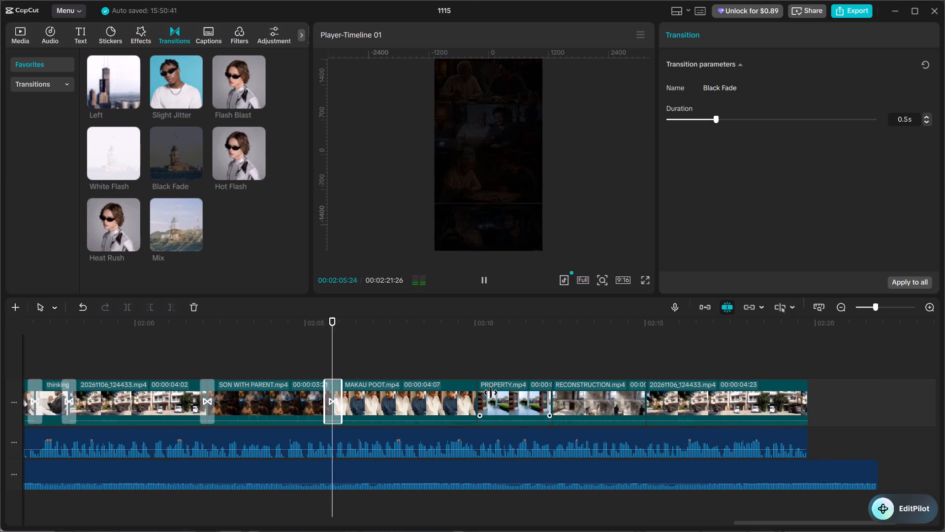
scroll(491, 393, "down", 2, "alt")
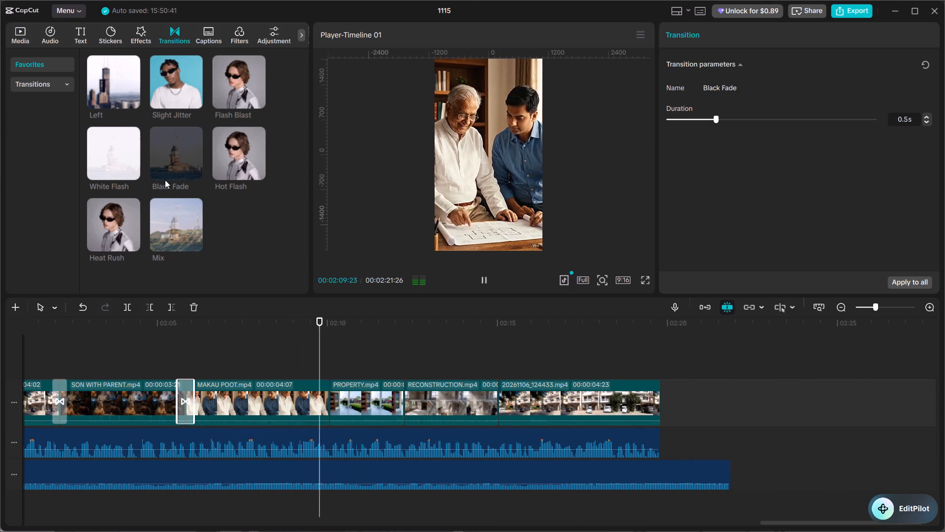
key("space")
left_click_drag(114, 80, 326, 403)
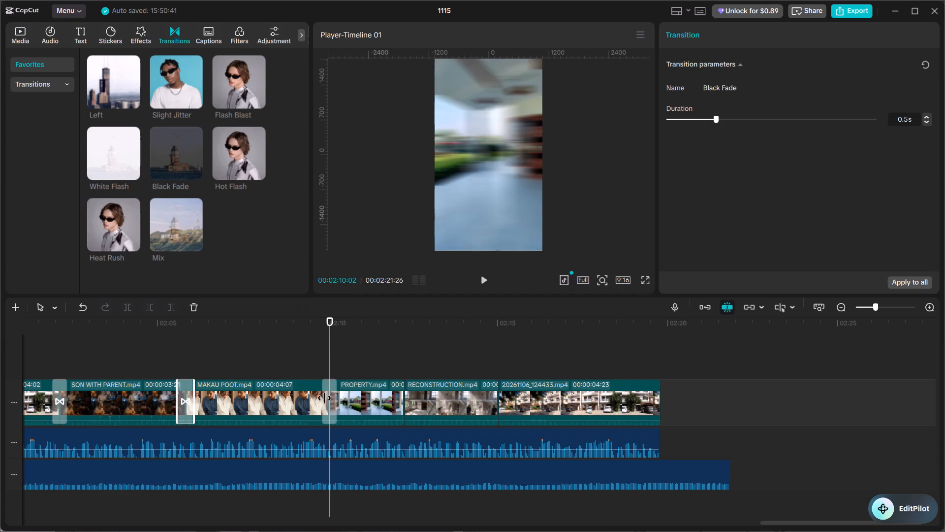
left_click(313, 357)
key("space")
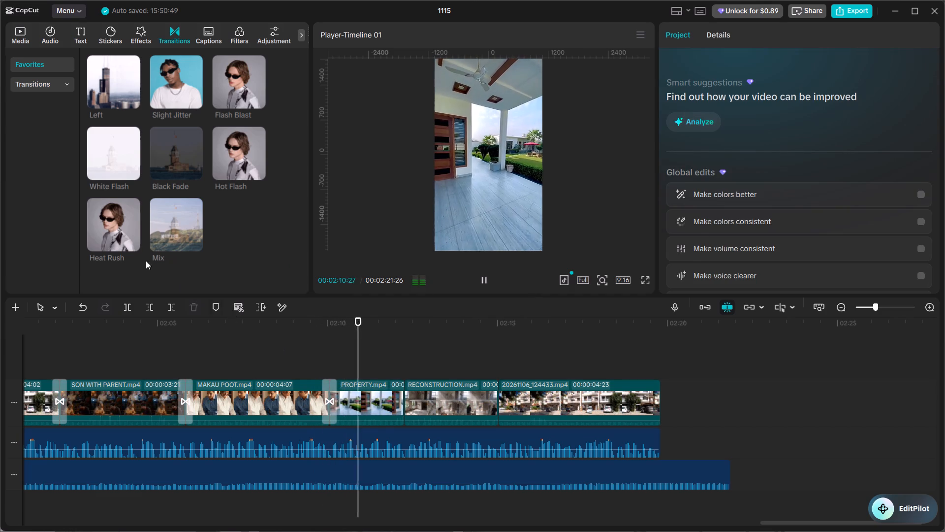
Add White Flash transitions at both ends of the RECONSTRUCTION.mp4 clip, towards PROPERTY.mp4 and the final 20261106_124433.mp4 clip, and play them back.
left_click_drag(108, 150, 399, 407)
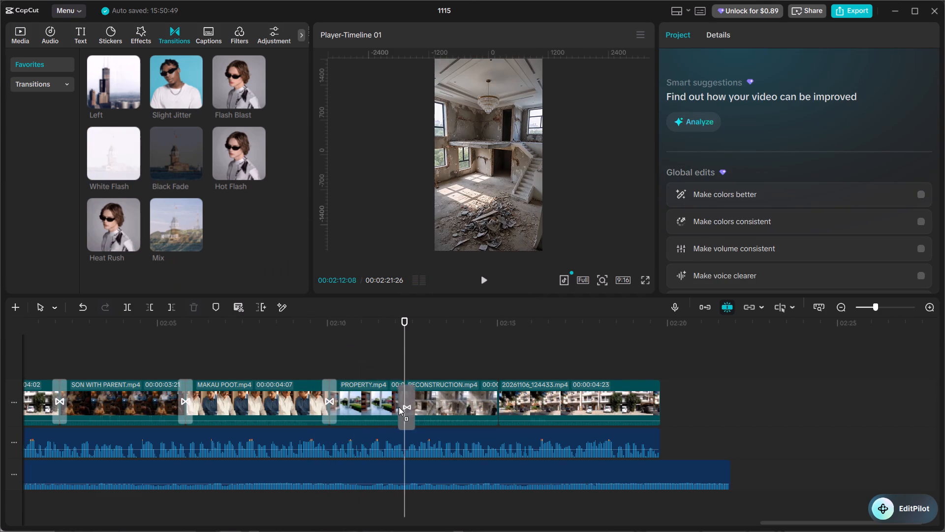
left_click_drag(399, 407, 396, 402)
left_click(380, 363)
key("space")
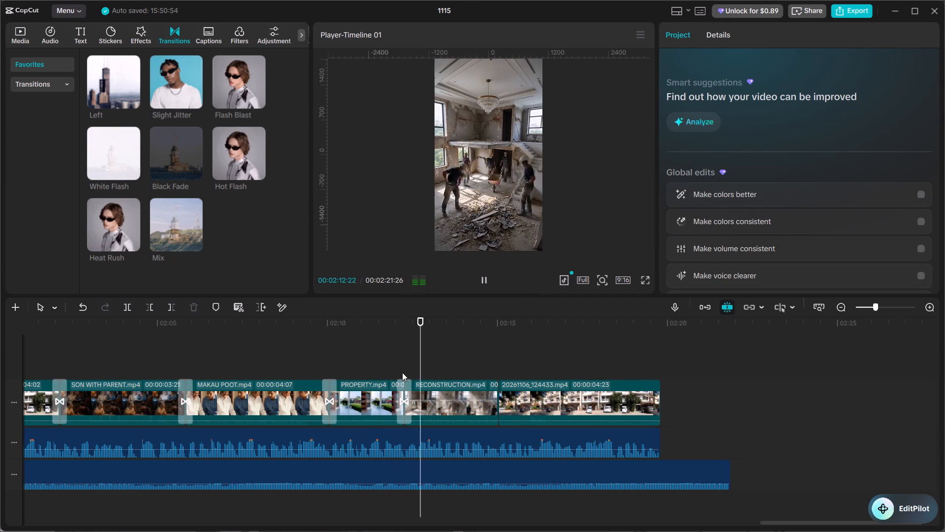
left_click_drag(101, 151, 470, 390)
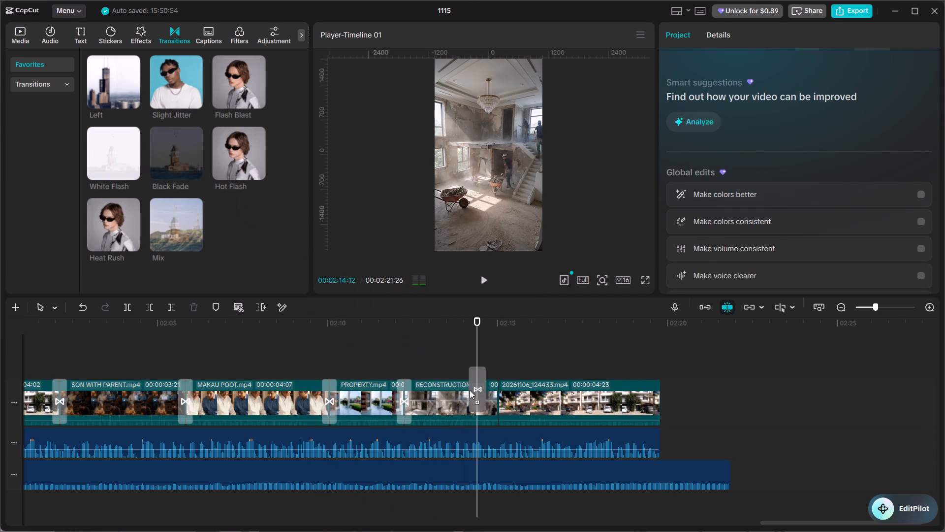
left_click_drag(470, 390, 483, 396)
key("space")
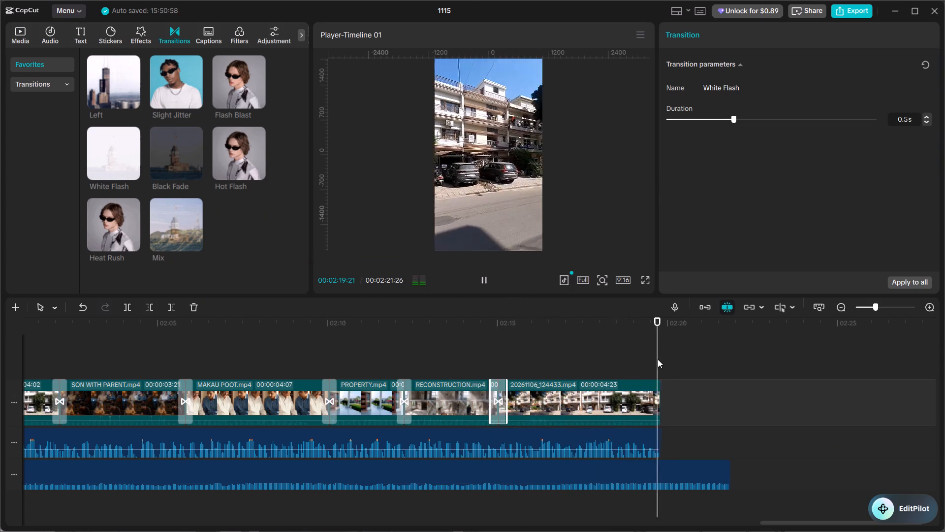
Apply the Fade Out exit animation to the final 20261106_124433.mp4 clip and play back its ending.
key("space")
left_click(636, 363)
left_click(648, 413)
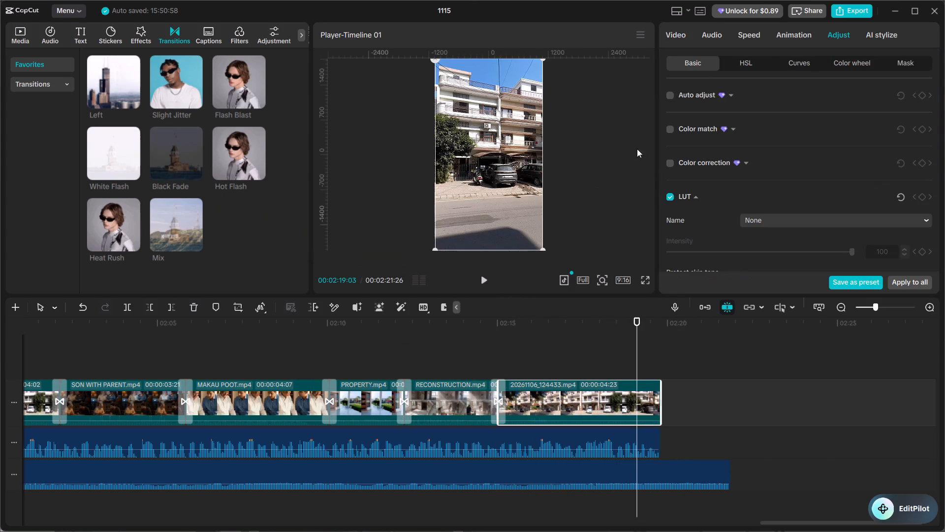
left_click(789, 35)
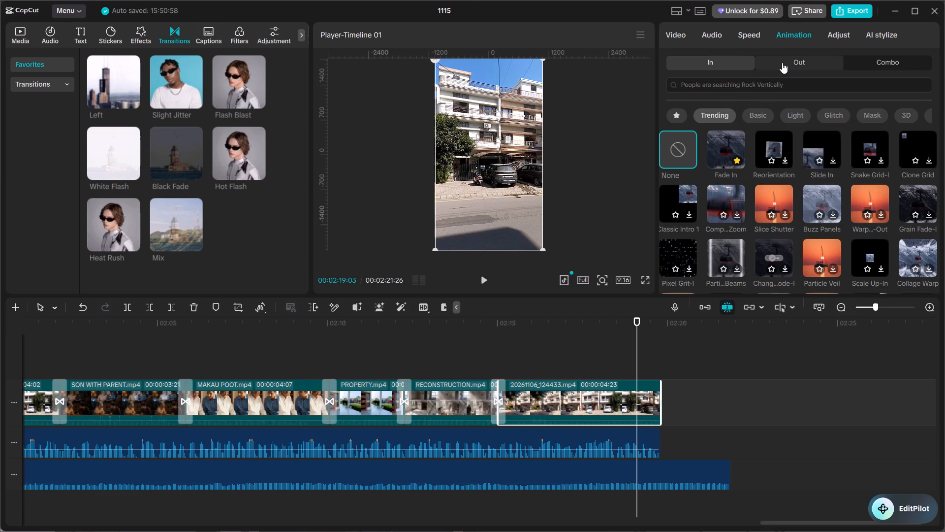
left_click(782, 63)
left_click(728, 151)
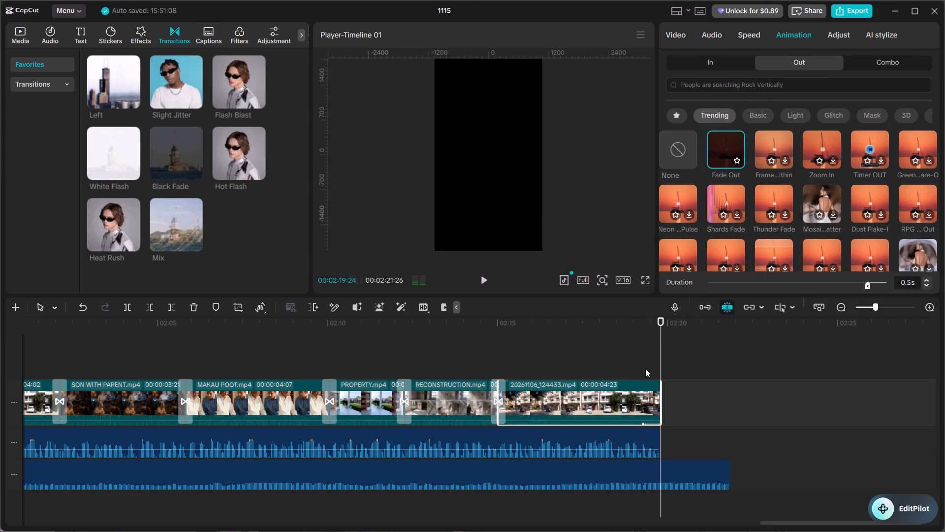
left_click(630, 354)
key("space")
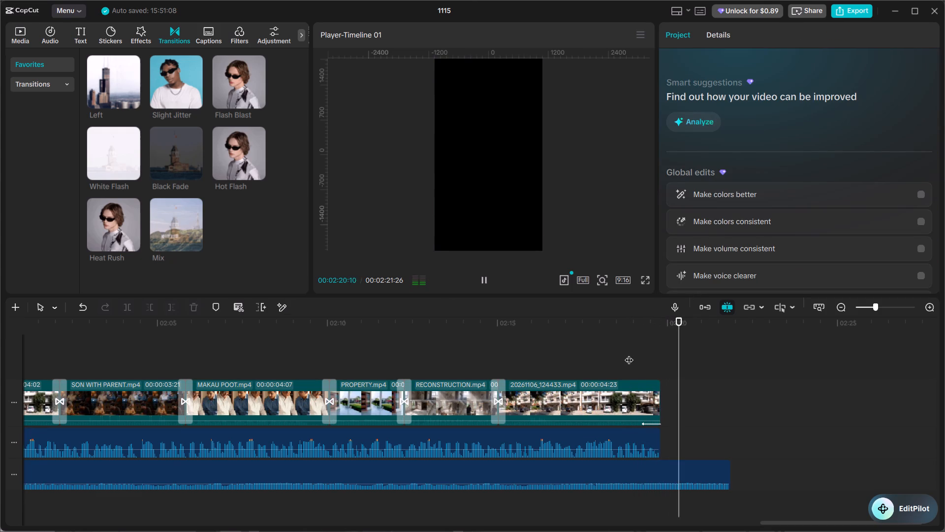
key("space")
Split the lower background audio track at 00:02:20:25, shortly after the video ends, and delete the remainder.
left_click(659, 360)
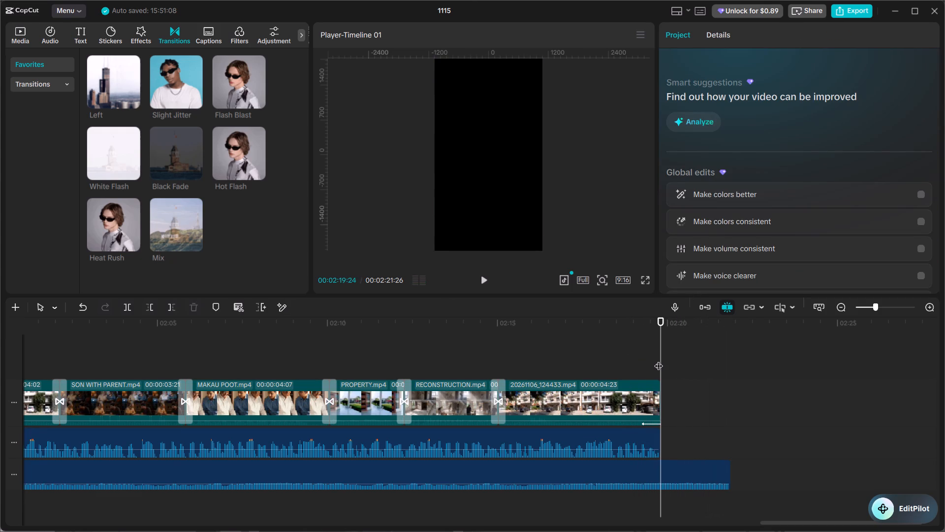
left_click_drag(659, 360, 695, 394)
left_click(698, 470)
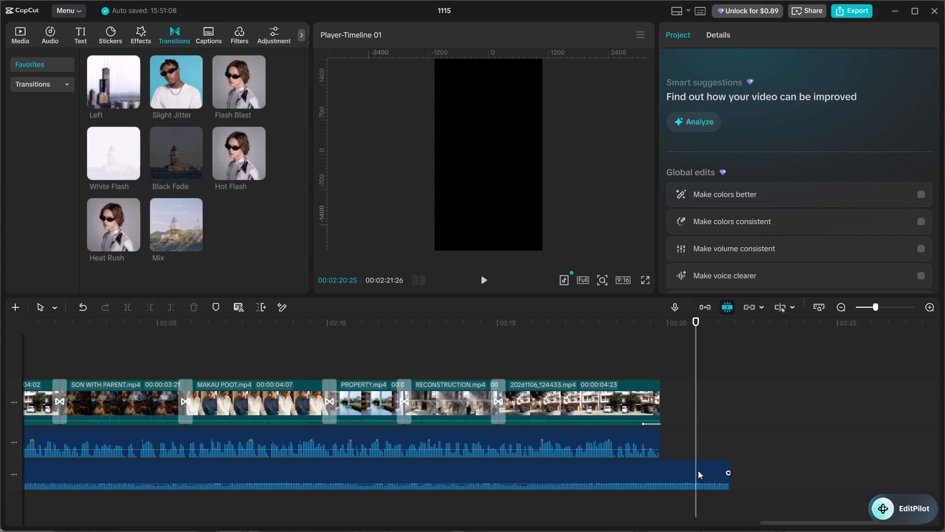
key("ctrl+b")
key("BackSpace")
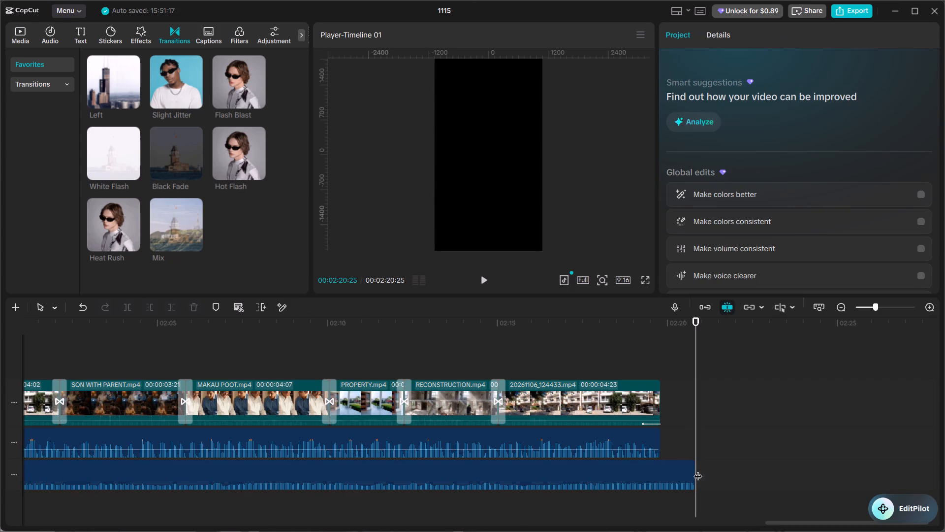
Add a fade-out to the end of the trimmed background audio track and play back the ending.
left_click(686, 419)
left_click_drag(686, 419, 663, 431)
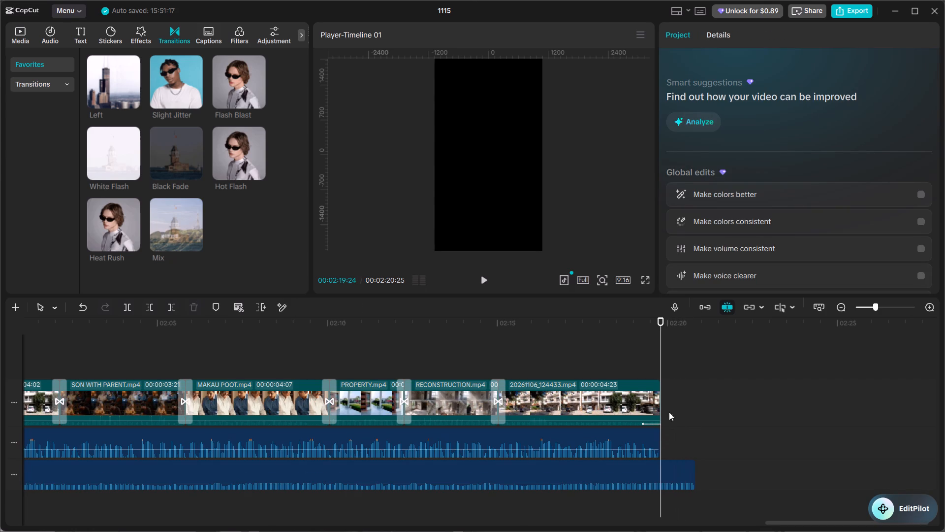
left_click(663, 486)
left_click_drag(669, 145, 689, 150)
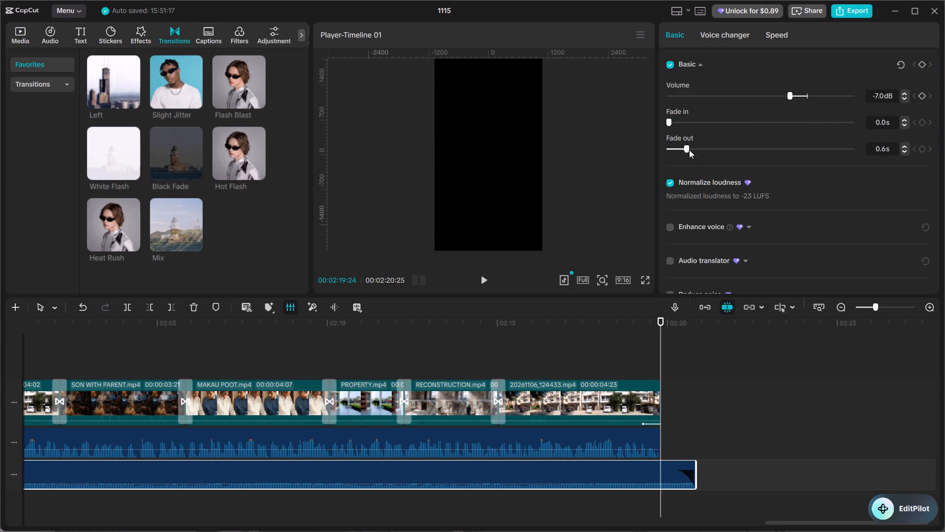
left_click_drag(689, 150, 706, 154)
left_click(630, 352)
key("space")
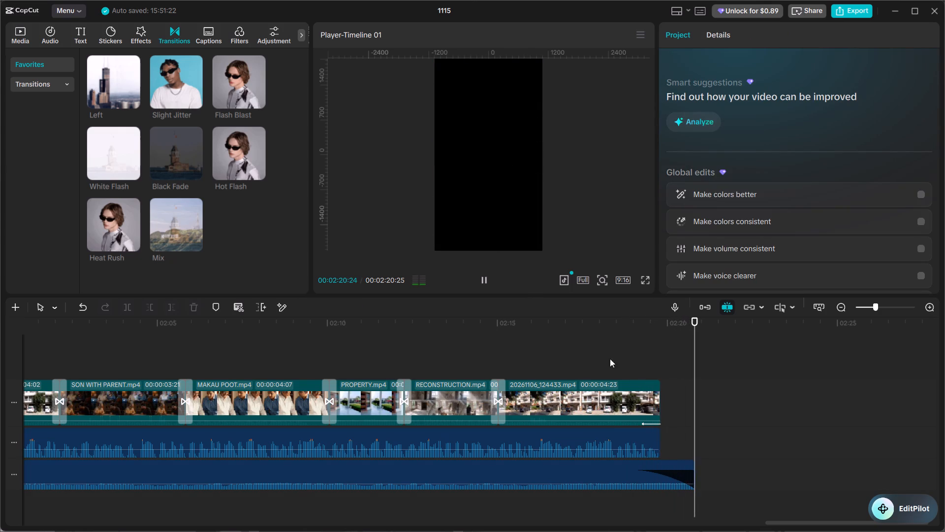
Bring the whole timeline into view and play back the opening of the video from the start.
scroll(578, 364, "up", 18, "alt")
scroll(575, 359, "down", 20, "alt")
scroll(575, 359, "down", 3, "alt")
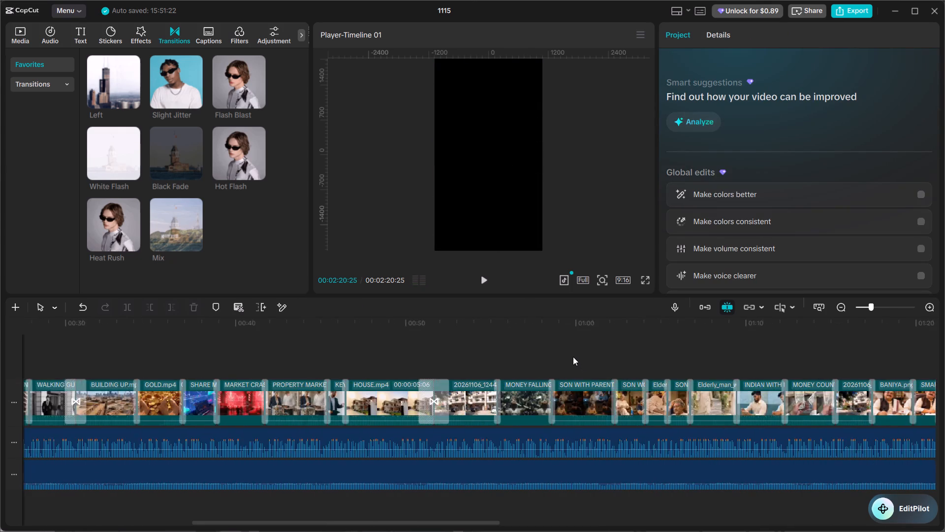
scroll(573, 357, "down", 2, "alt")
scroll(573, 357, "up", 1, "ctrl")
scroll(573, 357, "down", 4, "ctrl")
left_click(107, 353)
left_click_drag(107, 352, 40, 355)
key("space")
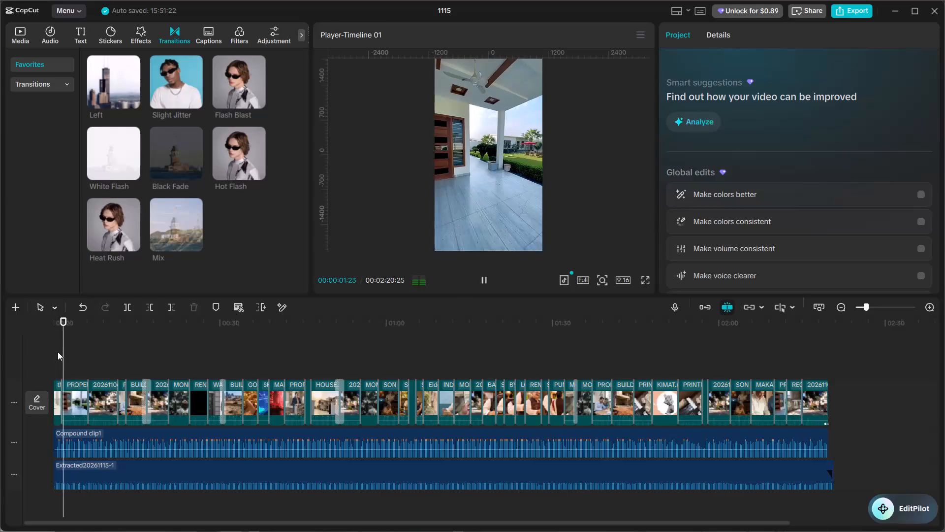
key("space")
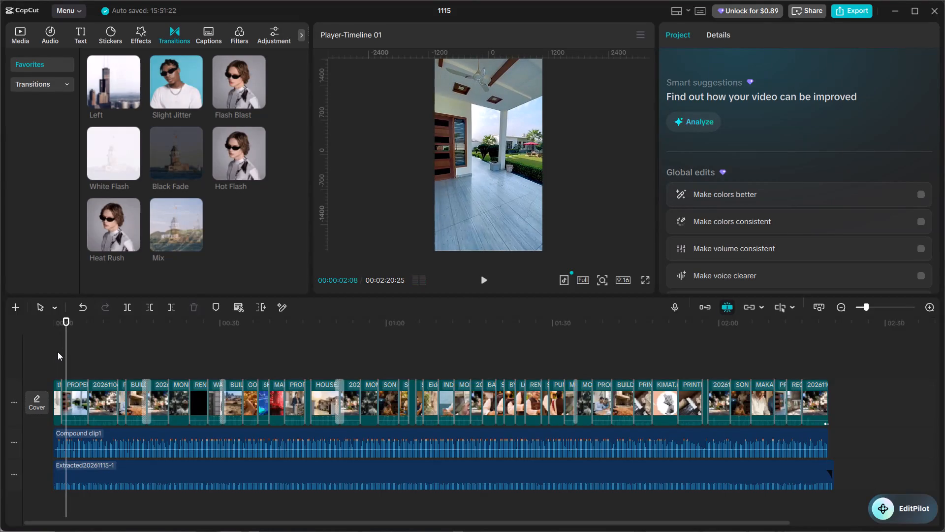
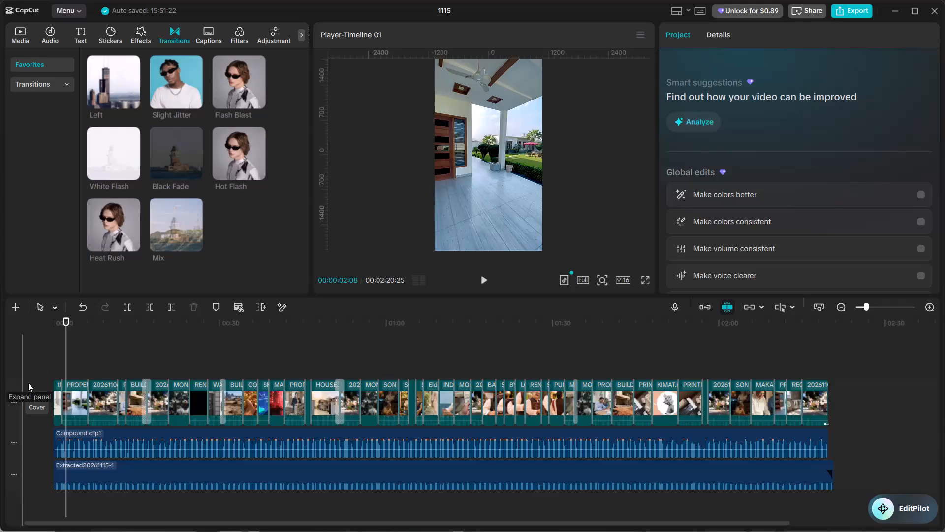
Apply the Fade In entrance animation to the opening clip, thinking.mp4.
scroll(77, 392, "up", 17)
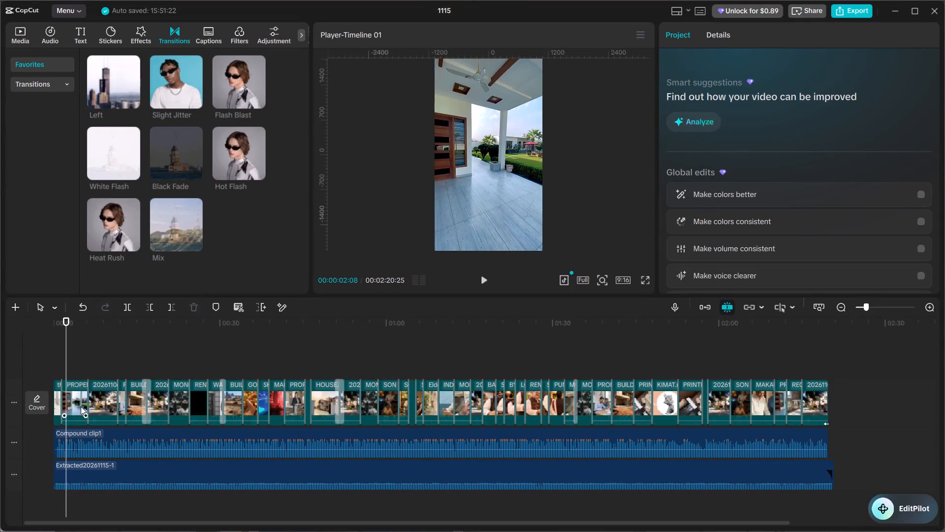
scroll(81, 406, "up", 19)
scroll(84, 345, "up", 16, "ctrl")
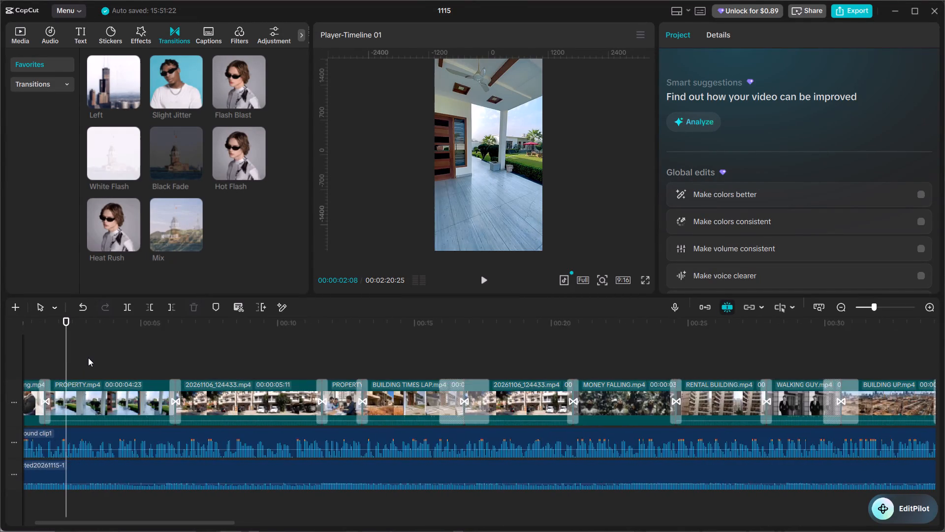
scroll(88, 358, "up", 5, "ctrl")
scroll(87, 356, "up", 7, "alt")
left_click(68, 401)
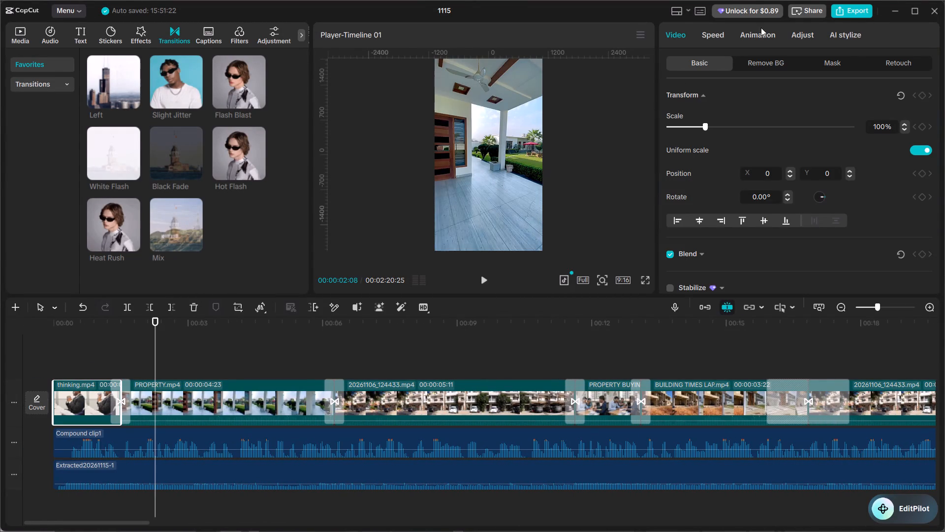
left_click(763, 35)
left_click(708, 62)
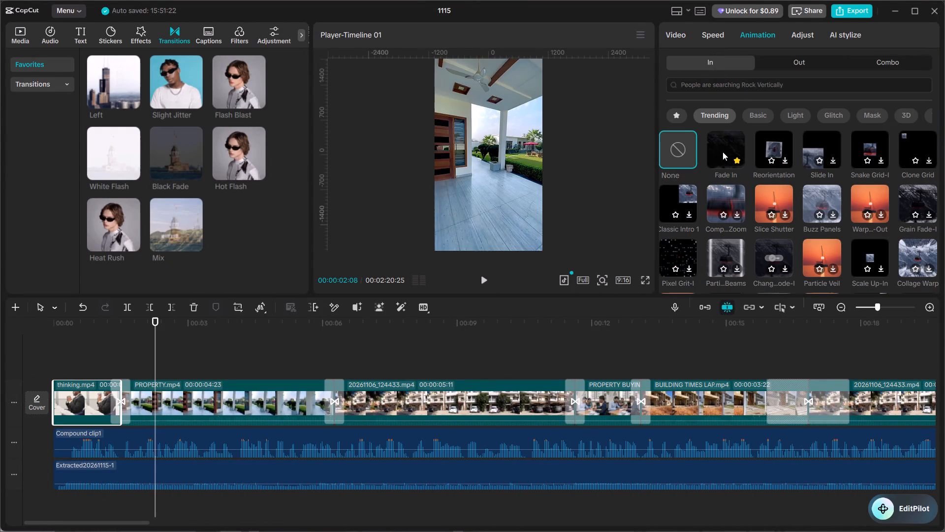
left_click(723, 150)
Play the timeline from the start to review the opening, and return the playhead to the first frame.
left_click(72, 358)
left_click_drag(72, 359, 41, 368)
key("space")
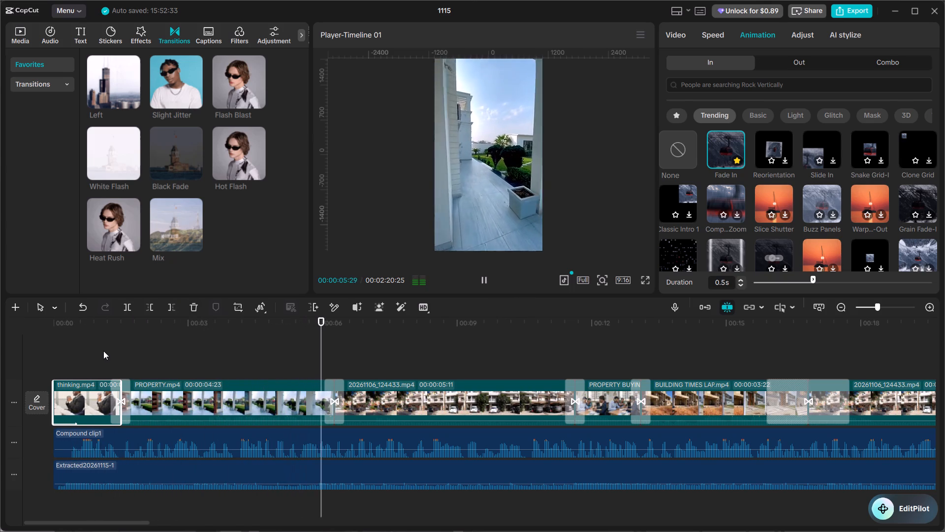
left_click(87, 349)
left_click_drag(87, 349, 57, 366)
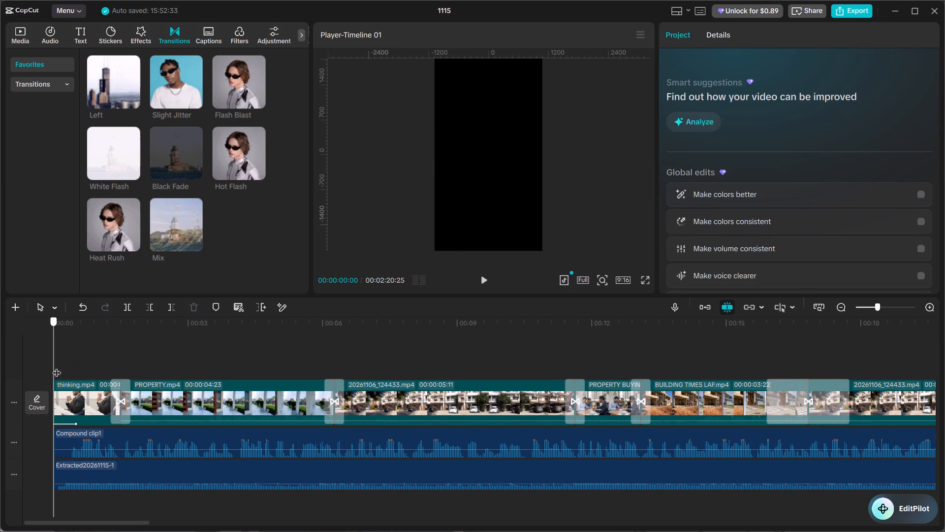
left_click_drag(57, 366, 55, 367)
Open the text options for adding text to the video.
left_click(75, 32)
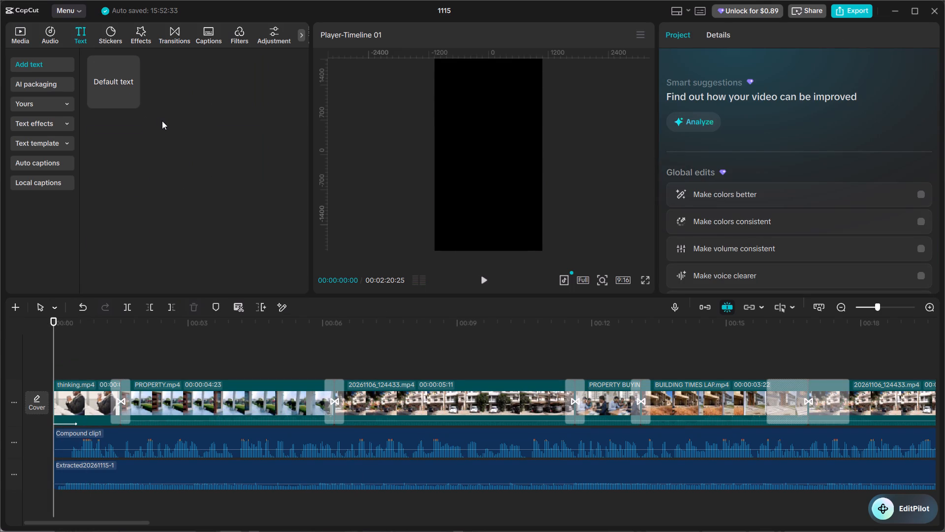
Switch to the Brave browser and close the Pinterest search window.
key("alt+Tab")
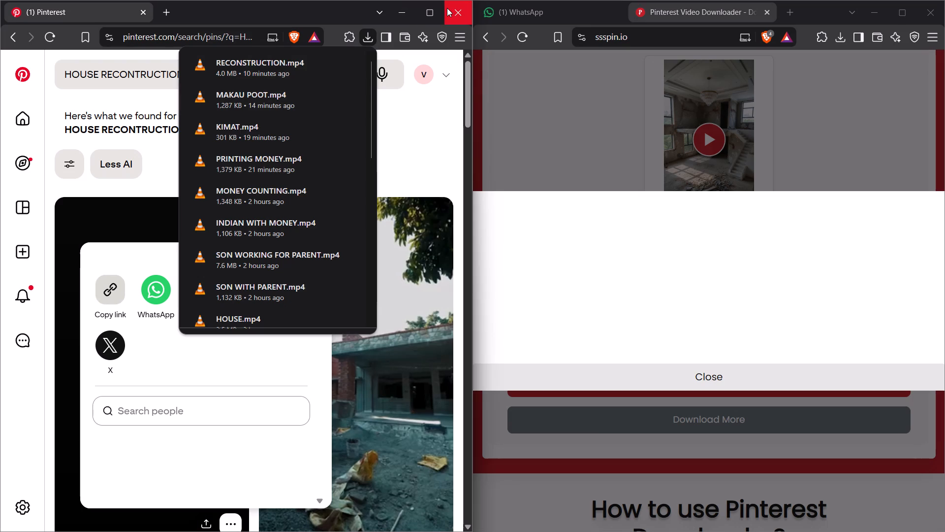
left_click(447, 8)
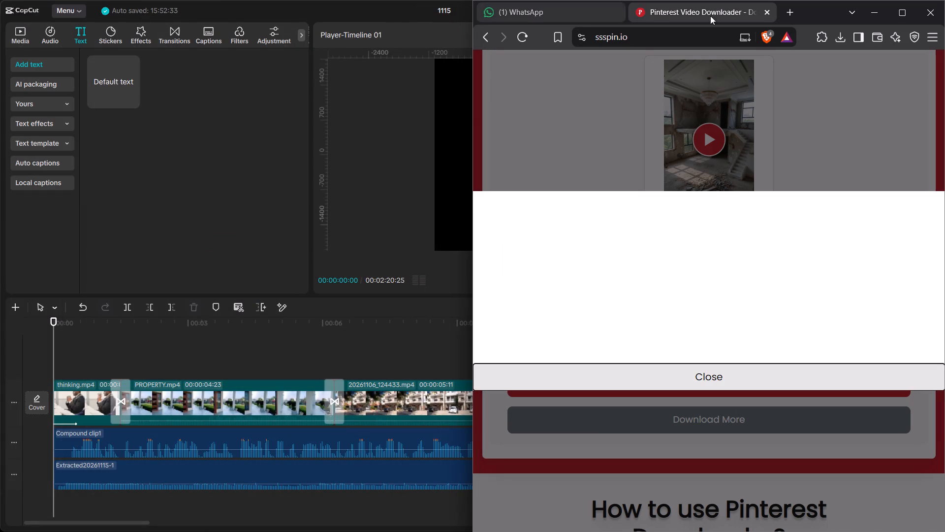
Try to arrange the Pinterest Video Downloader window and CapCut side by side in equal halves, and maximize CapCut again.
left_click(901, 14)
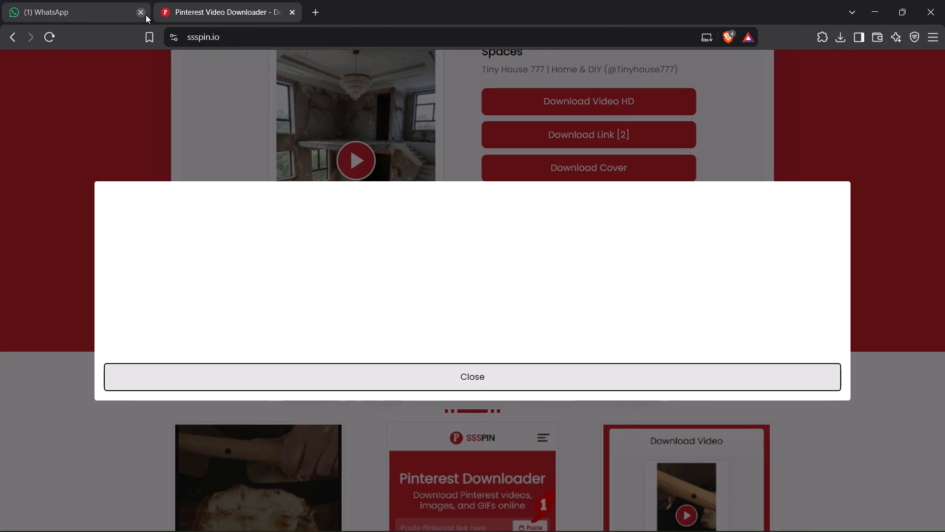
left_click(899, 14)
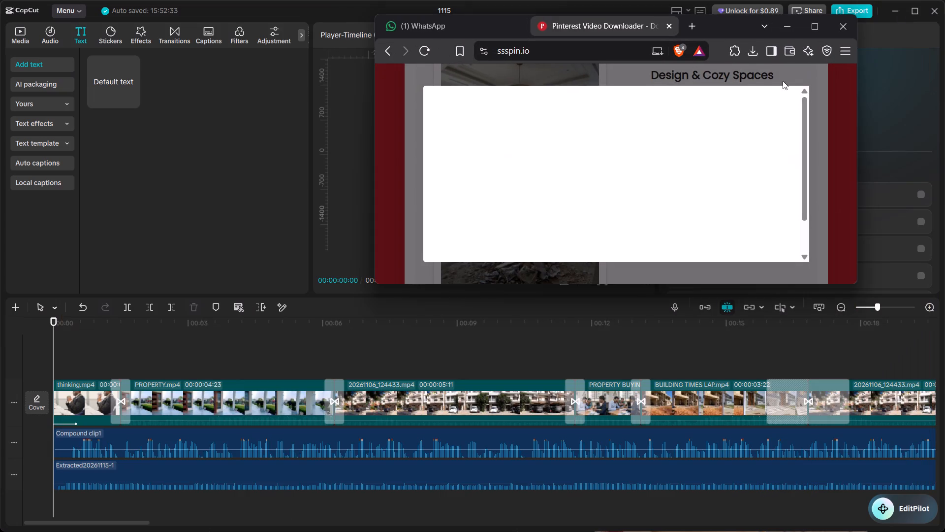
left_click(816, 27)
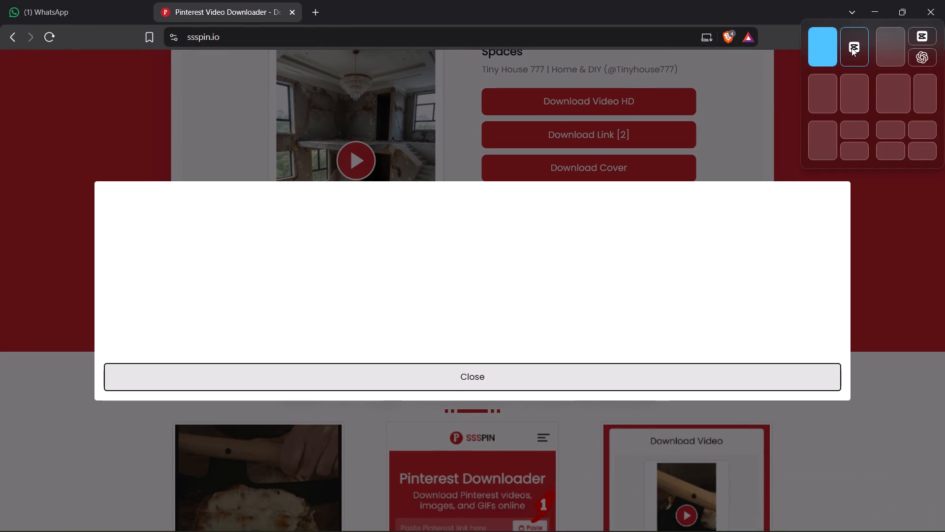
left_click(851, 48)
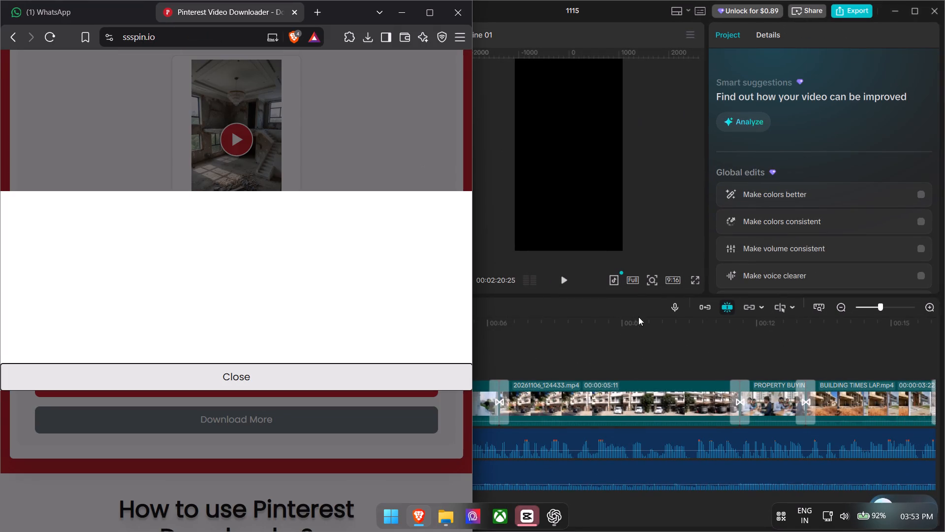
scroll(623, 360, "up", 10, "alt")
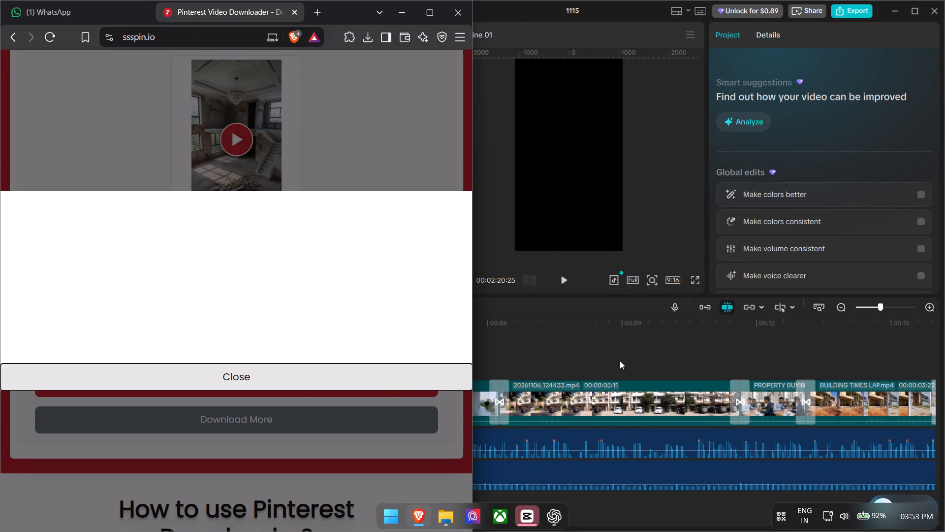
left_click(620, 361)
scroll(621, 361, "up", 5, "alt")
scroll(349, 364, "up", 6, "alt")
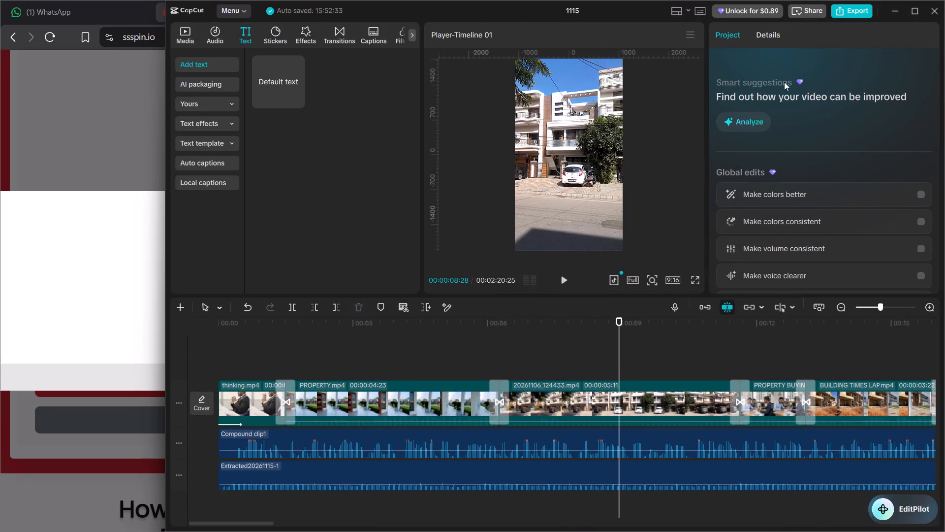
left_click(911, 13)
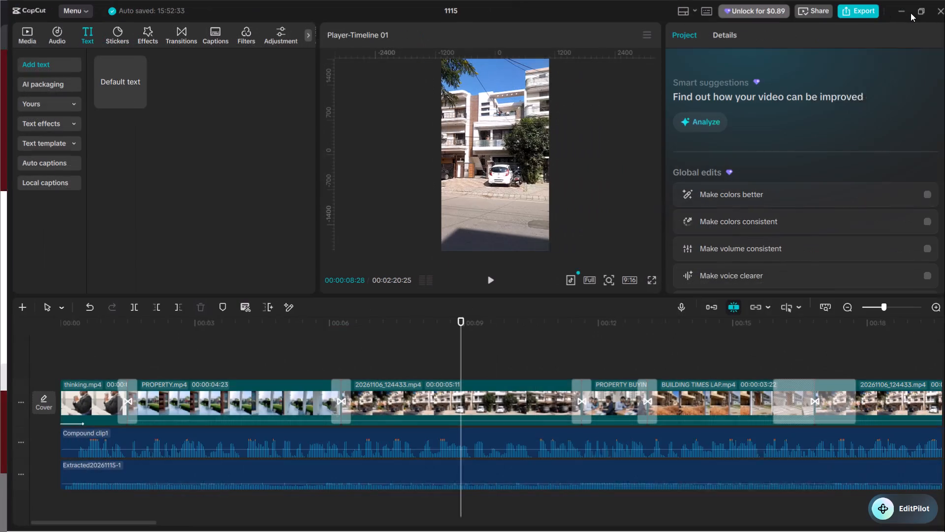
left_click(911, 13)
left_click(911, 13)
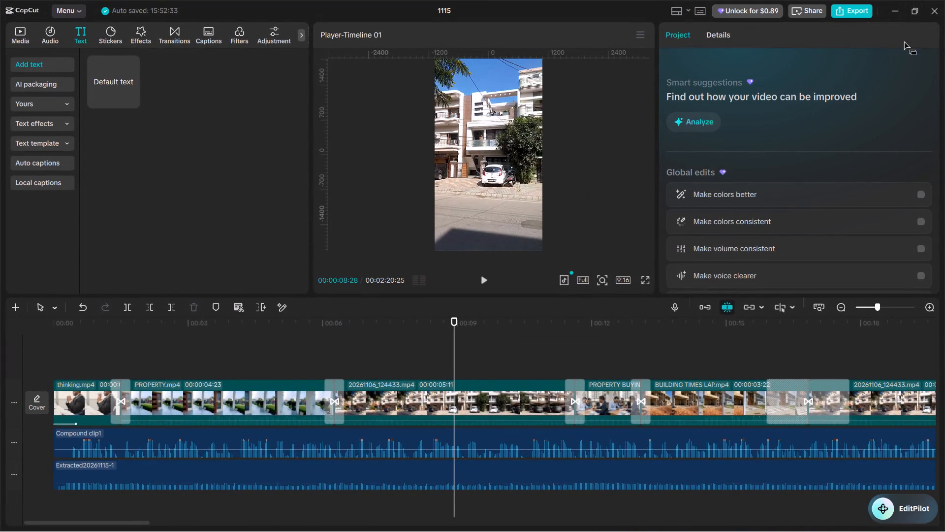
left_click(903, 9)
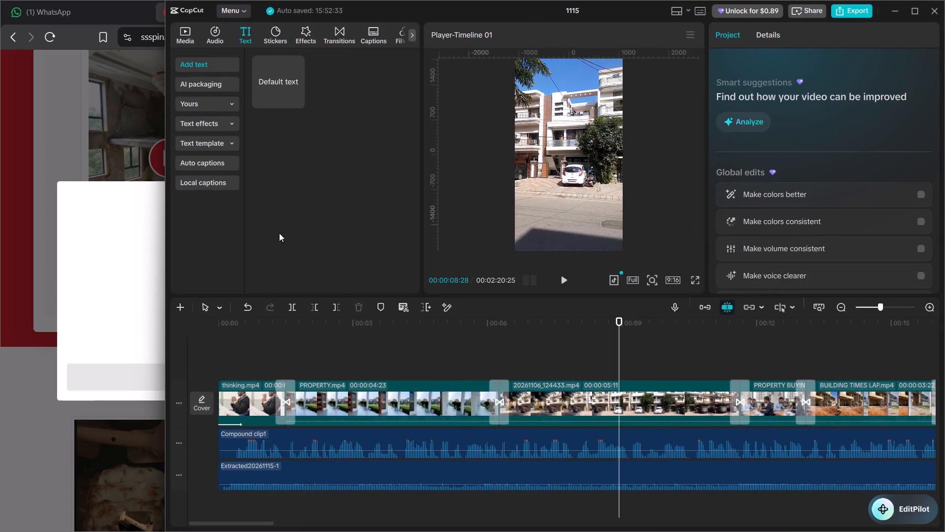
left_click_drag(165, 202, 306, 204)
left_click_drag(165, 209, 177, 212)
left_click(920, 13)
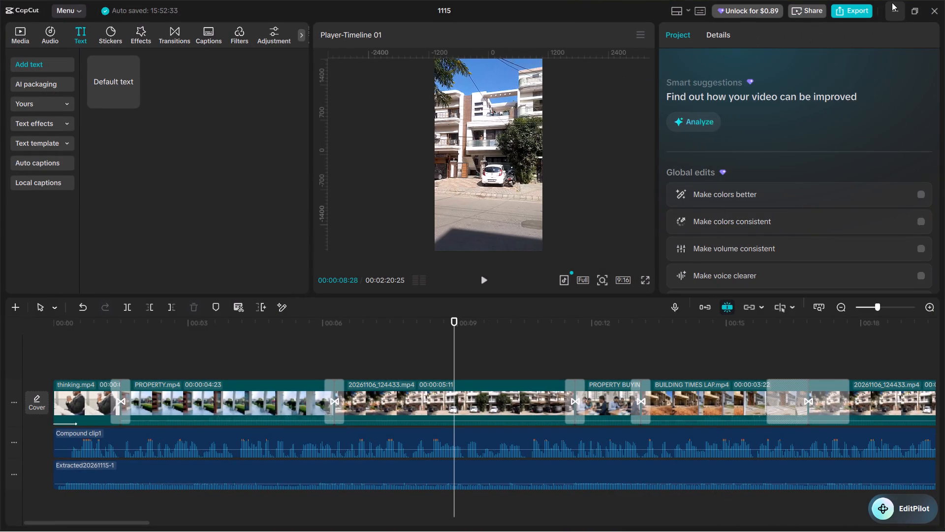
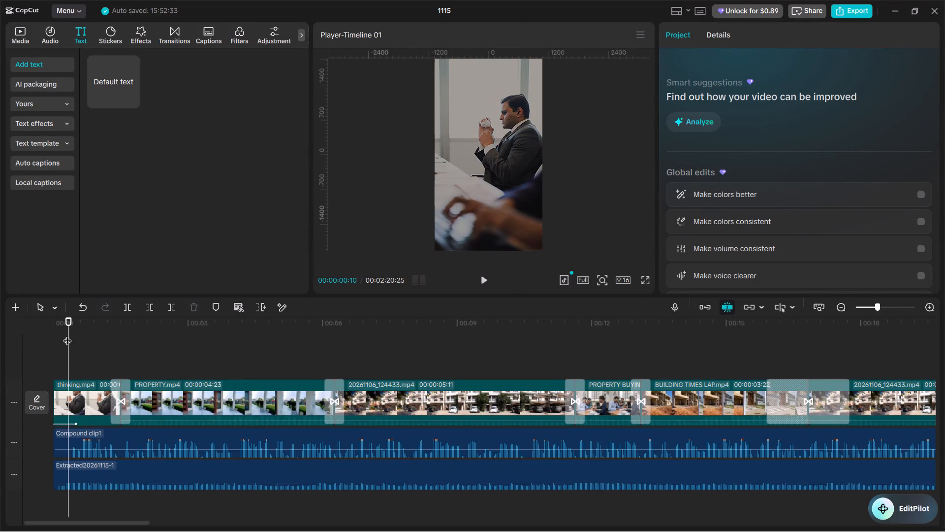
Add a default text clip at 00:00:00:10 and set its content to "याद रखिए !!".
left_click(133, 100)
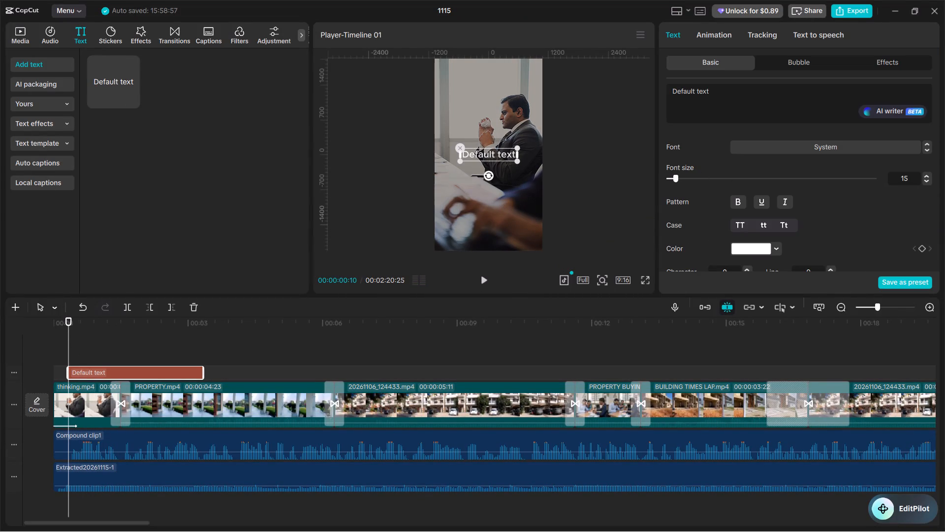
double_click(732, 95)
key("ctrl+a")
key("ctrl+v")
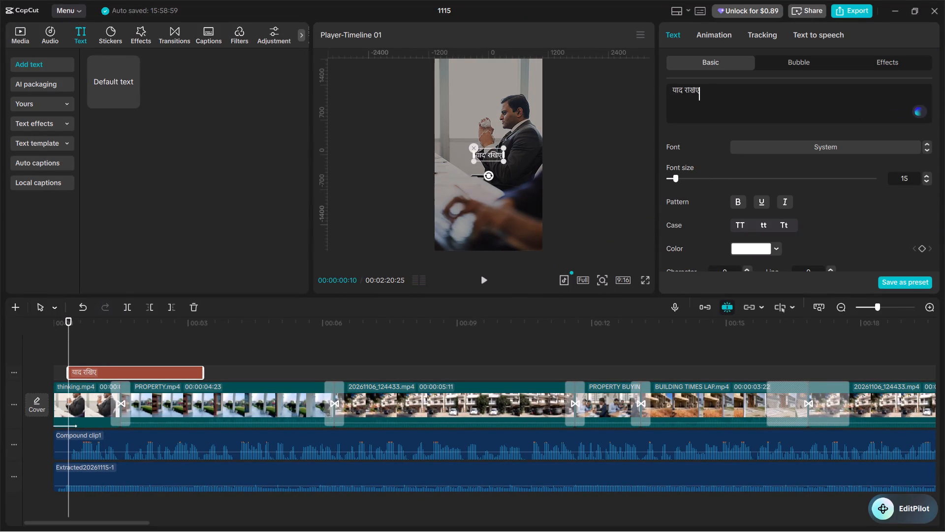
key("space")
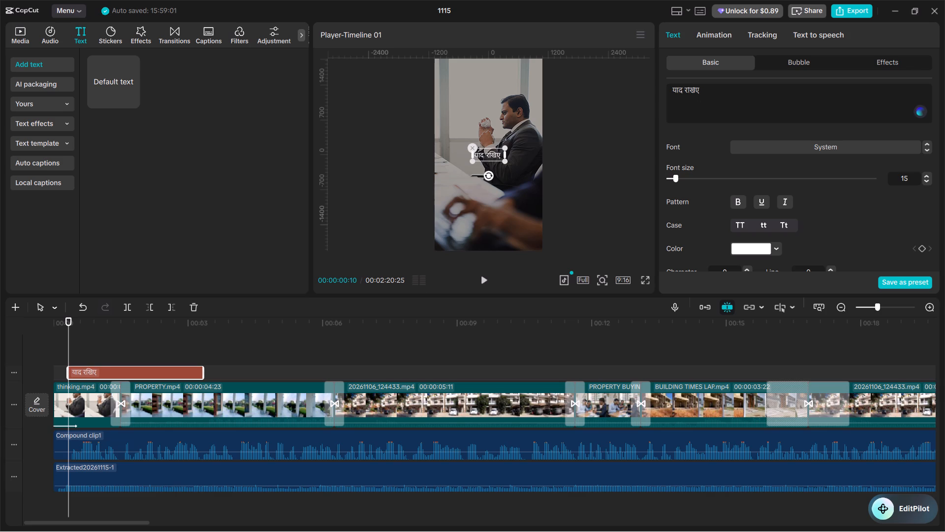
key("shift+exclam")
key("shift+exclam")
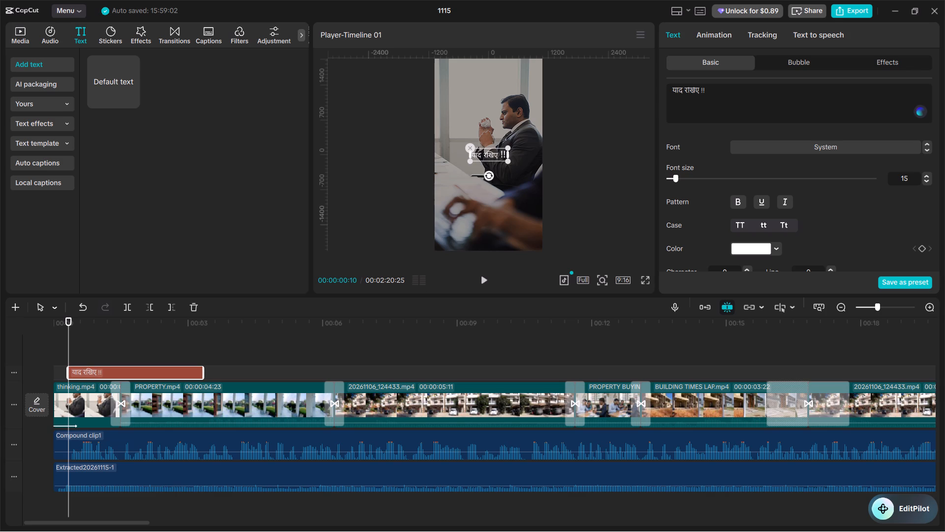
Reduce the font size of only the two exclamation marks by a few points.
double_click(702, 92)
scroll(908, 179, "down", 1)
scroll(908, 176, "up", 1)
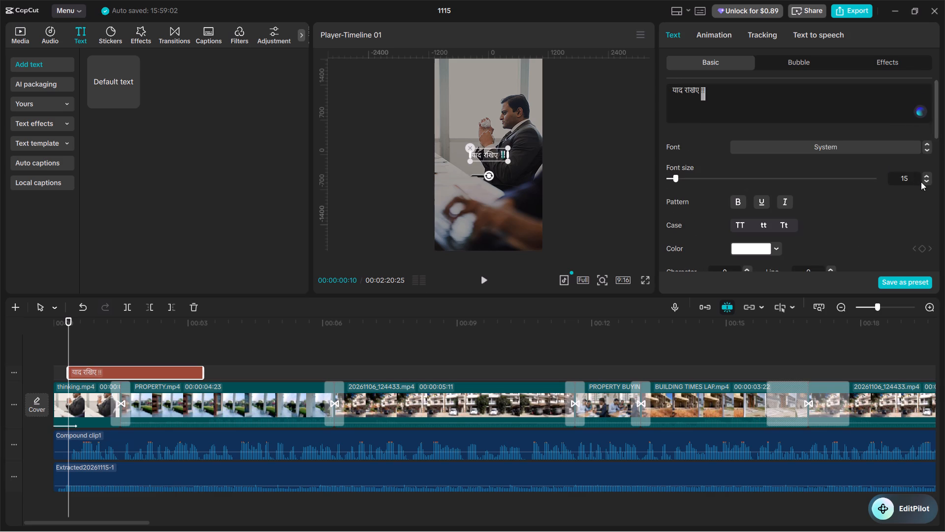
triple_click(927, 181)
left_click(927, 181)
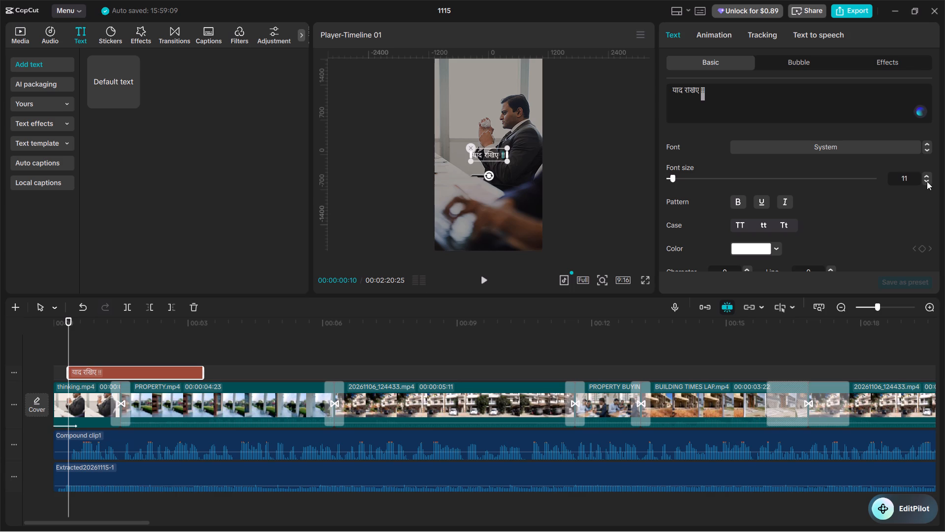
left_click(927, 181)
Apply the preset style with black lettering on a white rounded background to the whole text clip.
left_click(62, 348)
left_click_drag(62, 348, 69, 356)
left_click(89, 370)
scroll(800, 169, "down", 3)
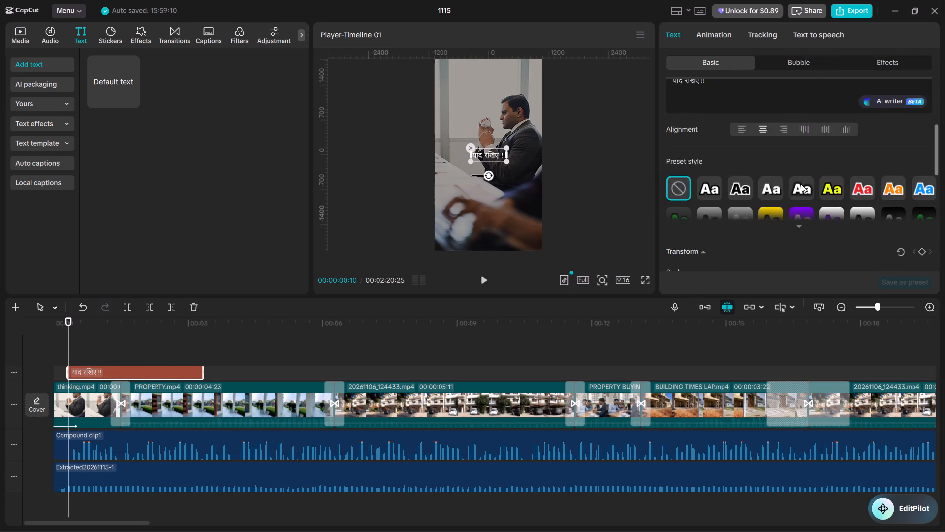
scroll(801, 184, "up", 2)
scroll(801, 184, "down", 15)
scroll(752, 190, "up", 7)
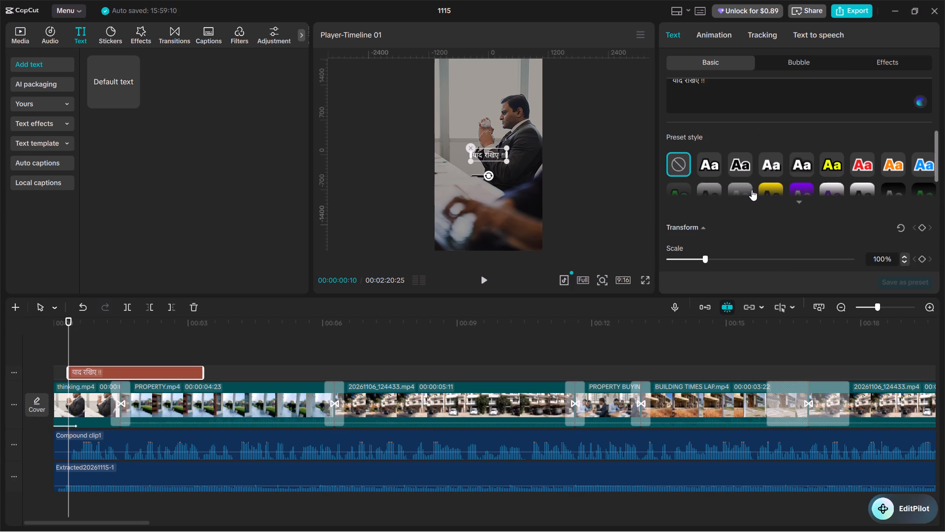
scroll(752, 190, "down", 5)
scroll(751, 190, "up", 10)
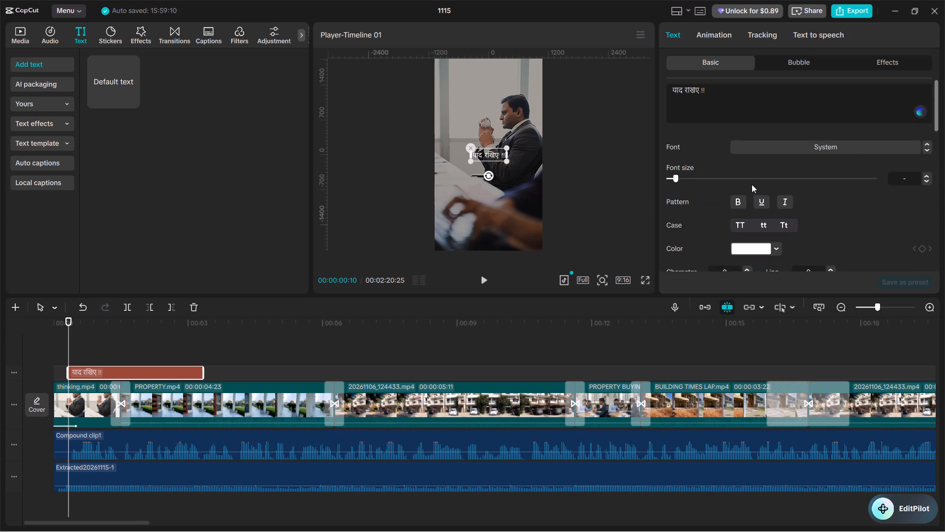
scroll(753, 184, "up", 6)
scroll(743, 205, "down", 13)
scroll(750, 215, "up", 3)
scroll(748, 215, "down", 3)
scroll(747, 216, "up", 11)
scroll(746, 216, "down", 5)
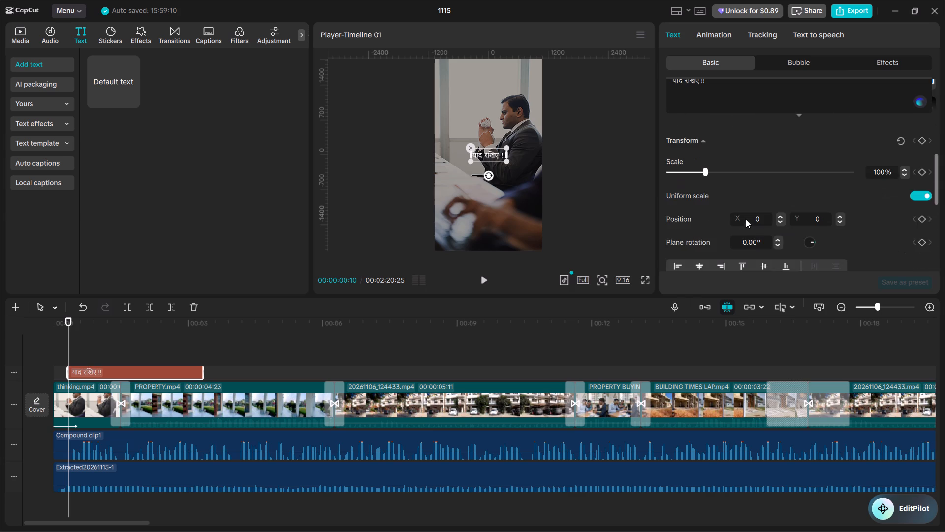
scroll(731, 147, "up", 2)
left_click(802, 219)
left_click(853, 223)
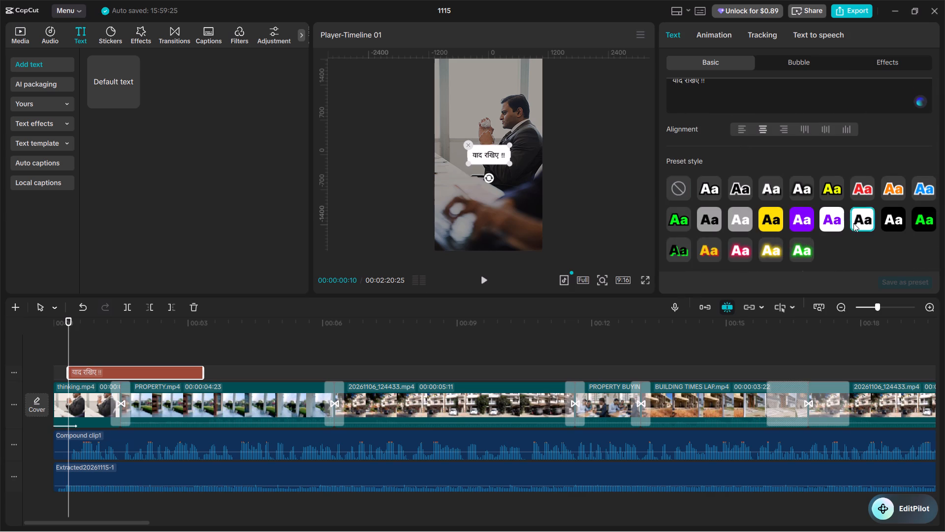
Switch the text background to the second shape style and set its height to 5%.
scroll(837, 224, "down", 5)
scroll(785, 215, "down", 5)
scroll(754, 207, "up", 2)
left_click(734, 162)
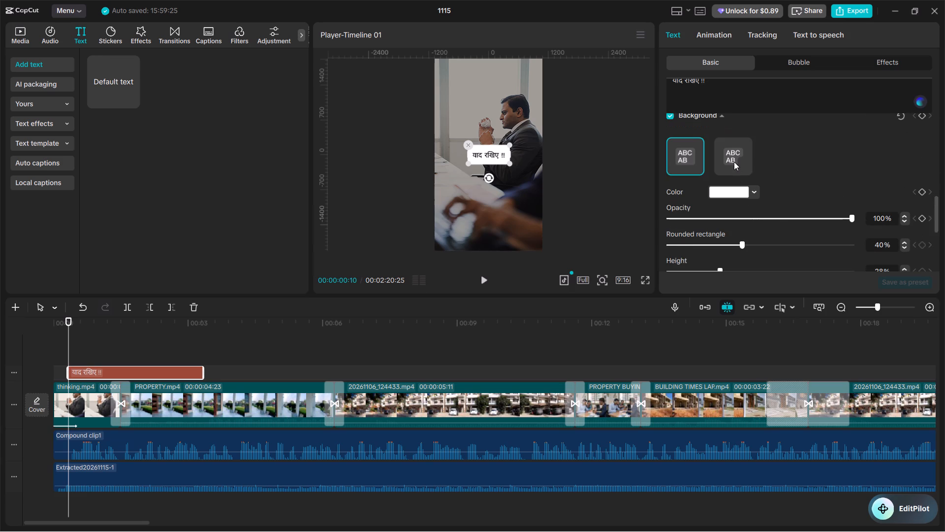
scroll(888, 254, "down", 1)
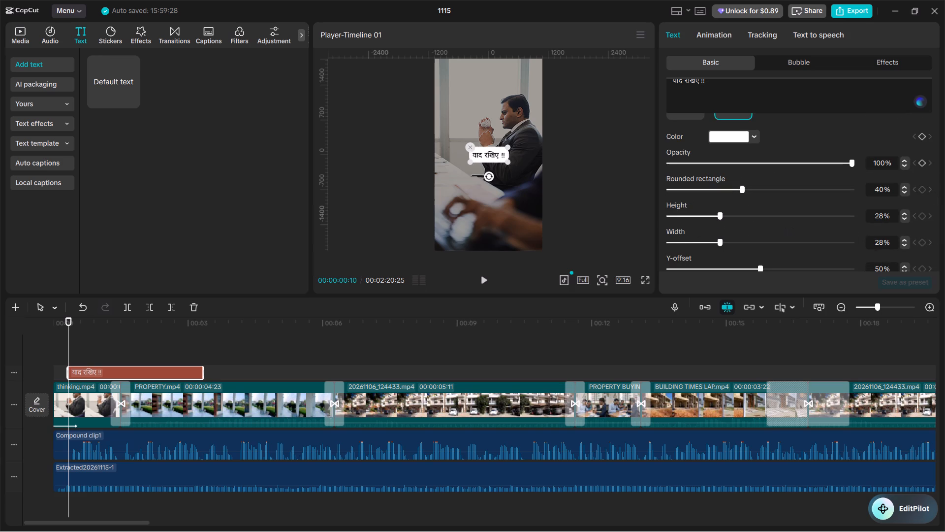
double_click(878, 214)
key("5")
key("Return")
key("Return")
scroll(268, 352, "up", 4)
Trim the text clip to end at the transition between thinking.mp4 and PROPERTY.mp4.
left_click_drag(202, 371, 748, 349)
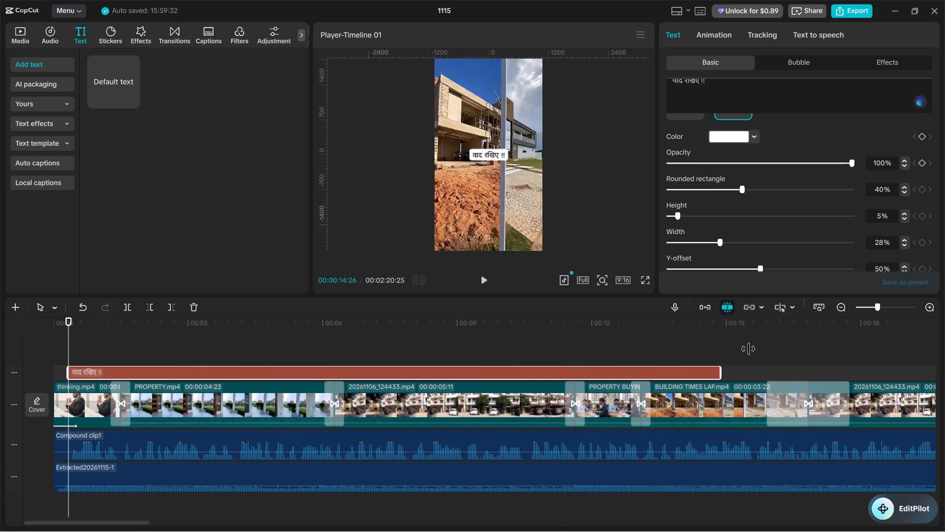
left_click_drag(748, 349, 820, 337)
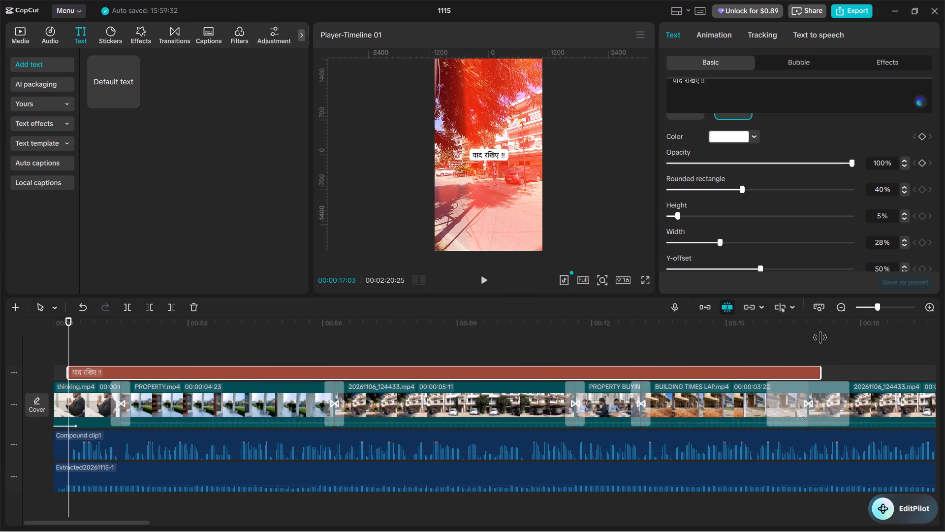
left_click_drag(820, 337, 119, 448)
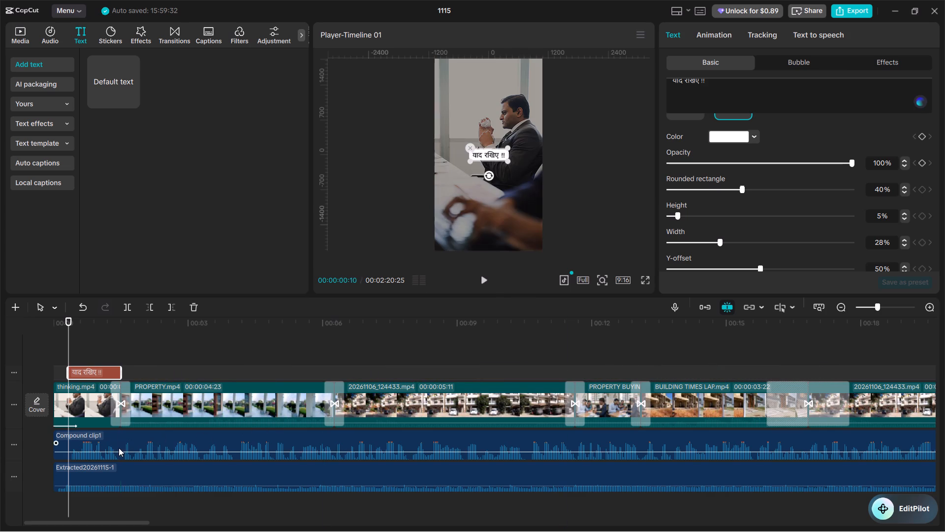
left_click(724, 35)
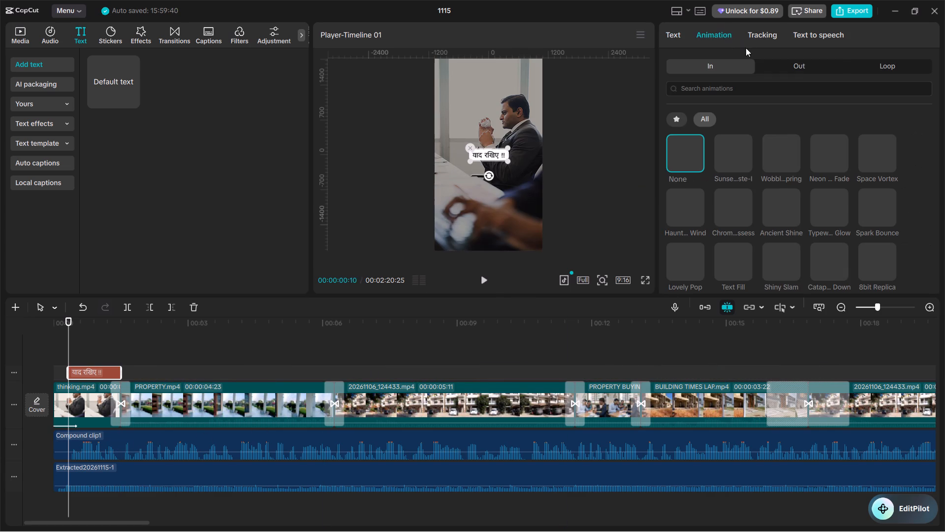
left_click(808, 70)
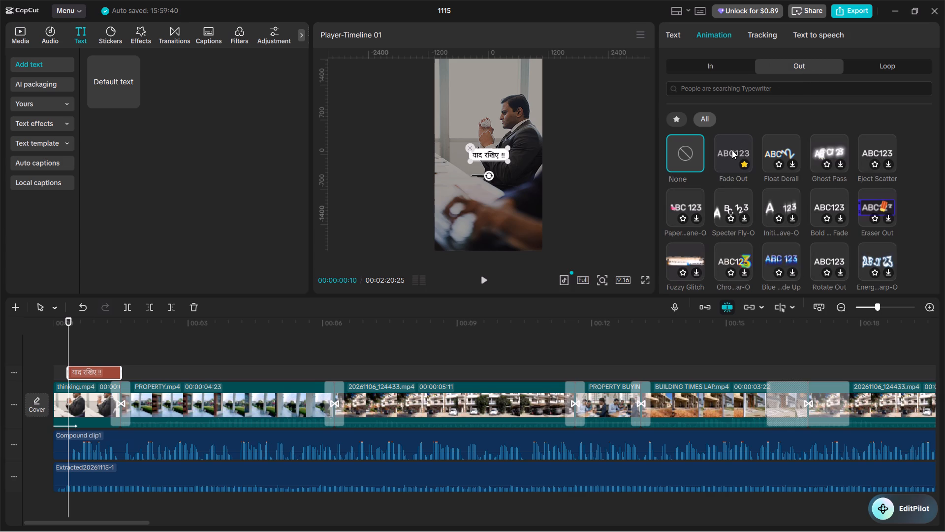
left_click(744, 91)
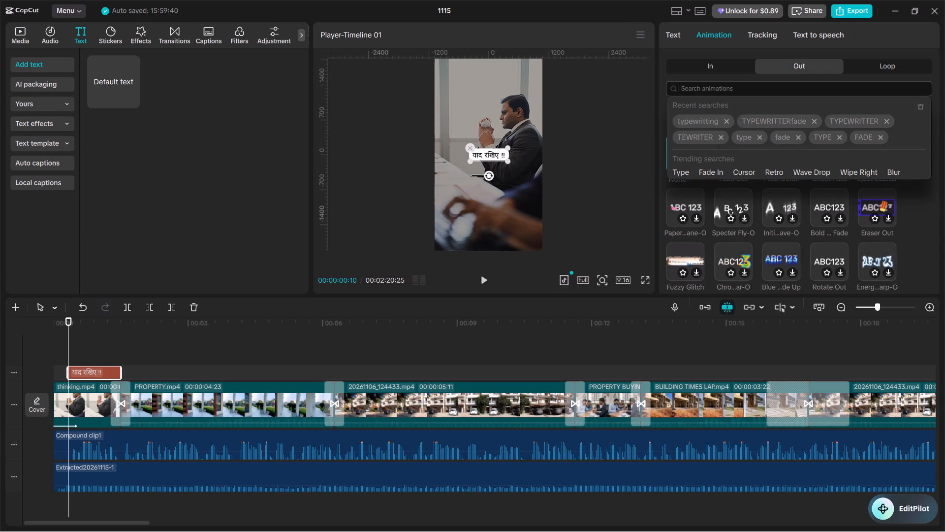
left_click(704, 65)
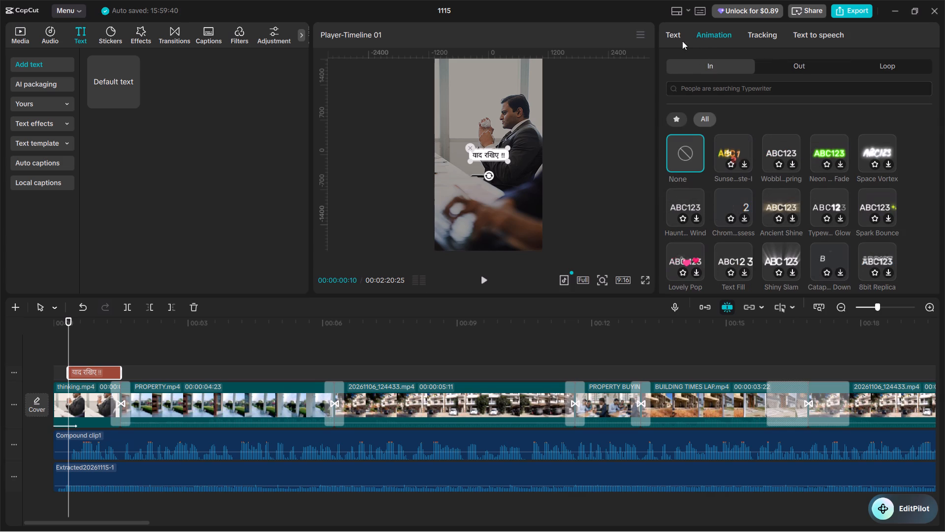
Extend the end of the text clip to the end of the main video track.
left_click_drag(120, 369, 675, 313)
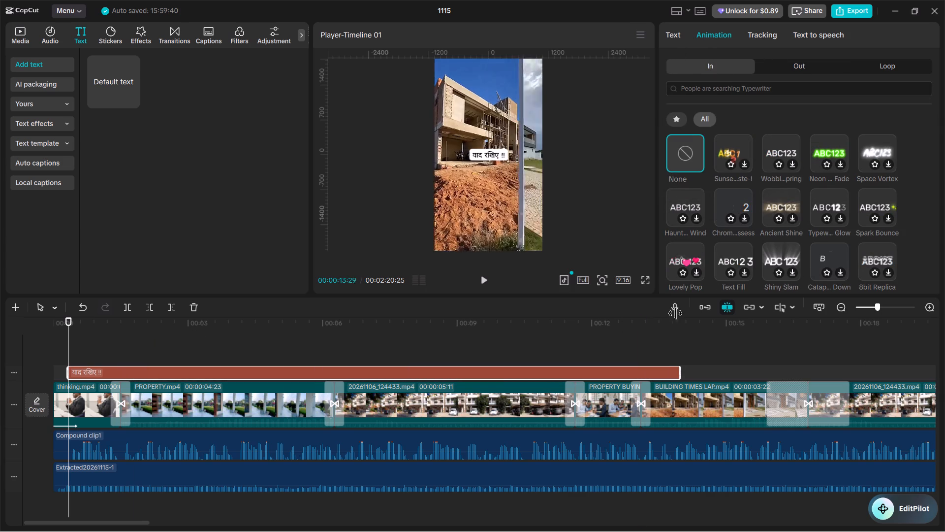
left_click_drag(675, 313, 631, 365)
scroll(655, 320, "down", 8, "ctrl")
scroll(634, 365, "down", 13, "ctrl")
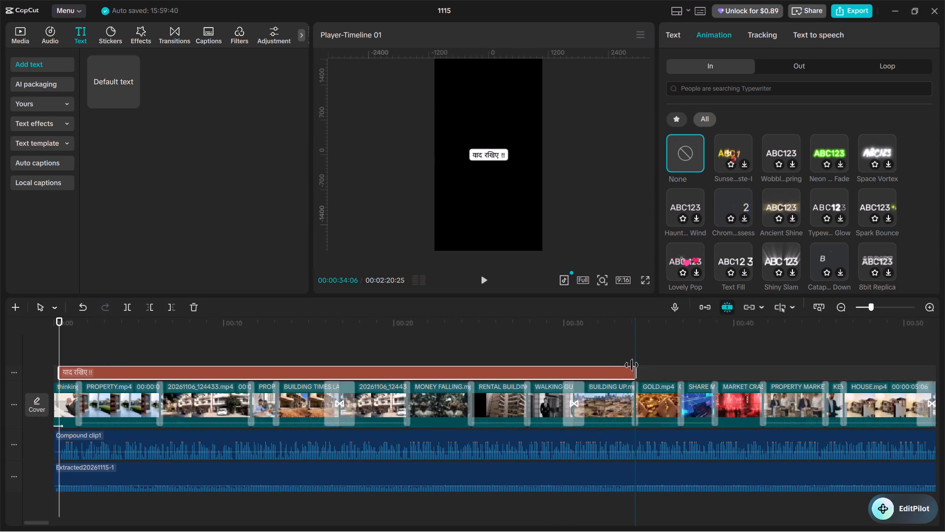
left_click_drag(631, 365, 572, 373)
scroll(631, 365, "down", 18, "ctrl")
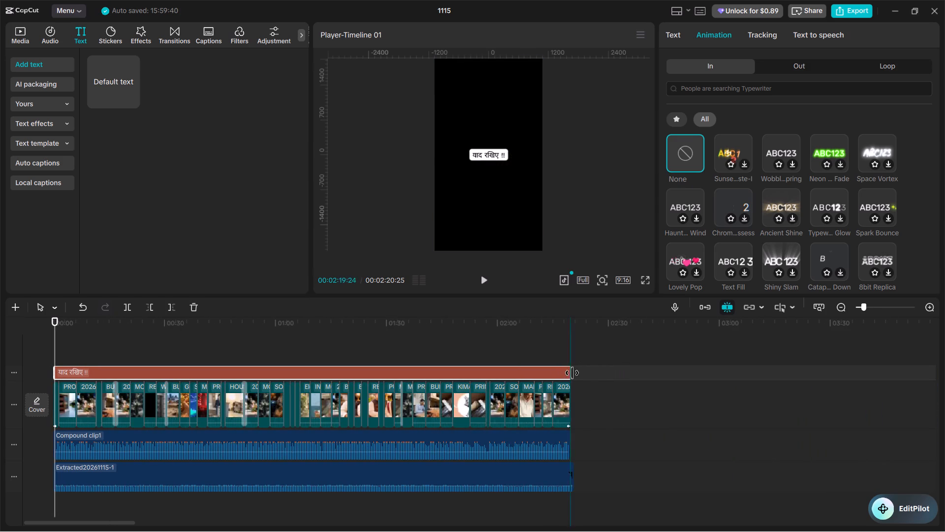
left_click_drag(572, 373, 568, 374)
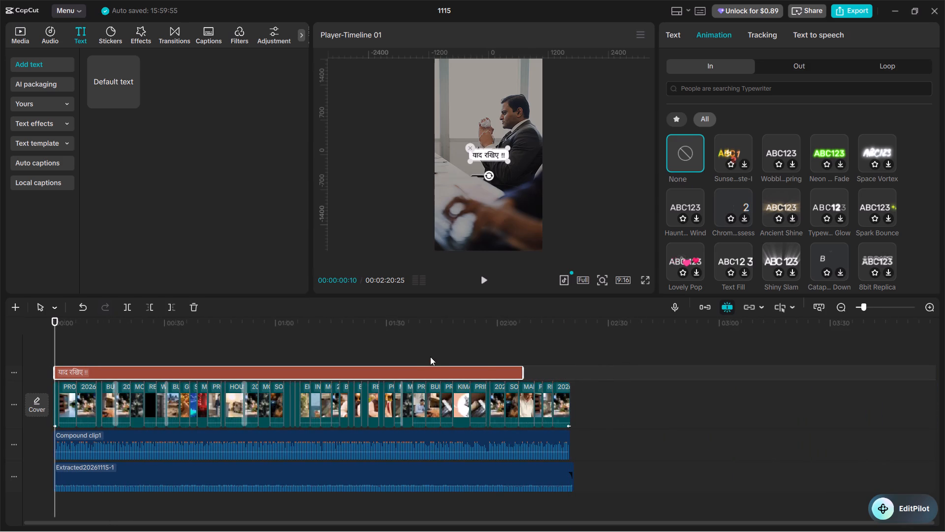
left_click_drag(522, 367, 567, 369)
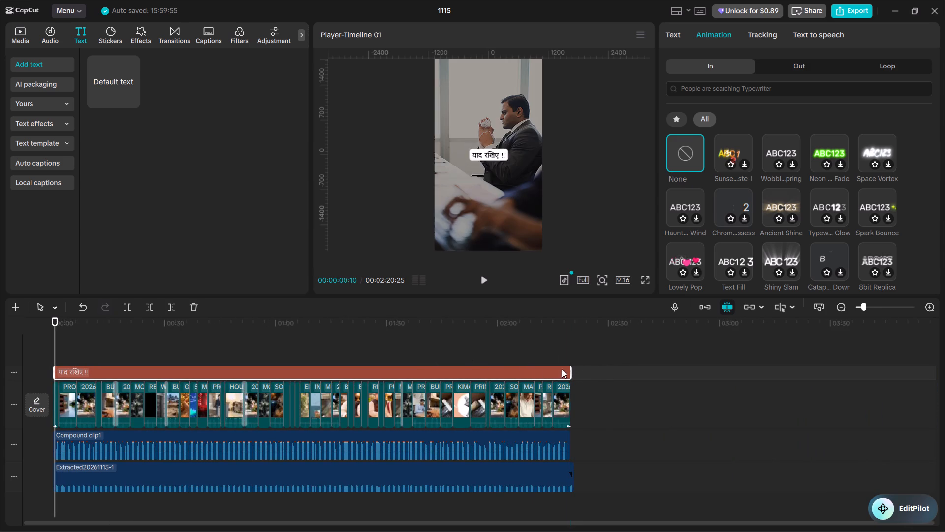
Split the text clip at 00:00:01:15, at the cut between thinking.mp4 and PROPERTY.mp4.
scroll(497, 358, "up", 14, "alt")
scroll(276, 351, "up", 20, "alt")
scroll(276, 351, "up", 7, "alt")
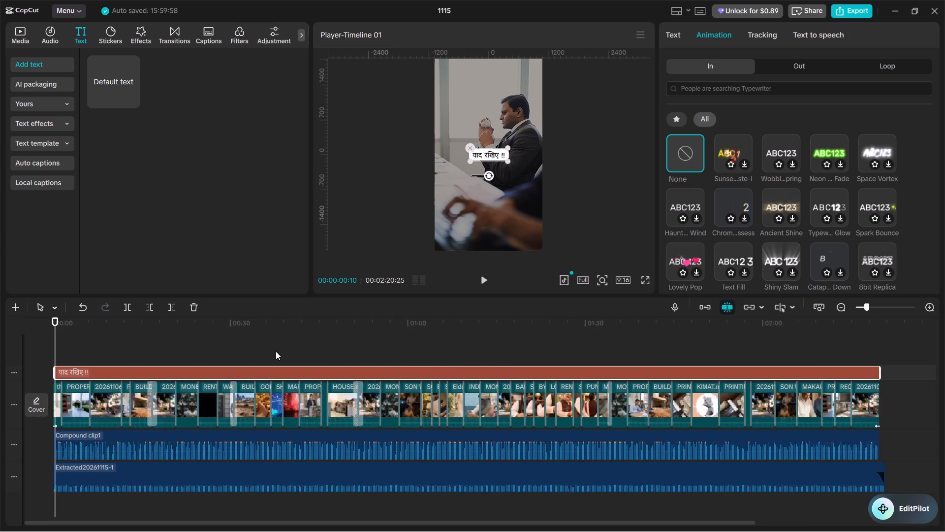
scroll(276, 351, "up", 20, "alt")
scroll(276, 352, "down", 1, "ctrl")
scroll(276, 352, "up", 20, "ctrl")
scroll(276, 352, "up", 10, "ctrl")
scroll(227, 343, "up", 4, "ctrl")
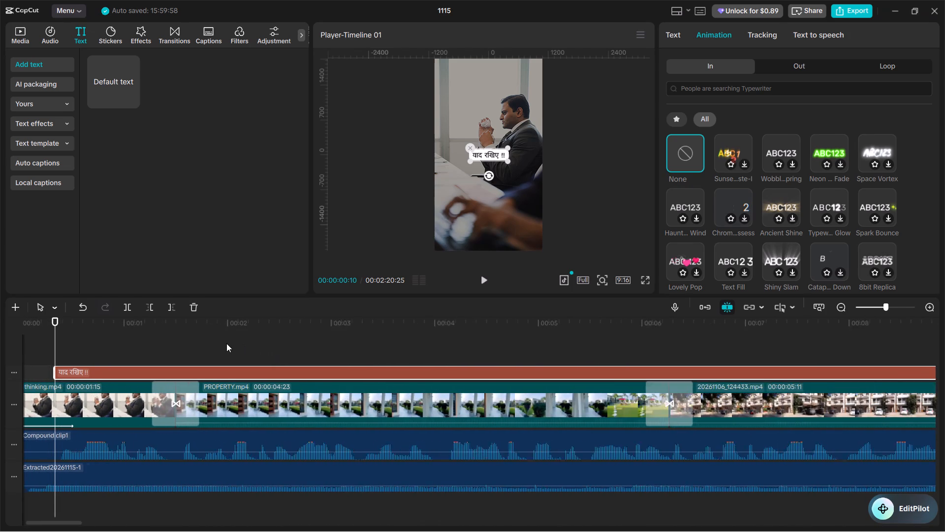
key("space")
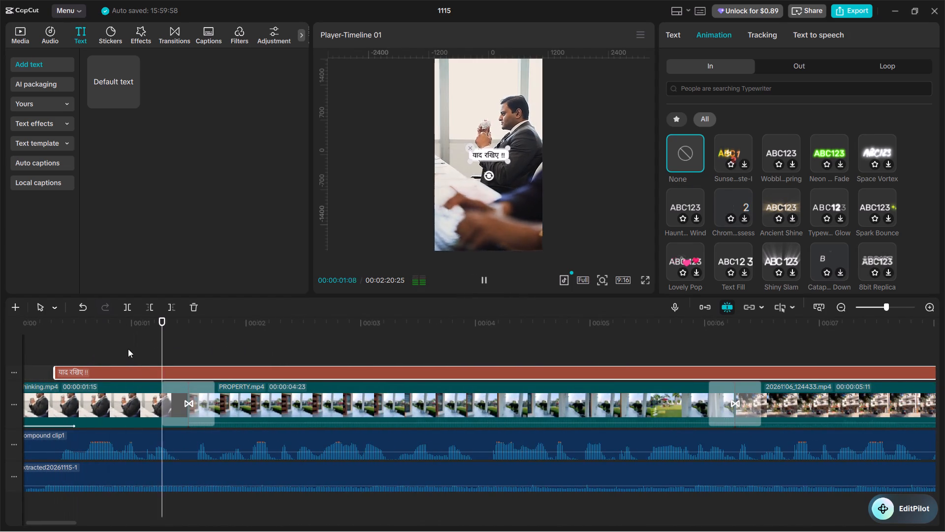
key("space")
left_click_drag(168, 353, 183, 362)
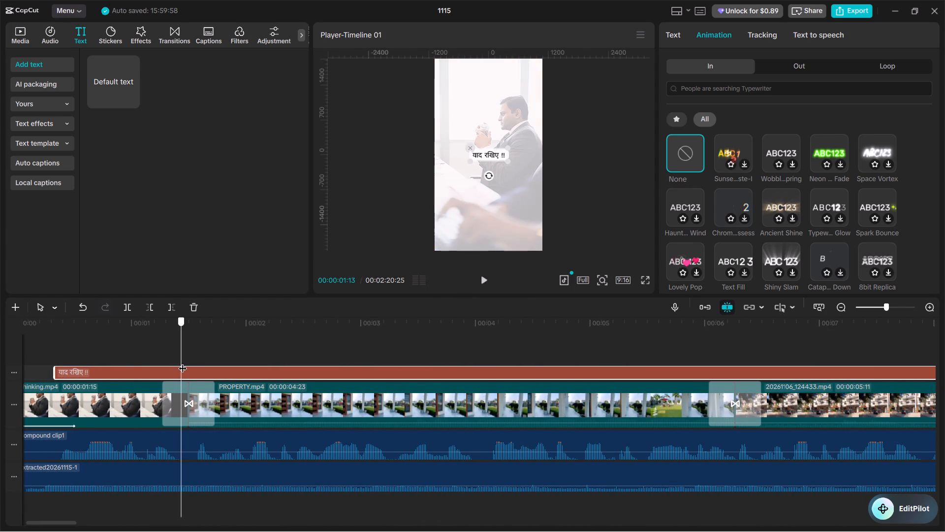
left_click_drag(183, 362, 188, 365)
left_click(188, 369)
key("ctrl+b")
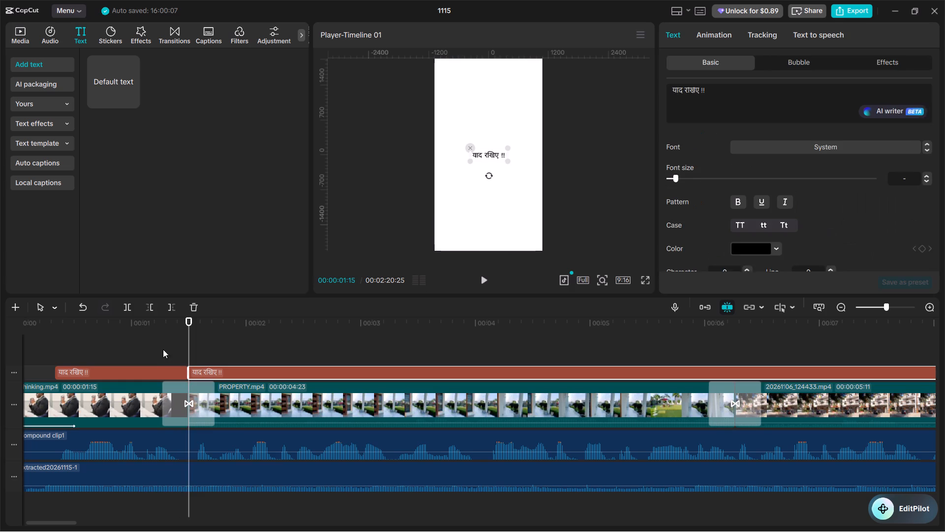
Select the text segment after the split and play the video from the cut to PROPERTY.mp4.
left_click(163, 349)
left_click_drag(163, 348, 122, 350)
left_click(131, 369)
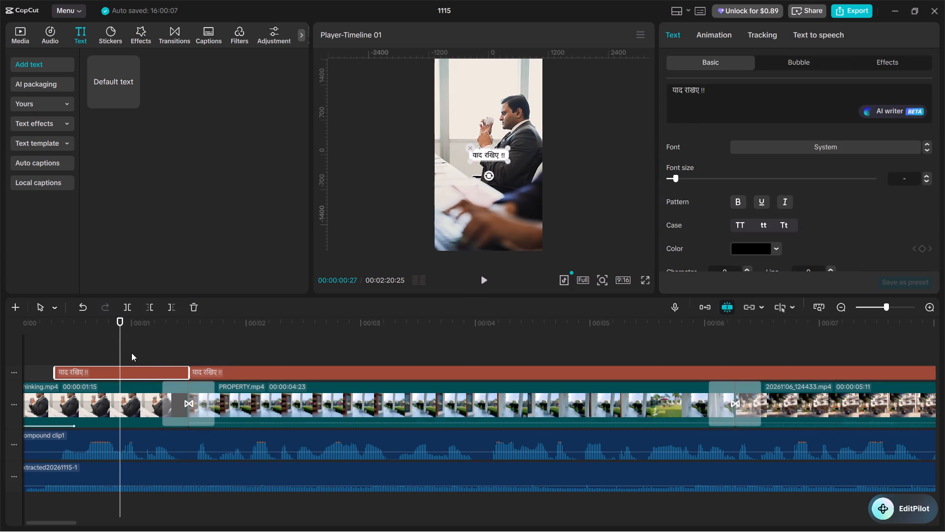
left_click_drag(120, 353, 190, 360)
left_click(208, 372)
key("space")
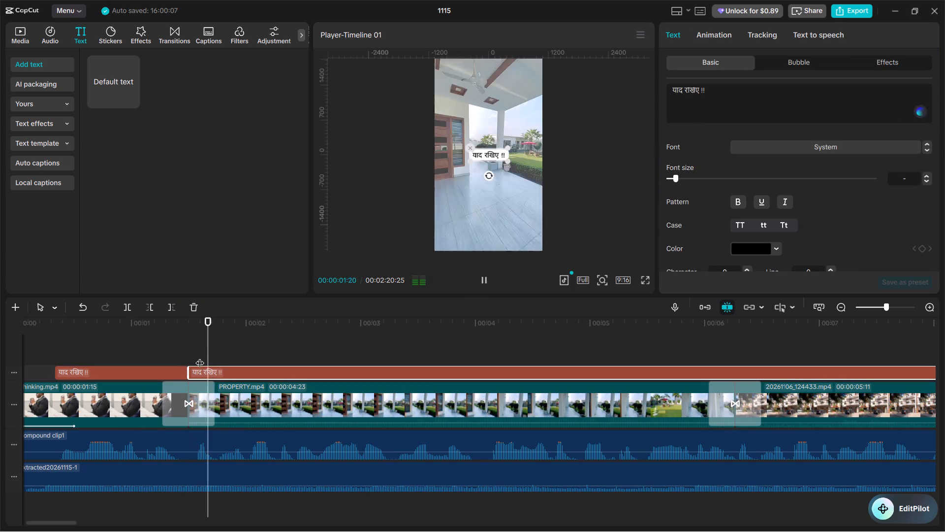
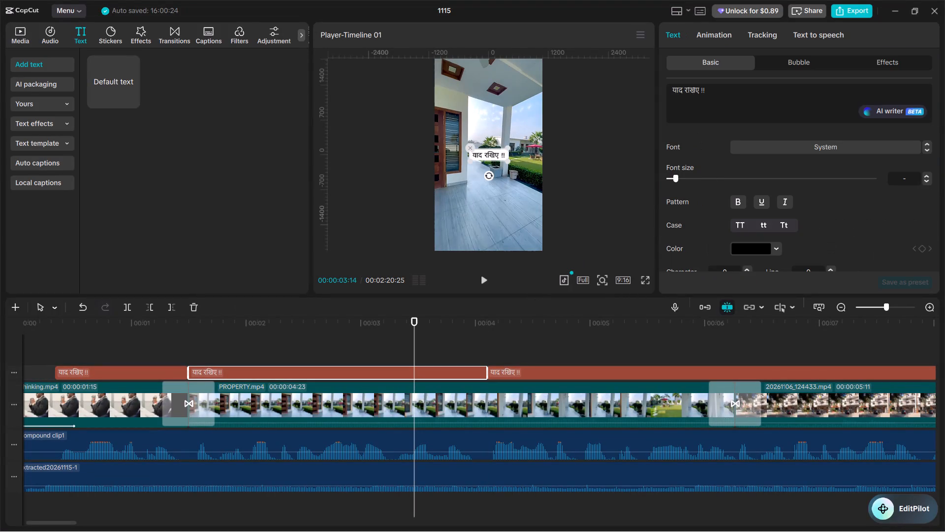
Replace the text of the selected segment over PROPERTY.mp4 with the copied line "अच्छी प्रॉपर्टी वो नहीं जो सिर्फ" followed by "!!".
double_click(685, 91)
left_click(715, 95)
left_click_drag(716, 93, 663, 93)
key("ctrl+v")
key("space")
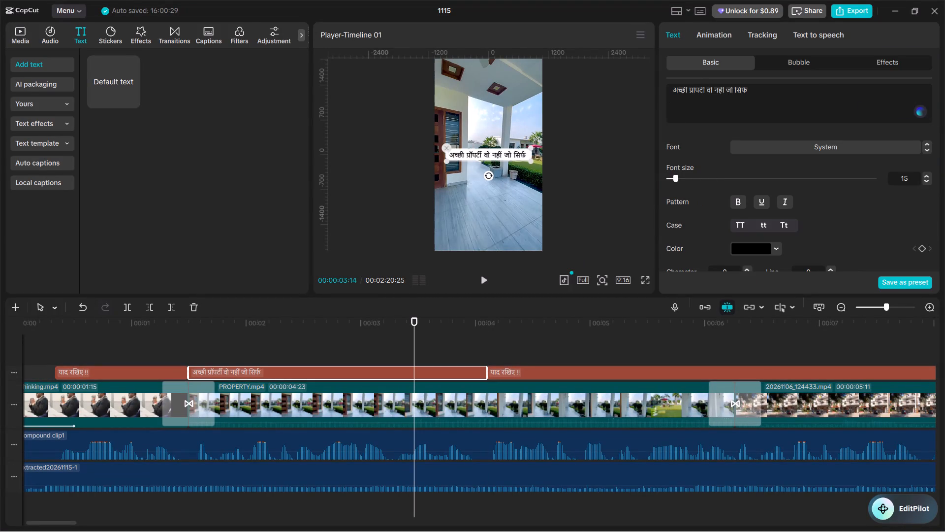
type("!!")
Set the font size of only the "!!" at the end of the caption to 10.
double_click(750, 91)
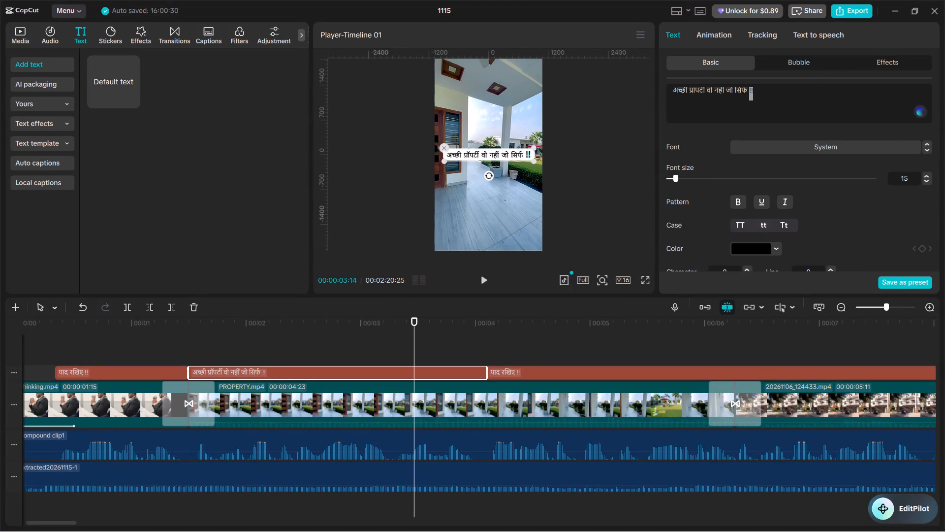
double_click(911, 177)
type("10")
key("Return")
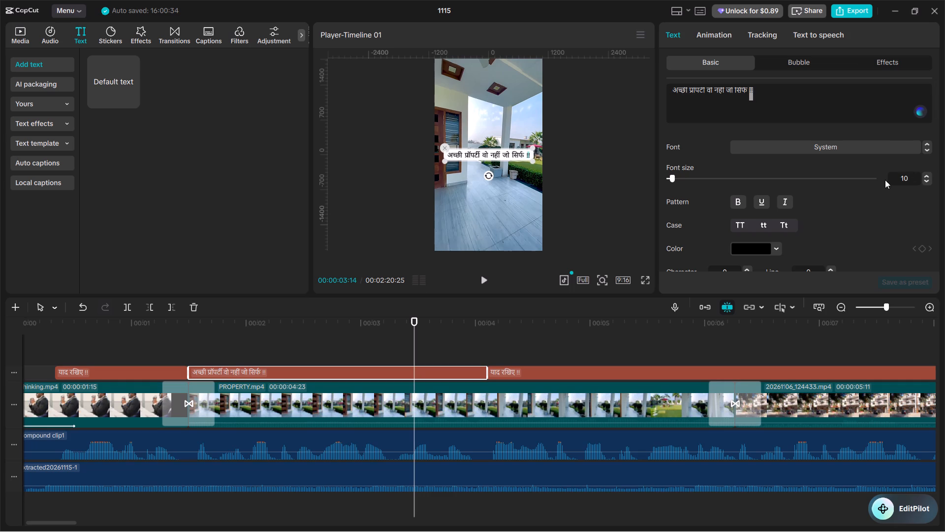
Play the video from around the cut between thinking.mp4 and PROPERTY.mp4 to check the new caption against the narration.
left_click(187, 343)
key("space")
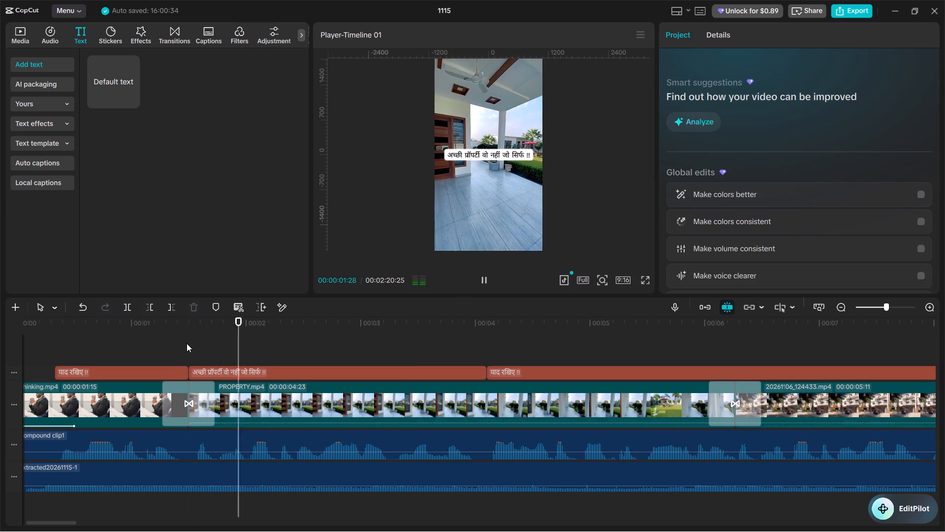
left_click(174, 345)
key("space")
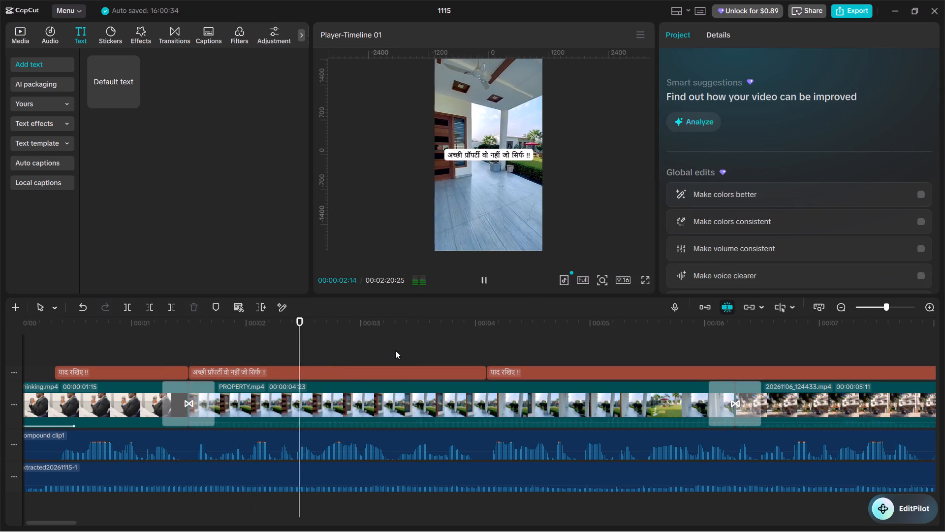
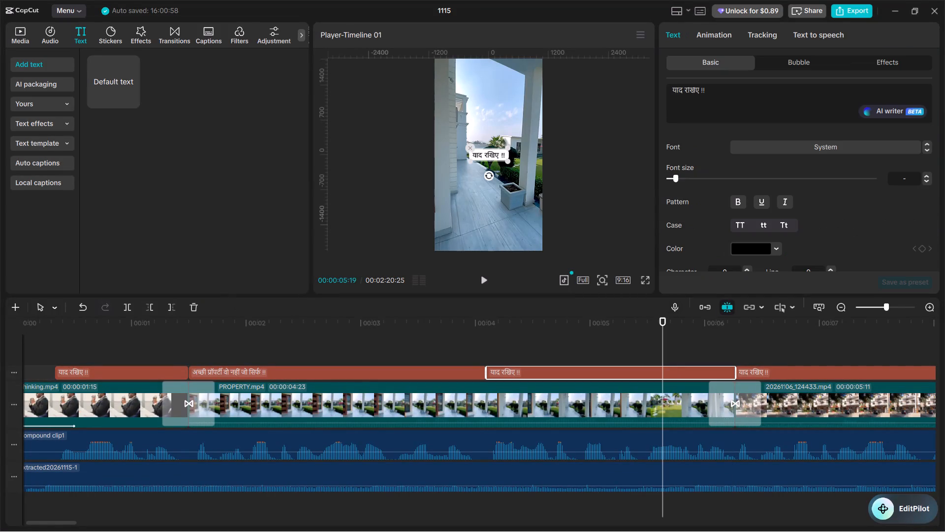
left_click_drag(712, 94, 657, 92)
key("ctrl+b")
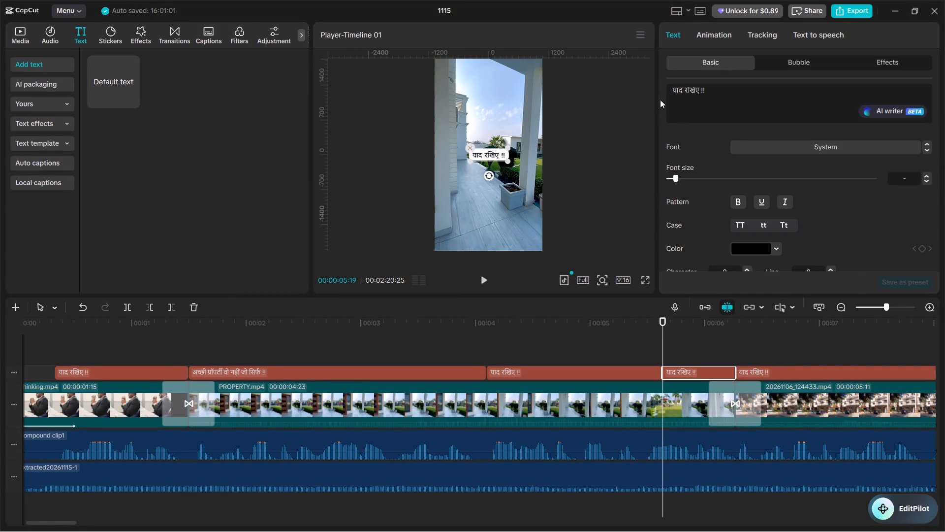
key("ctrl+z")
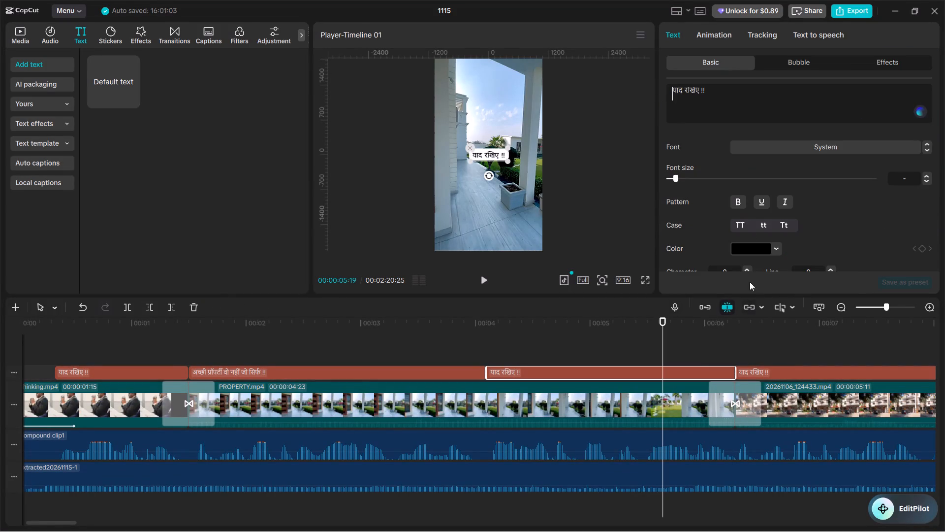
Replace the text of the selected second caption over PROPERTY.mp4 with the copied line "कागजों पर आपको अमीर बनाए" followed by "!!".
key("ctrl+a")
key("ctrl+v")
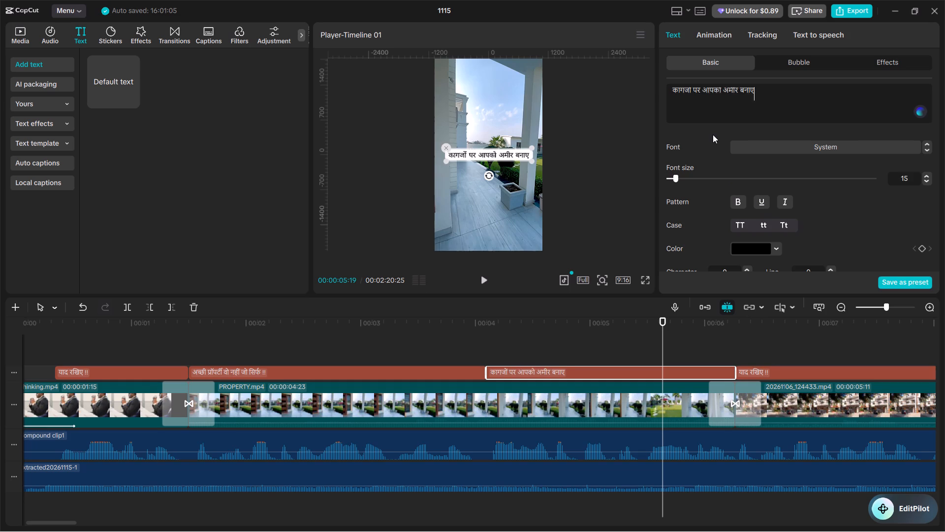
key("space")
type("!!")
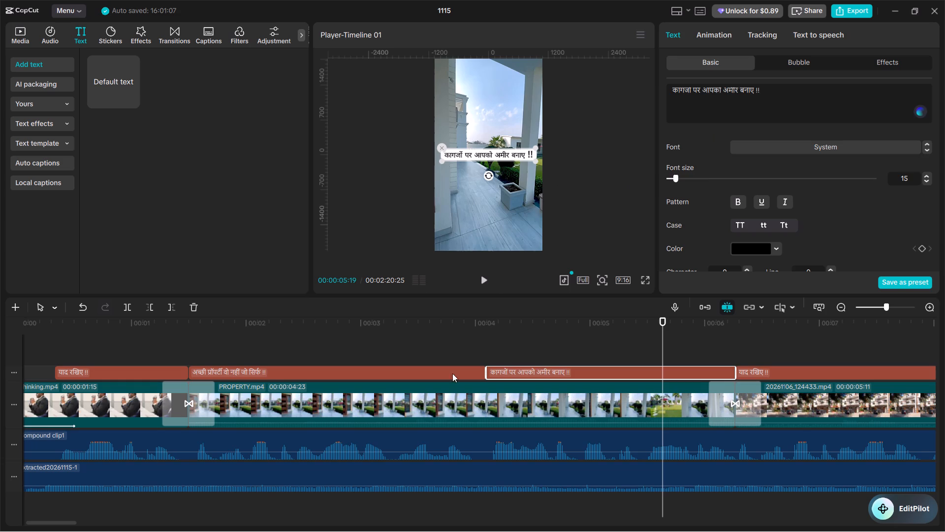
Play the video from the start of the "कागजों पर आपको अमीर बनाए !!" caption to check its timing against the narration.
left_click(472, 335)
left_click_drag(472, 335, 487, 361)
key("space")
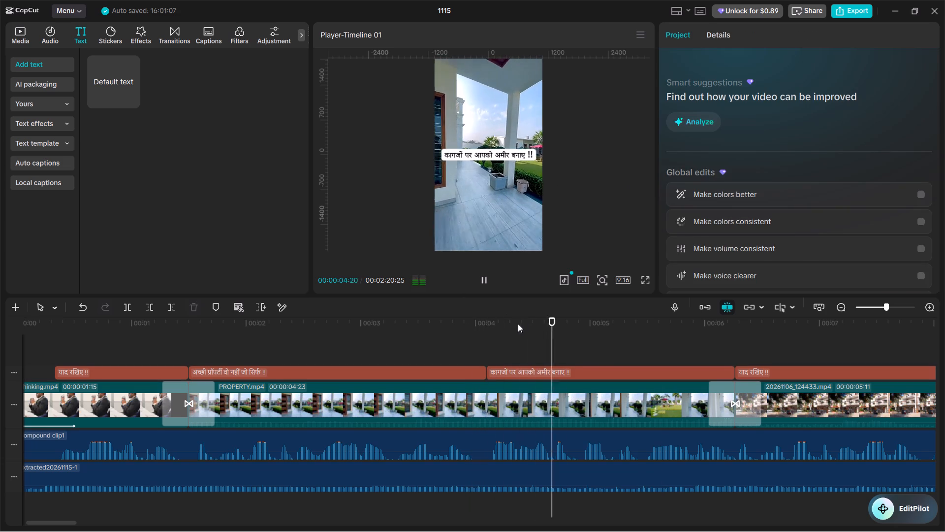
key("space")
Play the video repeatedly from the start of the remaining "याद रखिए !!" segment after PROPERTY.mp4 to hear where its narration line ends.
left_click(624, 338)
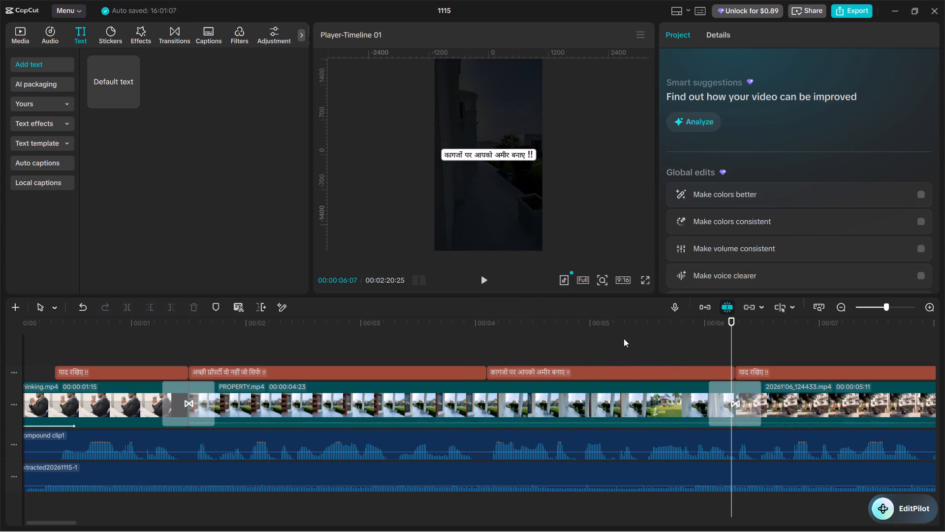
left_click_drag(624, 338, 720, 362)
left_click_drag(725, 362, 735, 355)
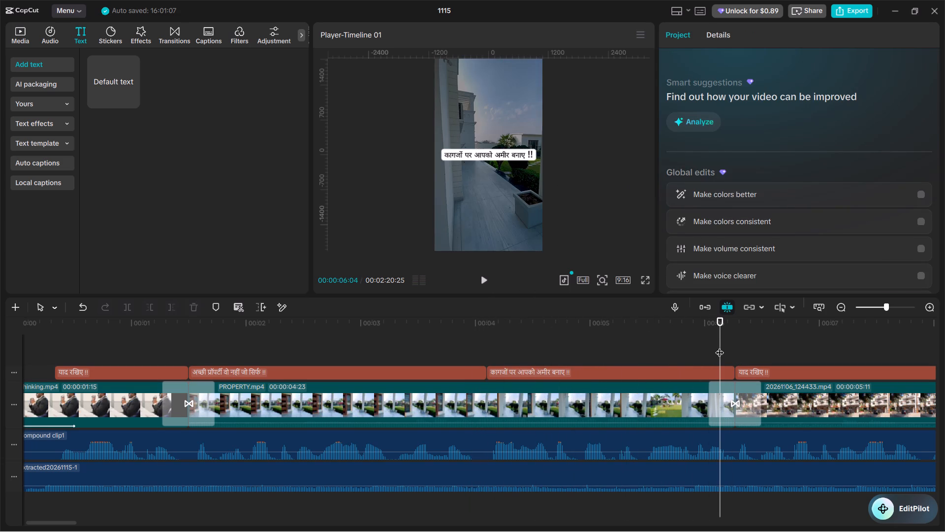
left_click_drag(720, 346, 735, 357)
key("space")
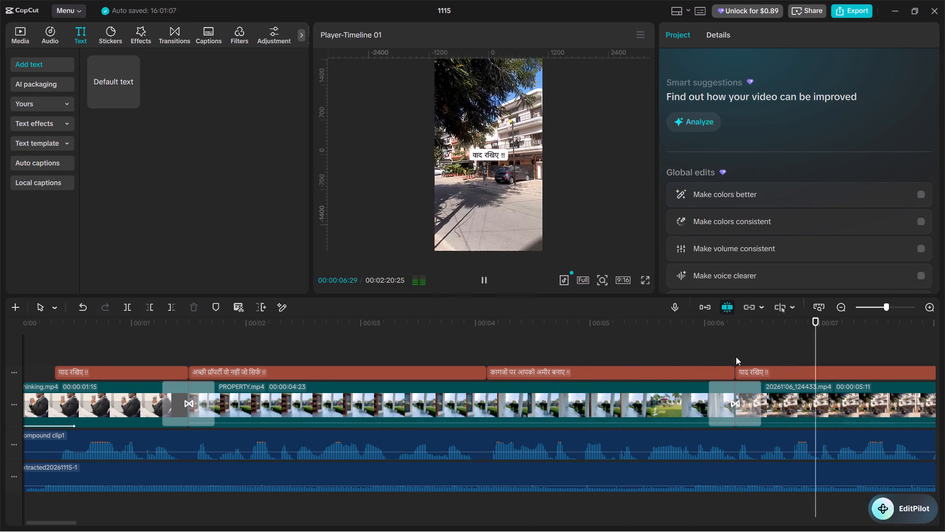
scroll(736, 357, "down", 6, "alt")
key("space")
left_click(277, 353)
left_click_drag(281, 352, 292, 356)
key("space")
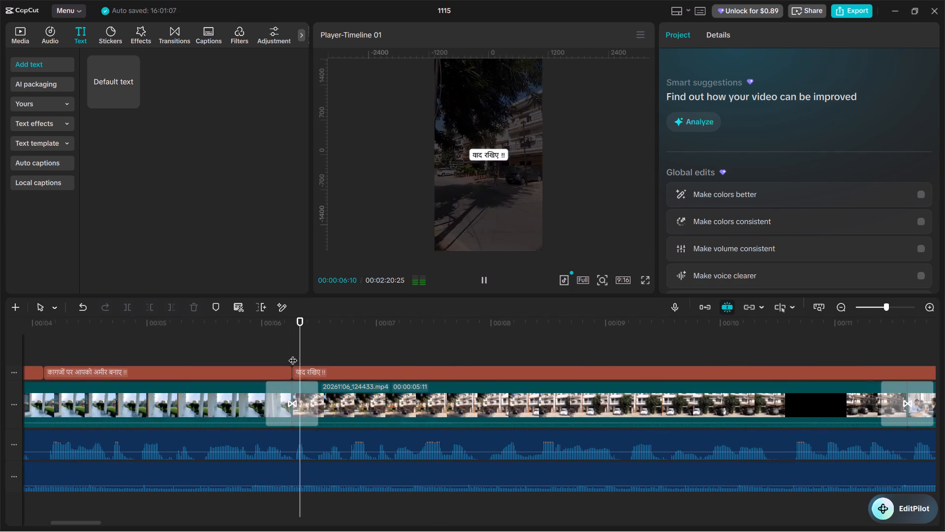
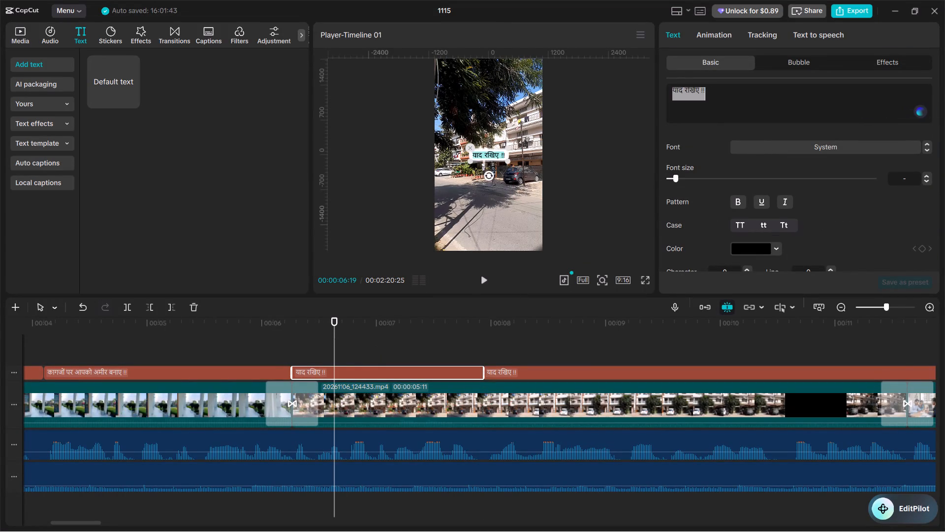
Replace the selected caption's "याद रखिए !!" text with the copied line "अच्छी प्रॉपर्टी वो है" followed by "!!".
key("ctrl+v")
type("!!")
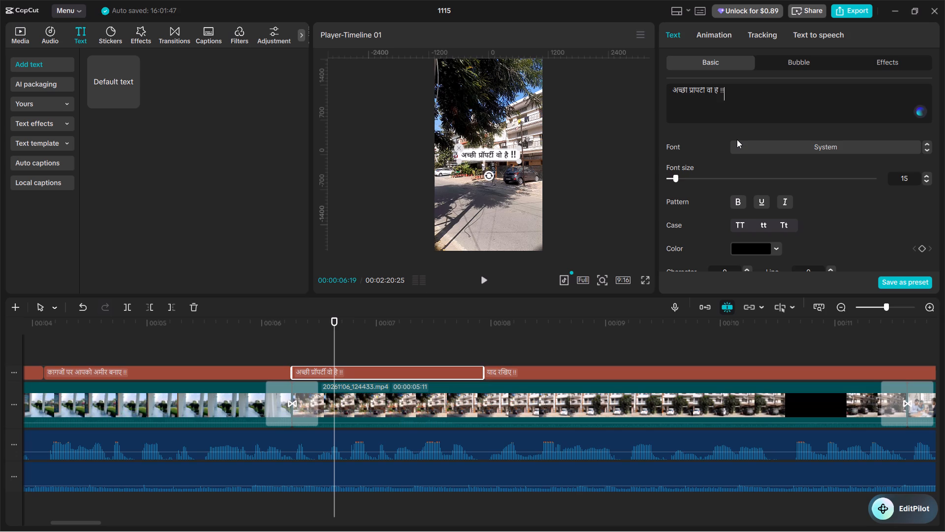
Set the font size of the "!!" in the "अच्छी प्रॉपर्टी वो है !!" caption to 10.
double_click(722, 89)
double_click(909, 180)
type("10")
key("Return")
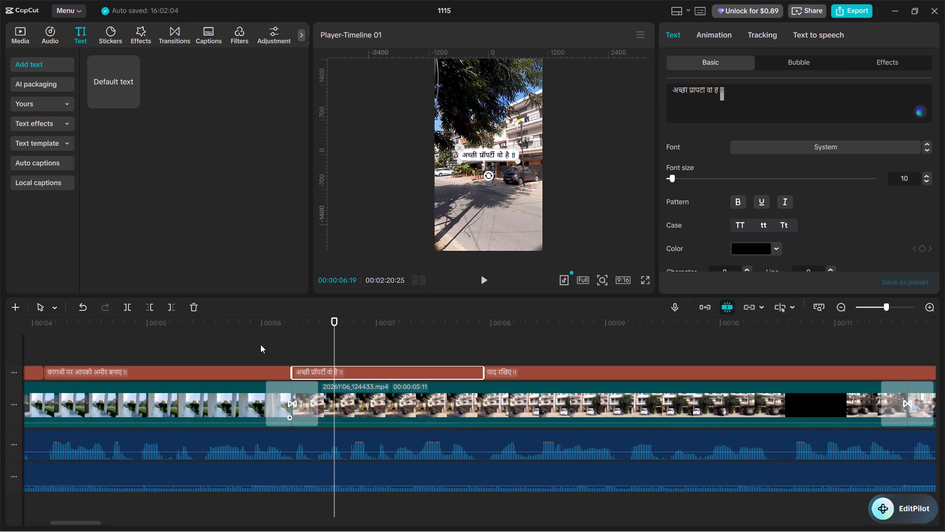
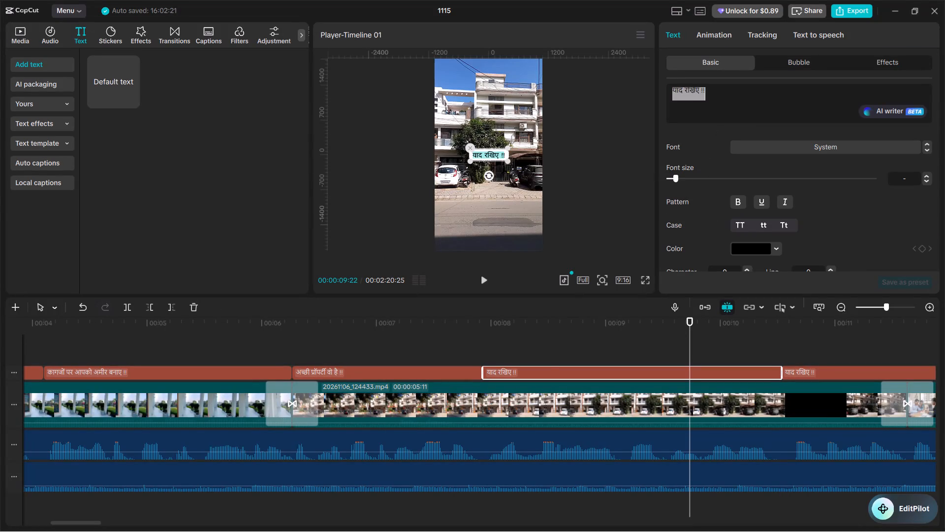
Replace the selected caption's "याद रखिए !!" text with the copied line "जो हर महीने आपकी जेब में" followed by "!!".
key("ctrl+v")
key("space")
key("shift+exclam")
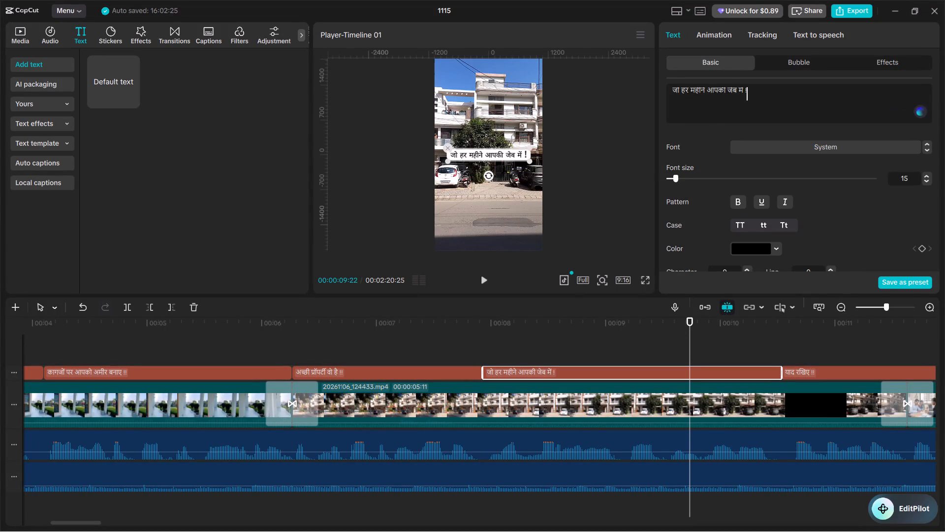
key("shift+exclam")
Set the font size of the "!!" in the "जो हर महीने आपकी जेब में !!" caption to 10.
double_click(748, 89)
double_click(745, 90)
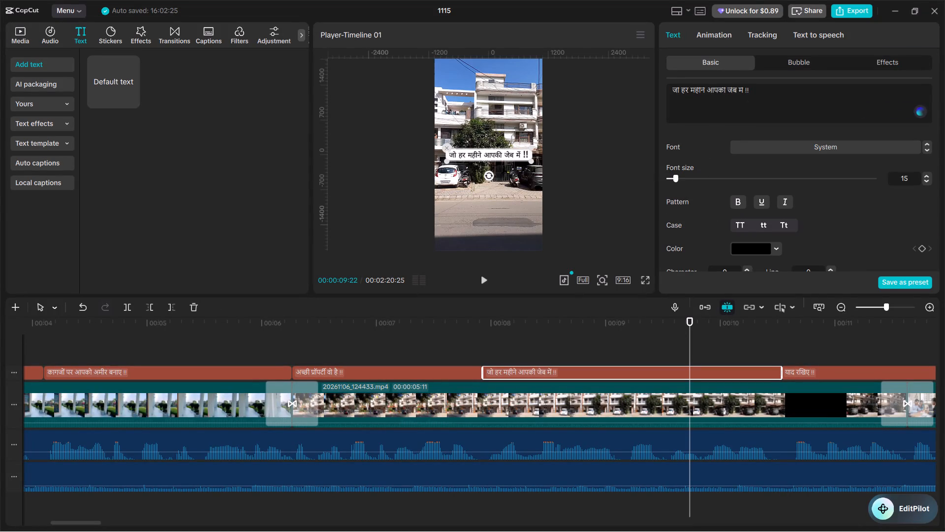
double_click(907, 180)
type("10")
key("Return")
Play the narration from the "जो हर महीने आपकी जेब में !!" caption and split the following "याद रखिए !!" caption at about 11.6 seconds.
left_click(477, 345)
key("space")
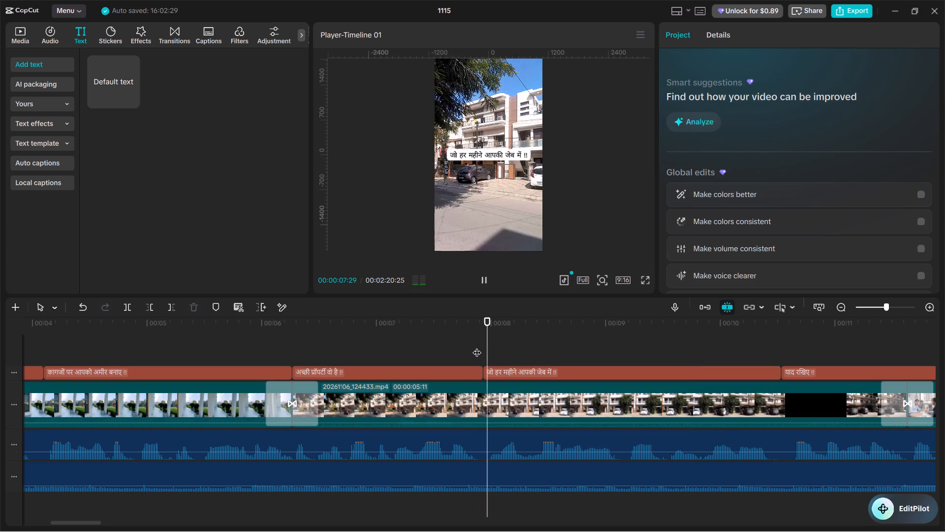
scroll(605, 355, "down", 2, "alt")
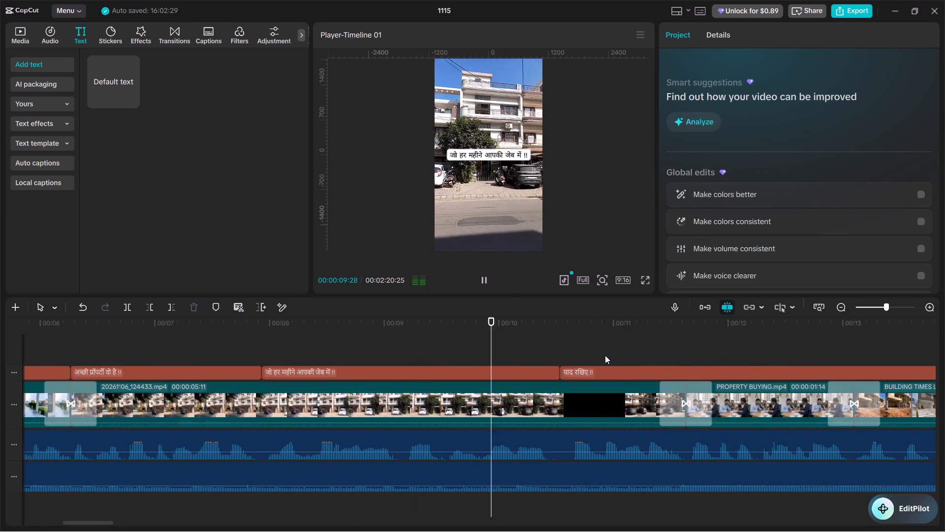
scroll(605, 355, "down", 2, "alt")
key("space")
key("space")
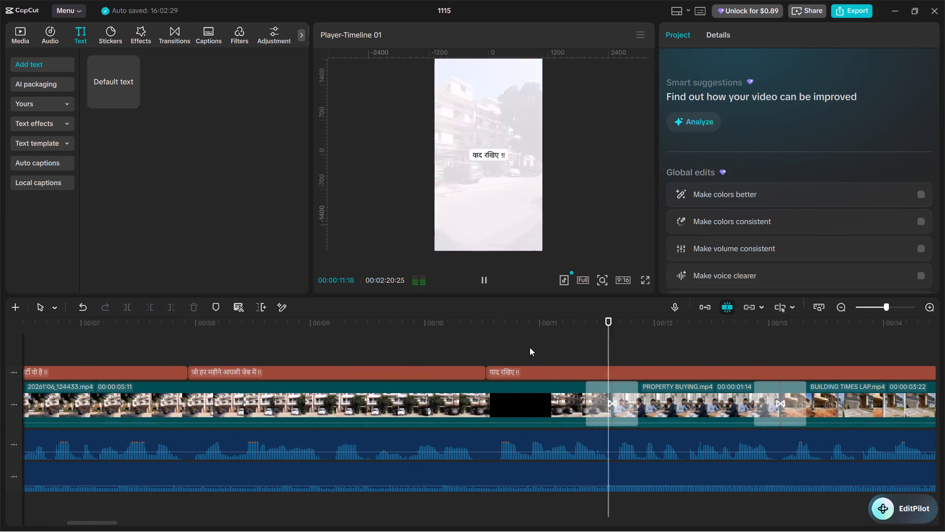
key("space")
left_click(607, 340)
left_click_drag(606, 341, 613, 343)
left_click(575, 371)
key("ctrl+b")
Open the text of the "याद रखिए !!" caption segment just before the new split for editing.
left_click(571, 366)
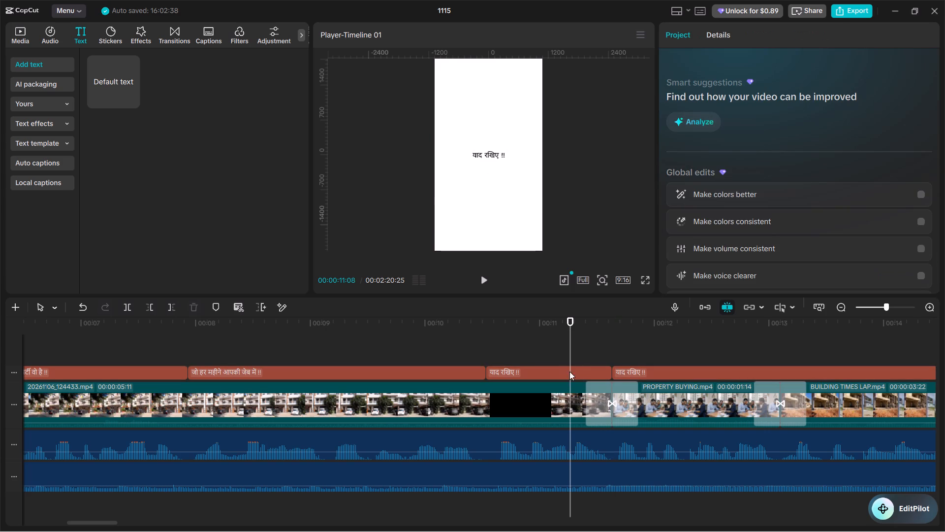
left_click(565, 372)
left_click(712, 103)
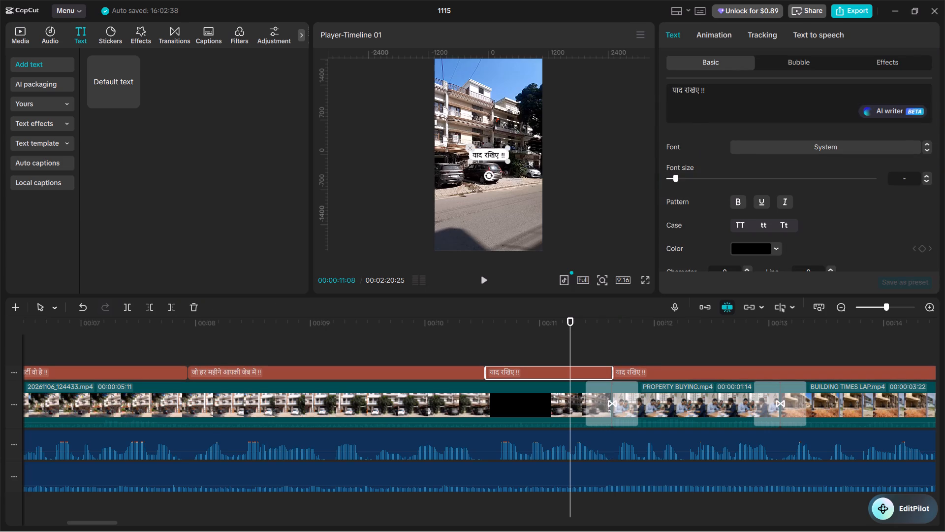
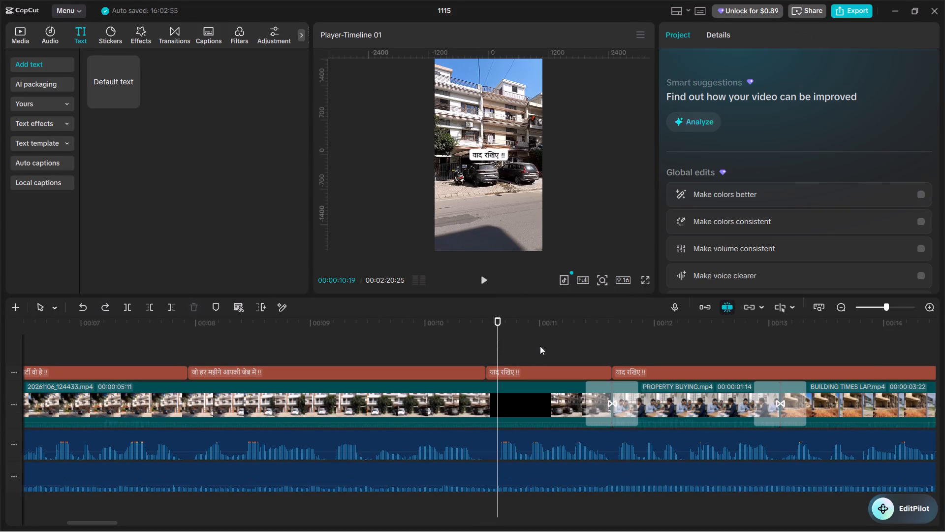
Replace the "याद रखिए !!" text of the caption before the 11.6-second split with the copied line "पैसा भी डाले" followed by "!!".
left_click(522, 370)
left_click(709, 105)
key("ctrl+a")
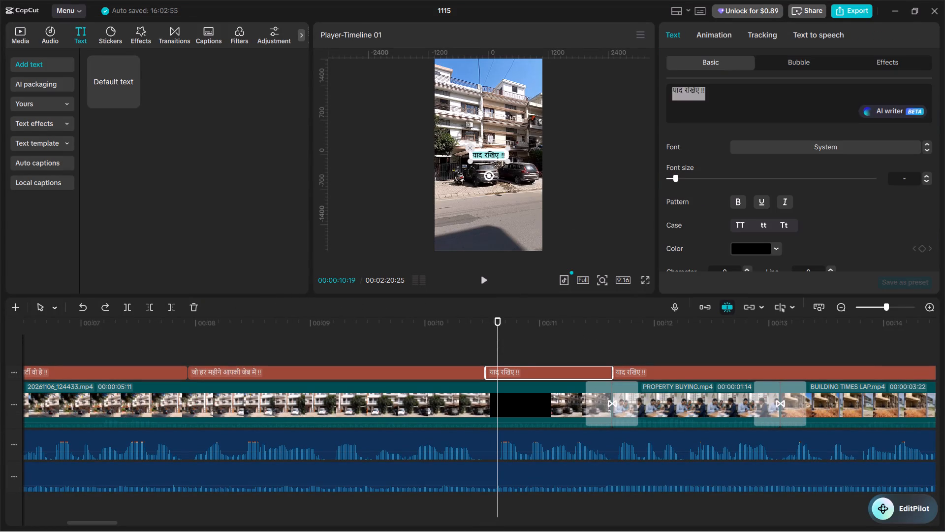
key("ctrl+v")
key("space")
type("!!")
Set the font size of the "!!" in the "पैसा भी डाले !!" caption to 10.
double_click(708, 89)
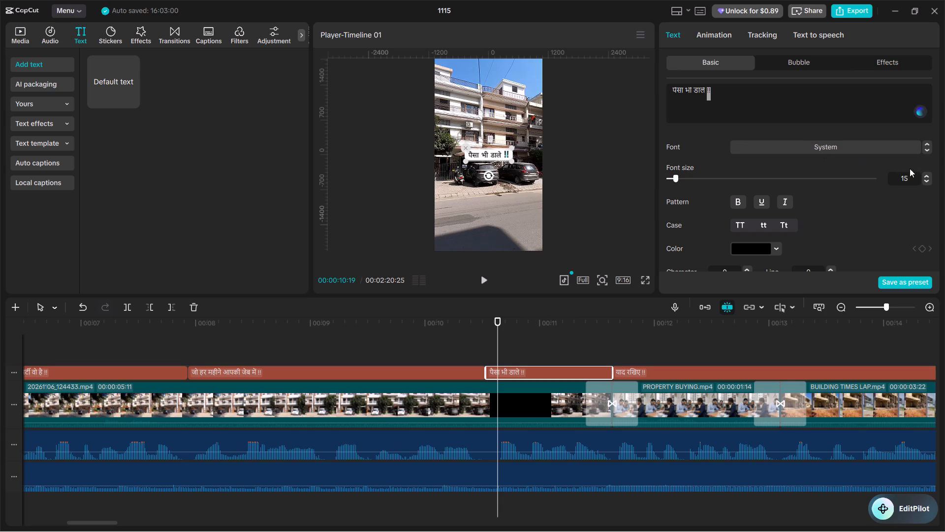
double_click(904, 179)
type("10")
key("Return")
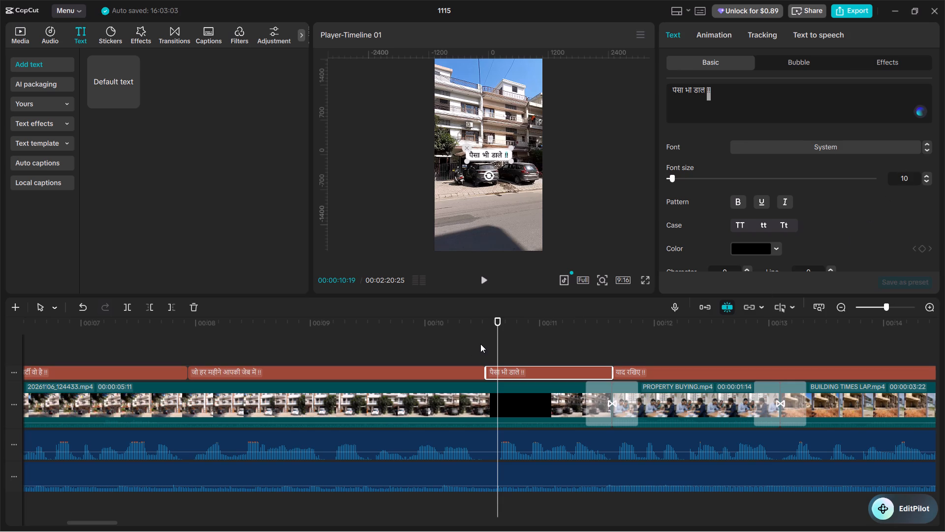
Play the narration from the "पैसा भी डाले !!" caption to 00:00:13:03 and select the following "याद रखिए !!" caption there for splitting.
left_click(481, 343)
key("space")
key("space")
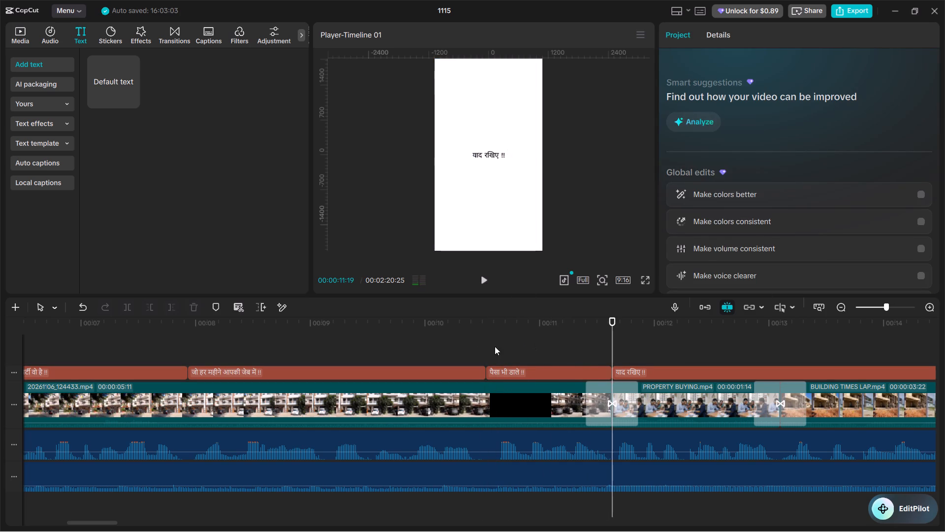
left_click(487, 346)
left_click_drag(487, 346, 565, 348)
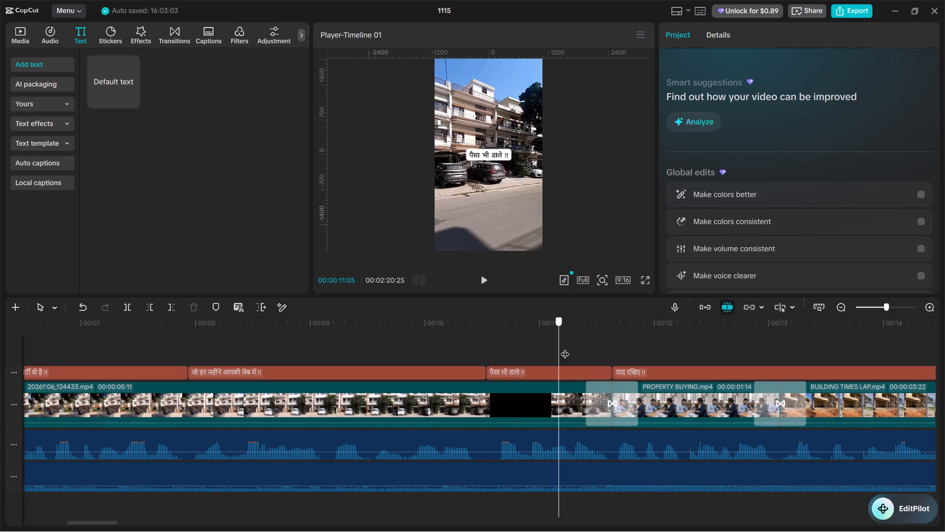
left_click_drag(565, 348, 611, 350)
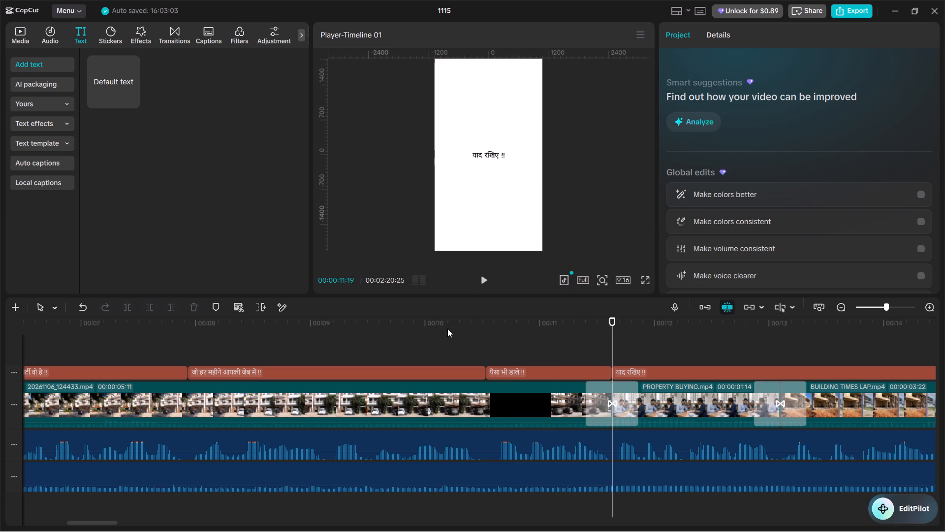
scroll(510, 320, "down", 4)
scroll(515, 356, "down", 3, "alt")
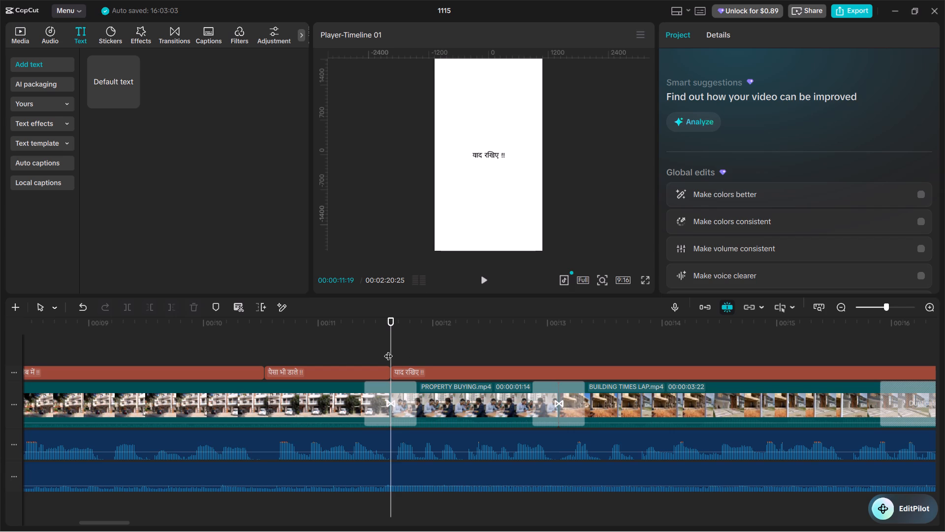
scroll(398, 346, "down", 3, "ctrl")
scroll(398, 349, "up", 2, "ctrl")
scroll(398, 350, "down", 2, "alt")
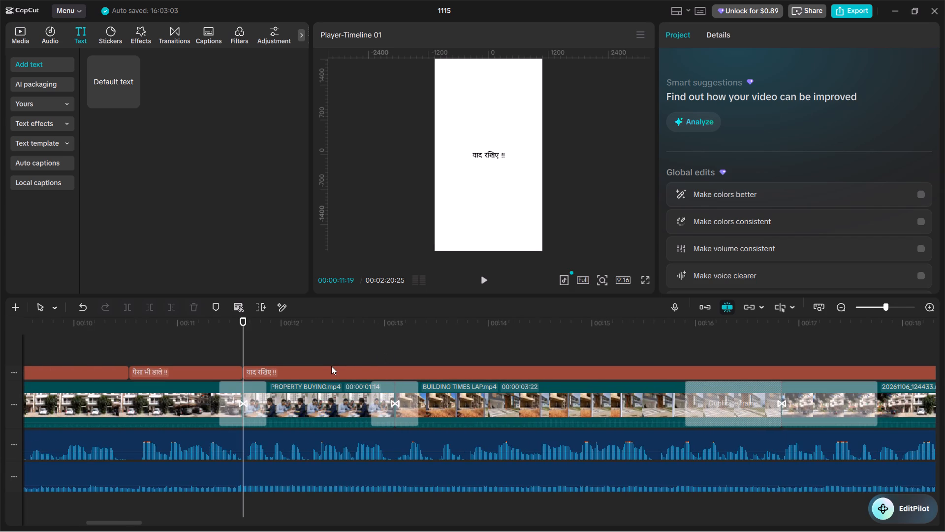
key("space")
key("space")
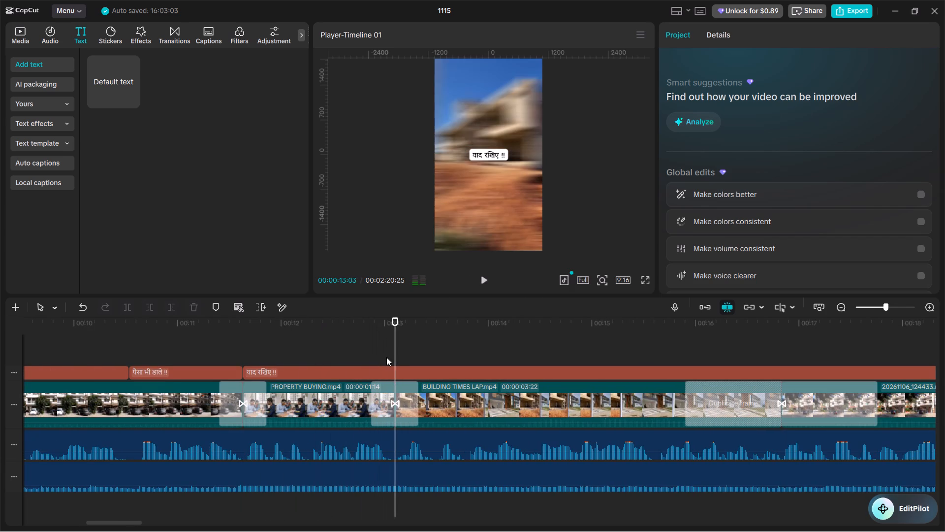
left_click(397, 355)
left_click(382, 374)
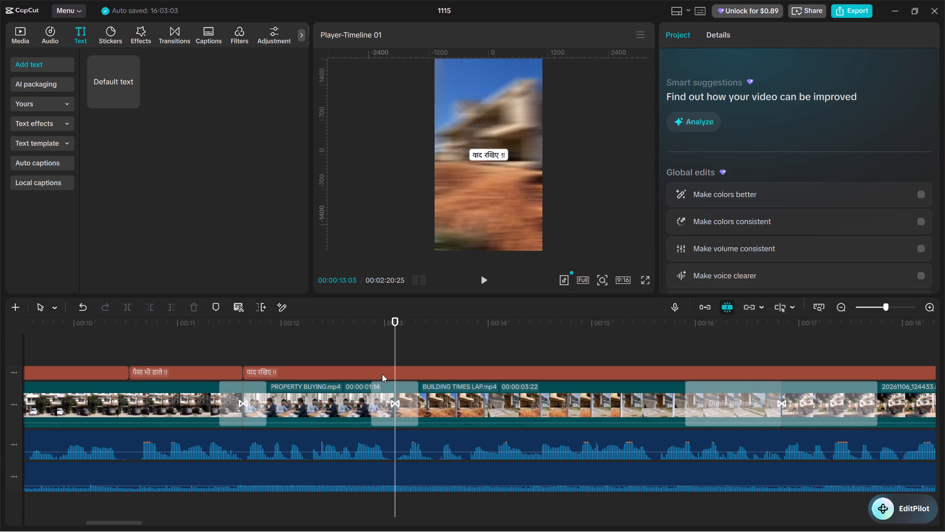
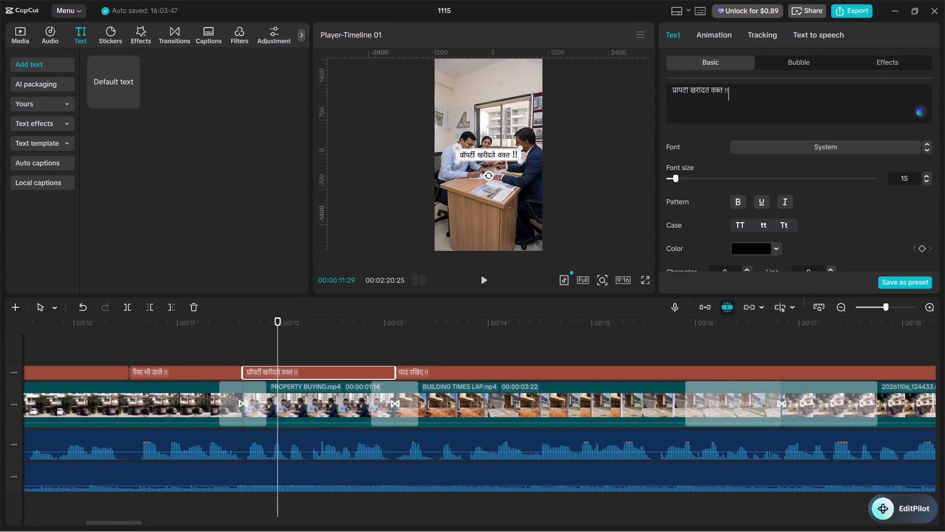
Set the font size of the "!!" in the "प्रॉपर्टी खरीदते वक्त !!" caption to 10.
double_click(726, 89)
double_click(908, 174)
type("10")
key("Return")
left_click(248, 350)
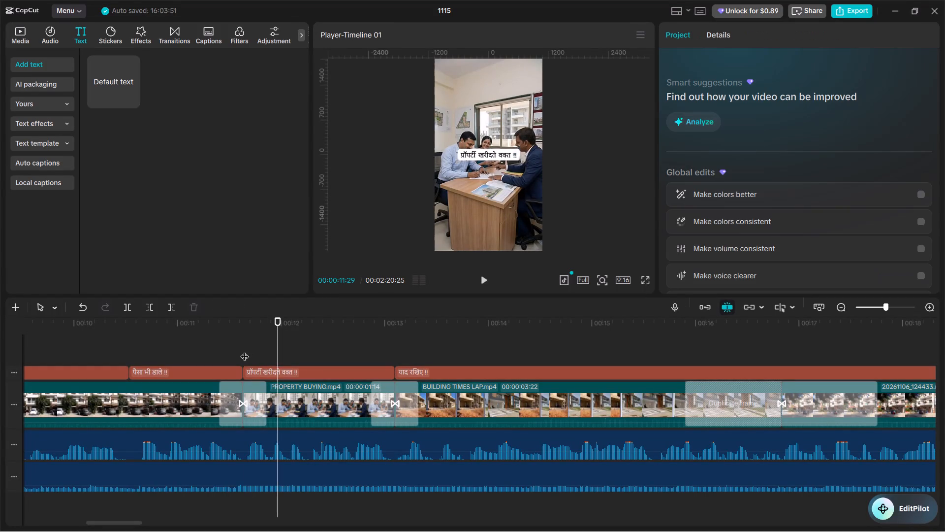
Review the narration after the "प्रॉपर्टी खरीदते वक्त !!" caption, playing on from 00:00:13:03 to find where the following "याद रखिए !!" caption should be split.
left_click(235, 351)
key("space")
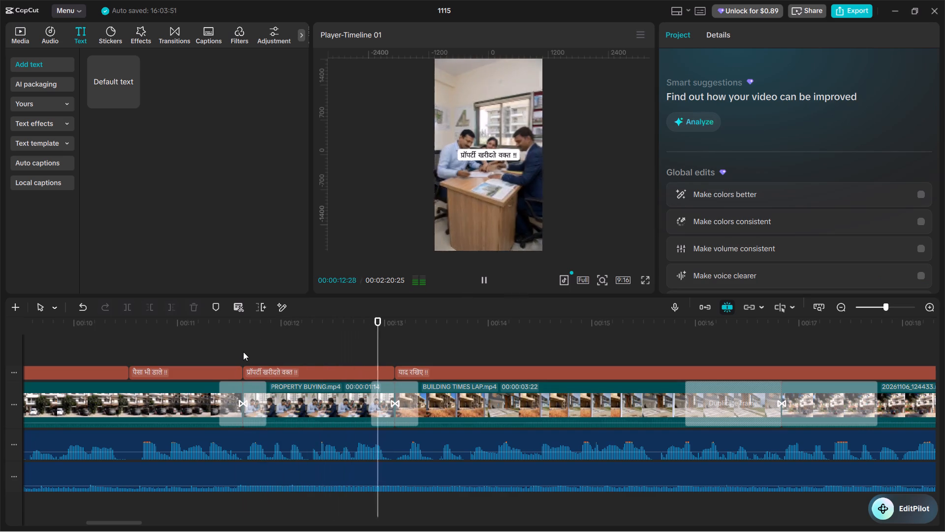
key("space")
left_click(366, 341)
left_click_drag(368, 341, 394, 338)
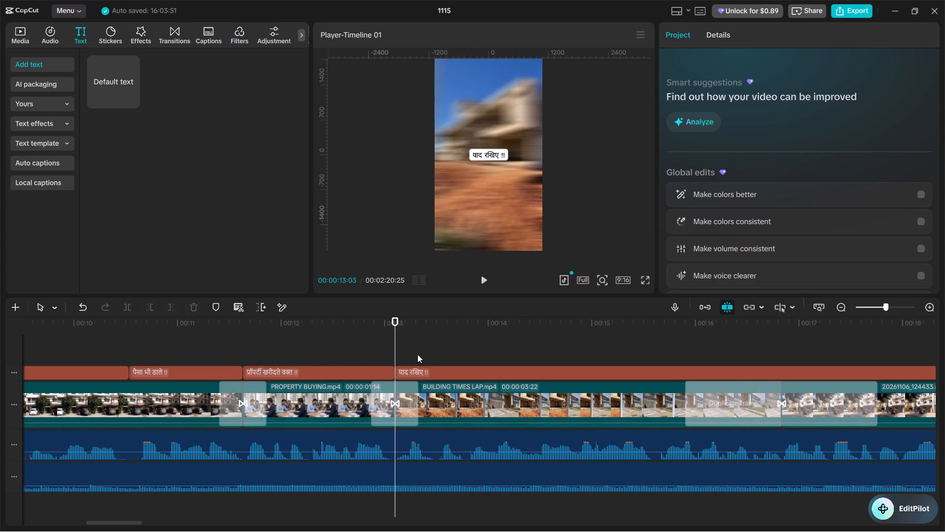
key("space")
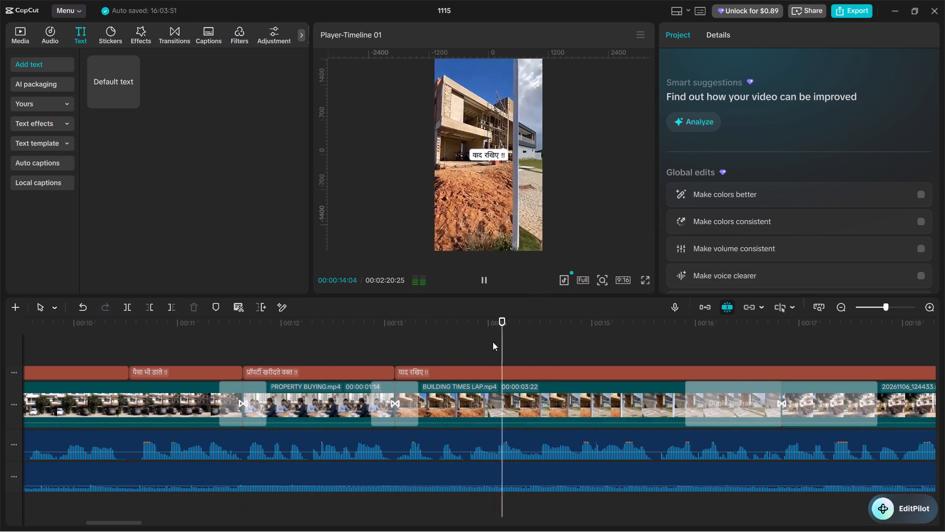
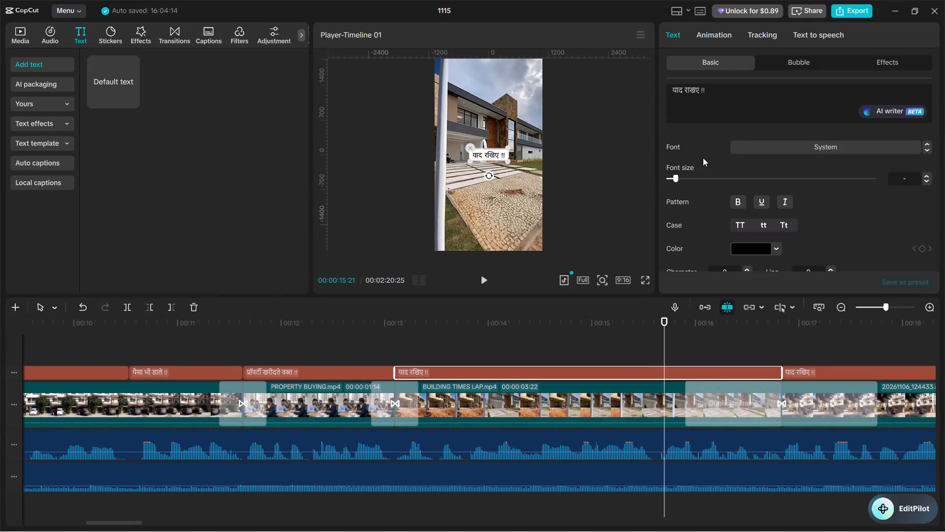
Replace the text of the "याद रखिए !!" caption starting at 00:00:13 with "सिर्फ उसकी भविष्य में बढ़ने वाली कीमत मत देखिए !!".
left_click(719, 104)
key("ctrl+a")
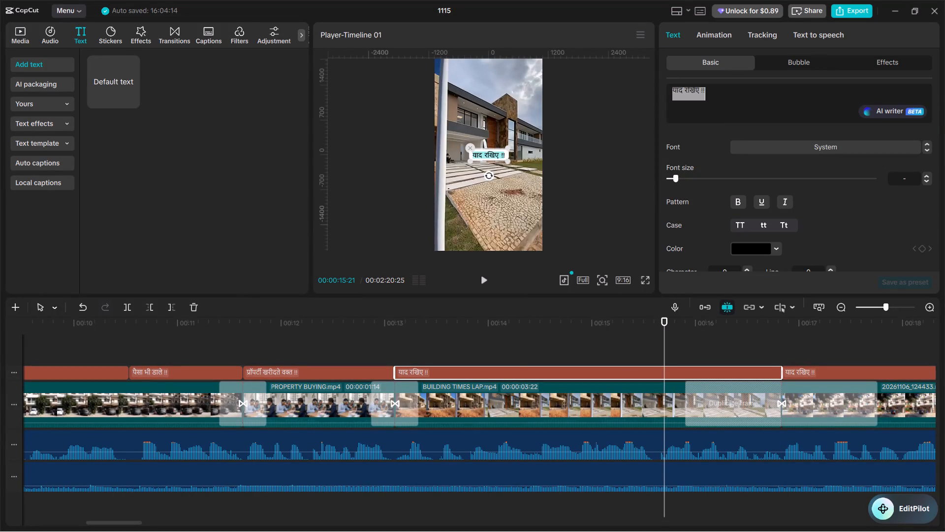
key("ctrl+v")
key("space")
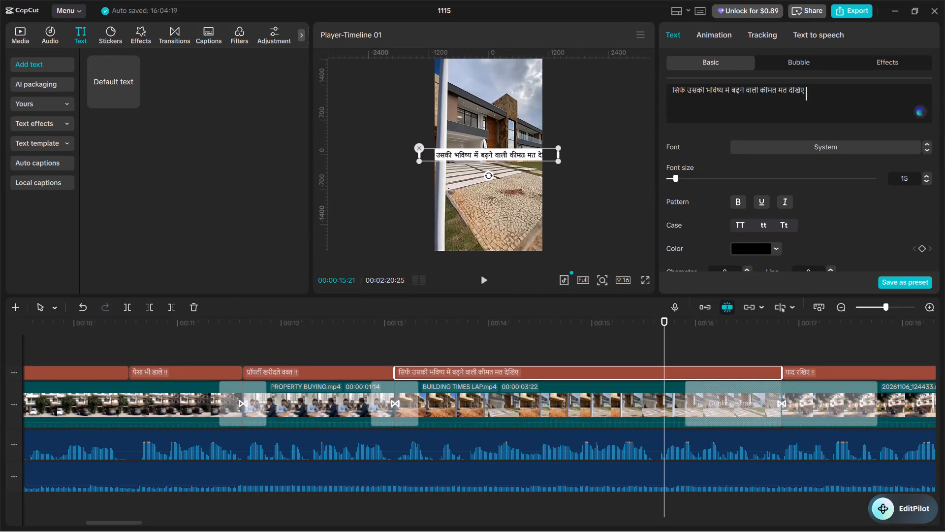
type("!!")
Set the font size of the "!!" at the end of the "सिर्फ उसकी भविष्य में बढ़ने वाली कीमत मत देखिए !!" caption to 10.
double_click(807, 91)
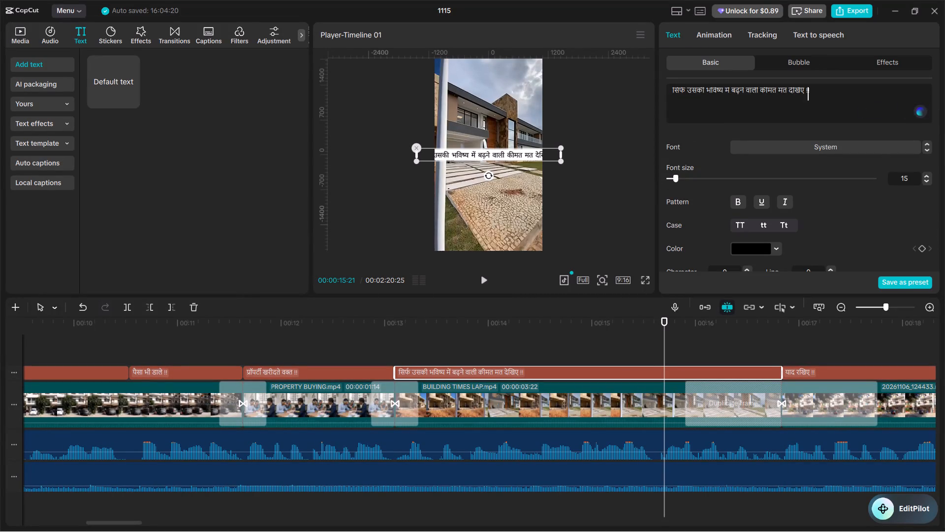
double_click(907, 175)
type("10")
key("Return")
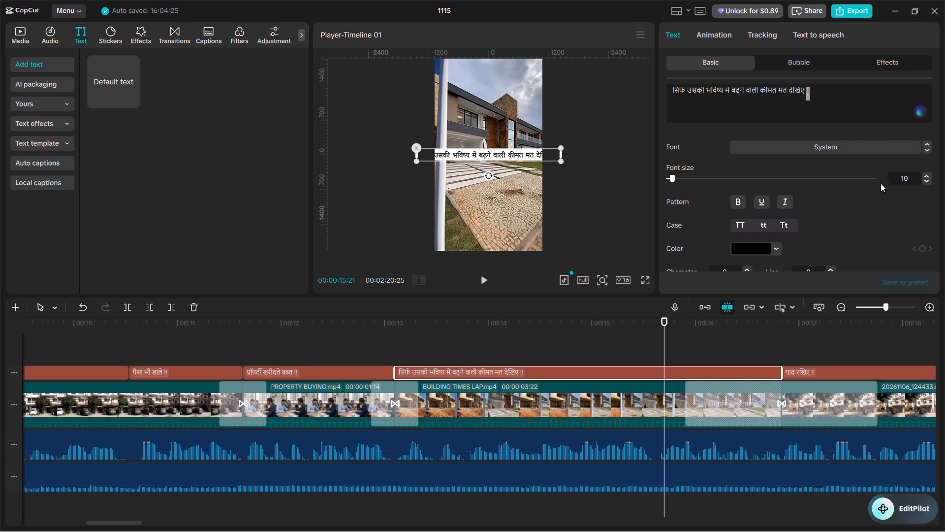
Break the caption into two lines after "बढ़ने", so the second line reads "वाली कीमत मत देखिए !!".
left_click(743, 91)
key("Return")
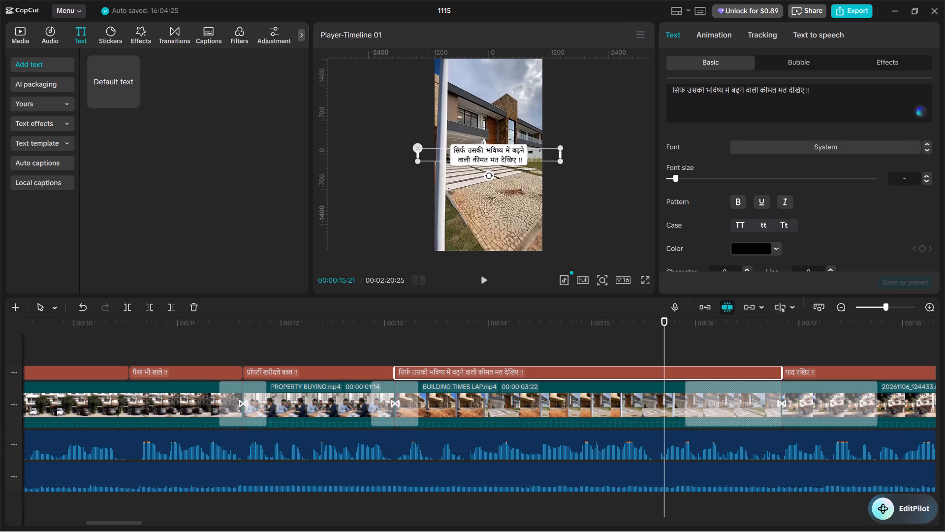
Play back the two-line caption and the narration from 00:00:16:25 onward to find where the following "याद रखिए !!" caption should be split.
left_click(387, 343)
left_click_drag(387, 344, 394, 349)
key("space")
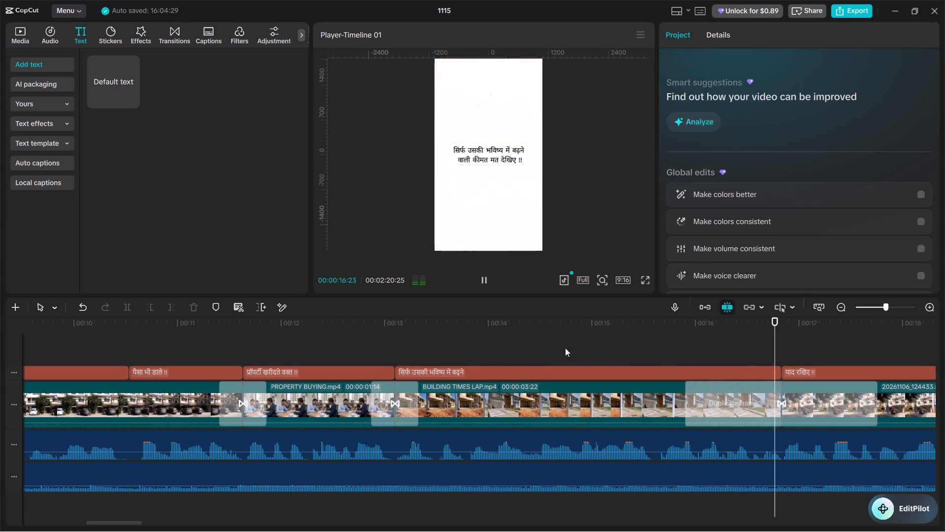
key("space")
left_click(734, 339)
left_click_drag(735, 339, 780, 351)
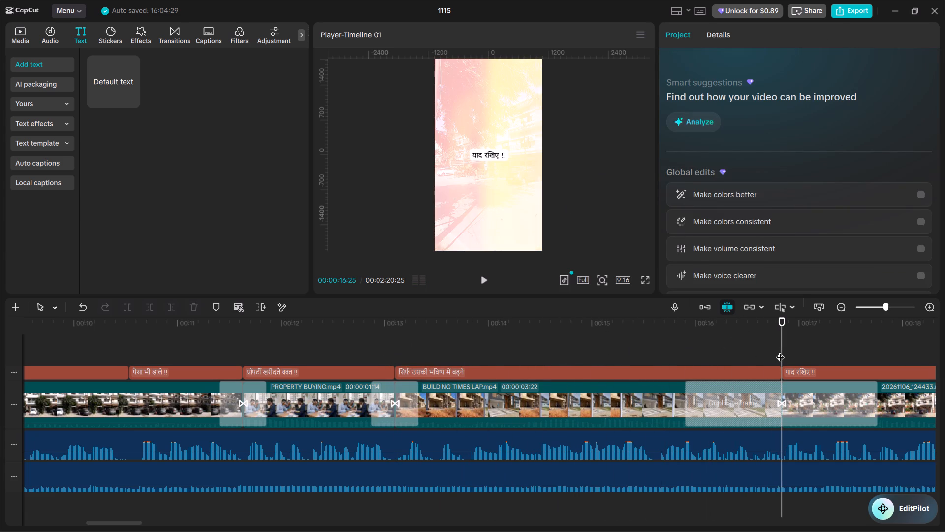
scroll(779, 350, "down", 4, "alt")
scroll(599, 349, "down", 3, "alt")
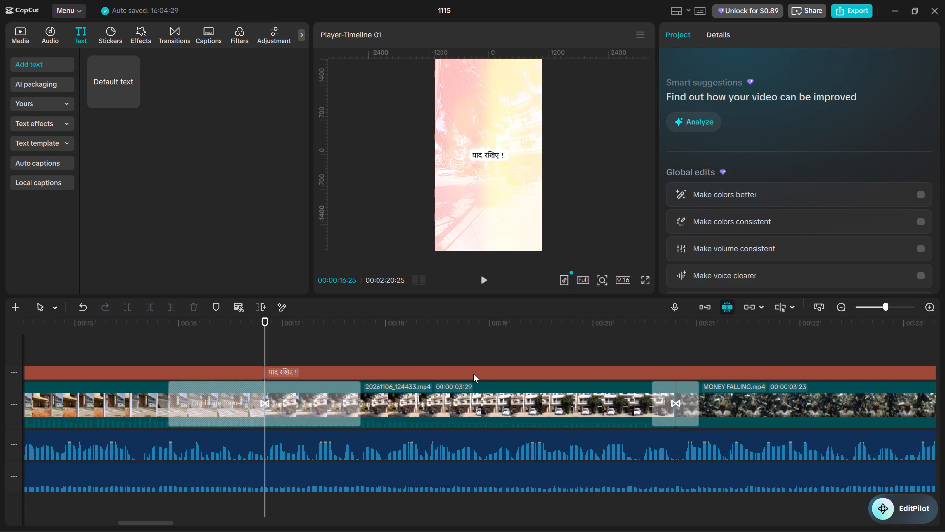
key("space")
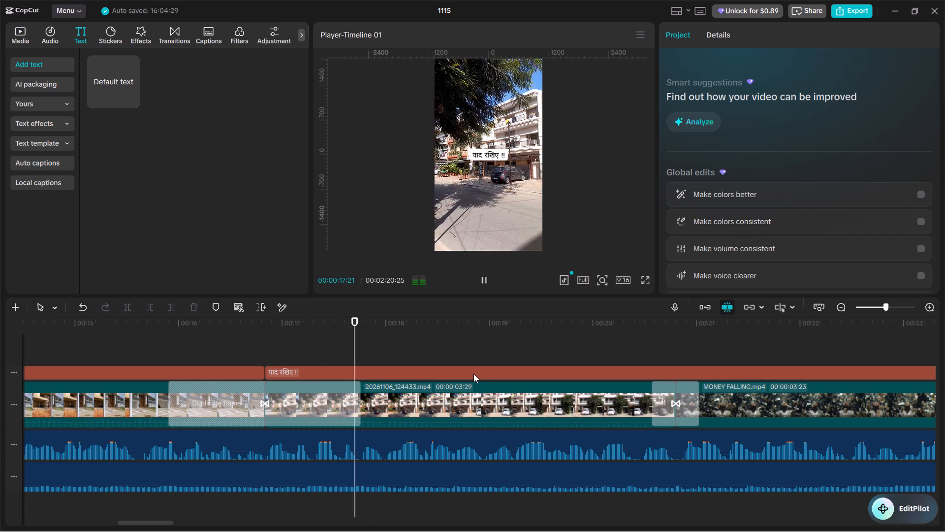
key("space")
left_click(388, 345)
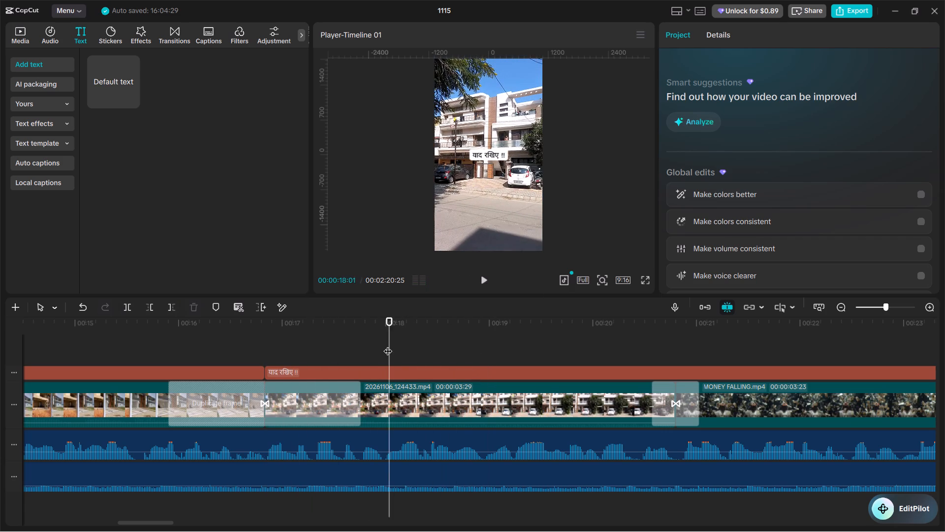
left_click_drag(388, 345, 483, 350)
key("space")
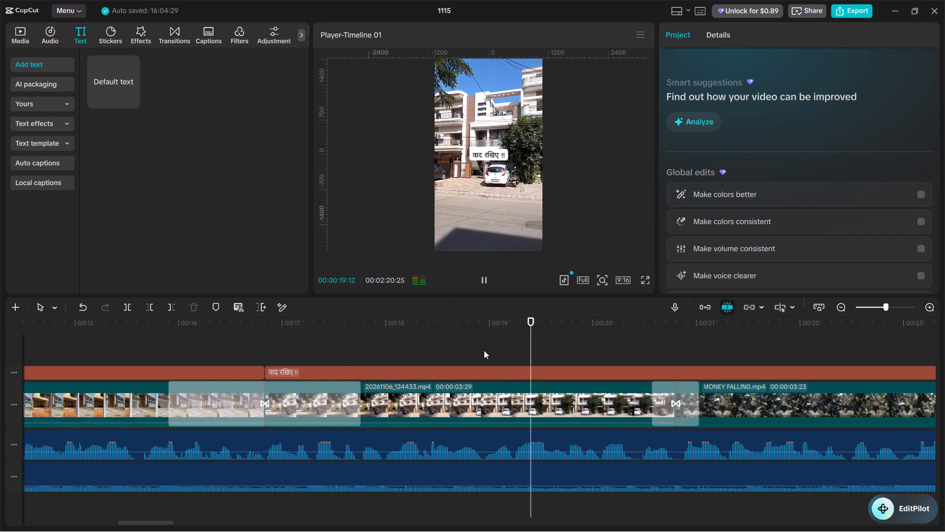
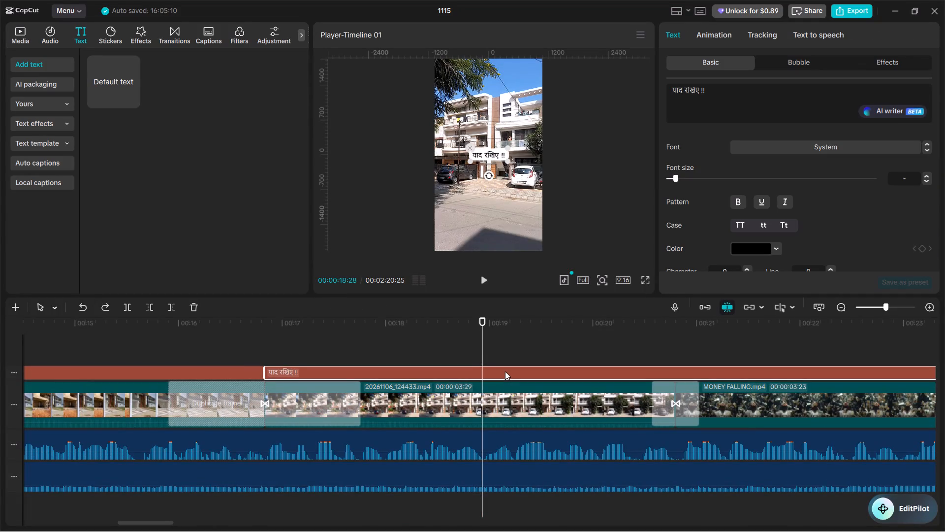
Split the "याद रखिए !!" caption at 00:00:18:28 and replace the earlier part's text with "ऐसी प्रॉपर्टी खरीदिए !!".
key("ctrl+b")
left_click(438, 372)
left_click(715, 106)
key("ctrl+a")
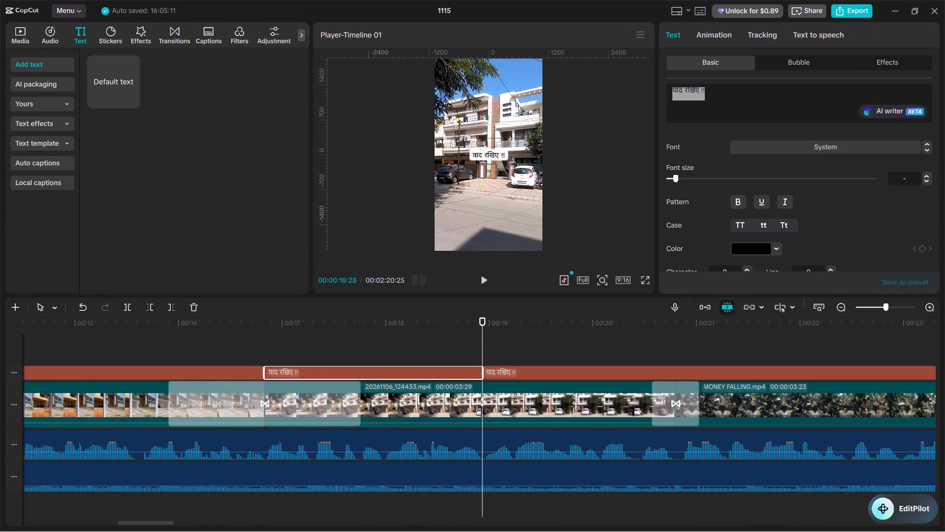
key("ctrl+v")
key("space")
key("shift+exclam")
key("shift+exclam")
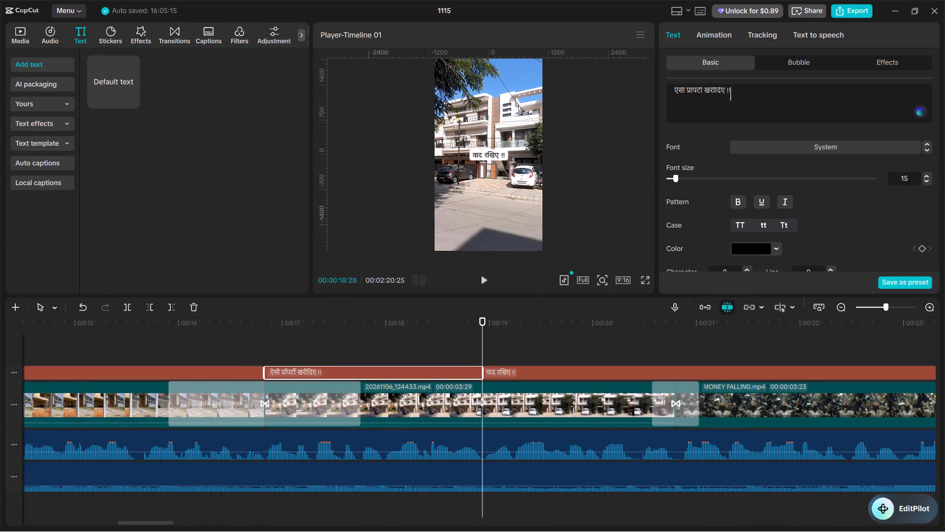
Set the font size of the "!!" at the end of the "ऐसी प्रॉपर्टी खरीदिए !!" caption to 10.
double_click(729, 91)
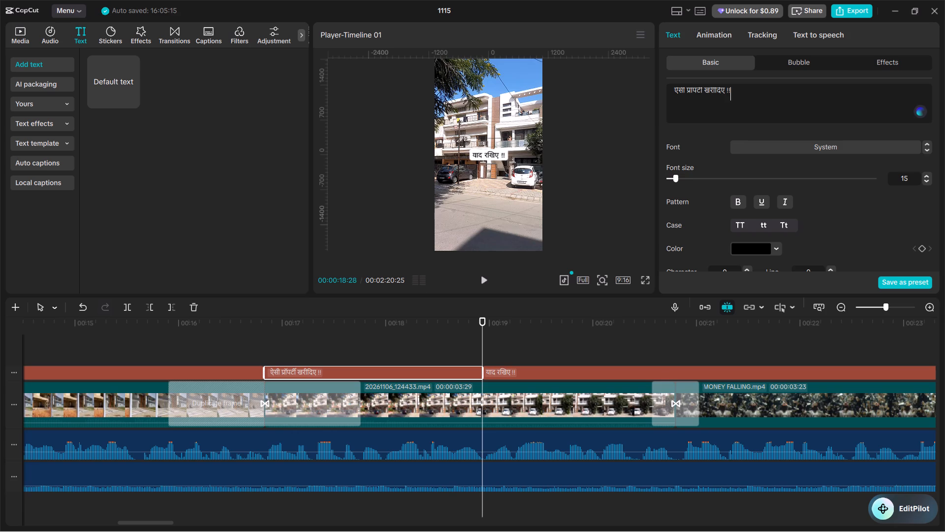
double_click(728, 89)
double_click(908, 175)
type("10")
key("Return")
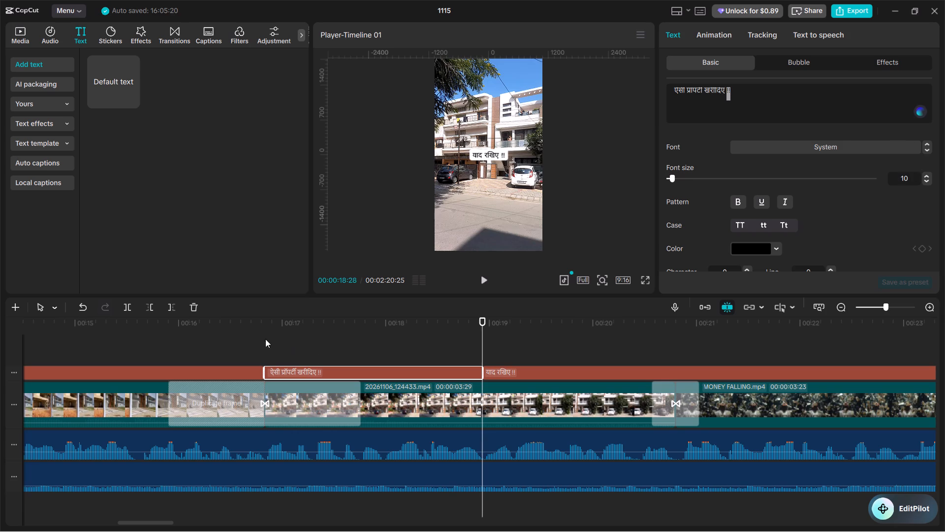
Play back the "ऐसी प्रॉपर्टी खरीदिए !!" caption from its start to check it against the narration.
left_click(258, 336)
left_click_drag(263, 339, 261, 345)
key("space")
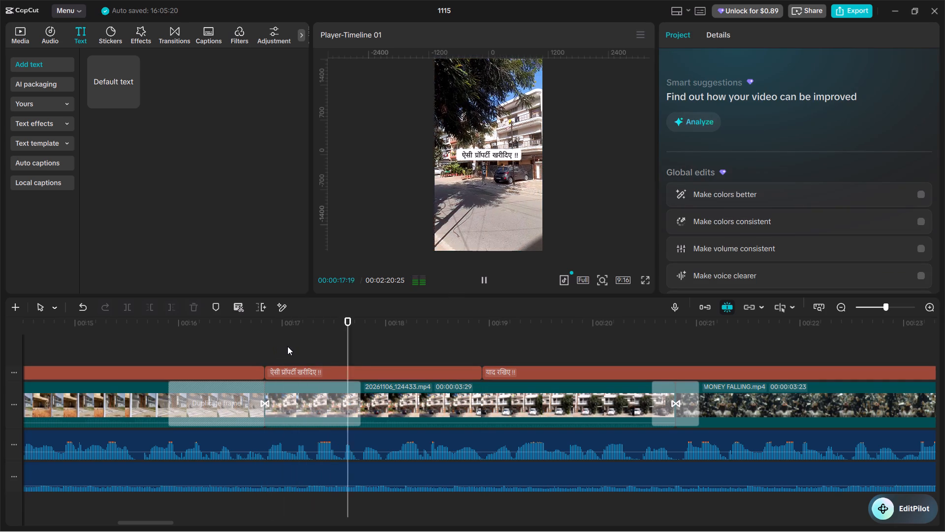
key("space")
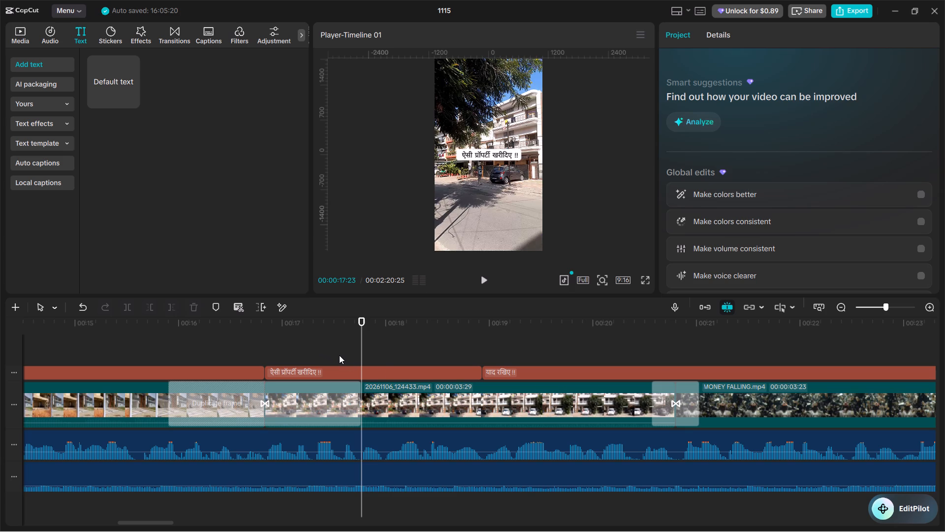
key("space")
key("space")
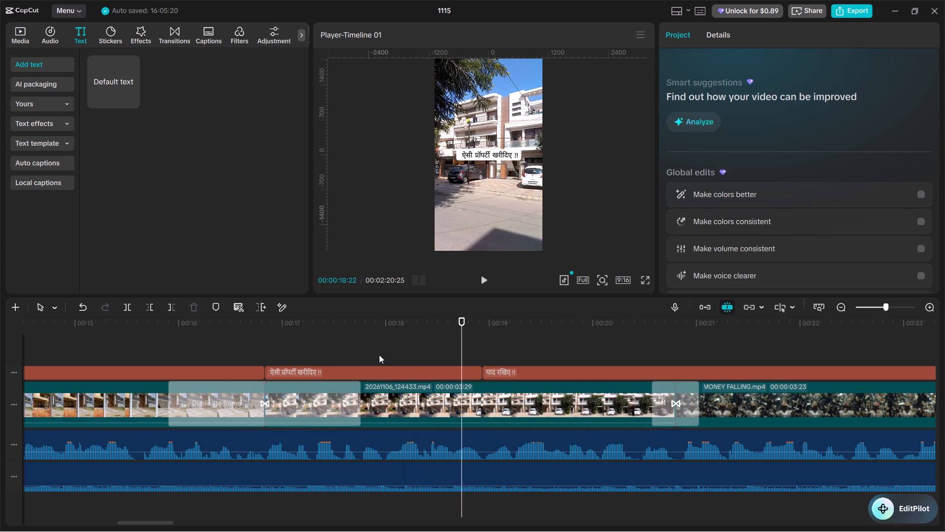
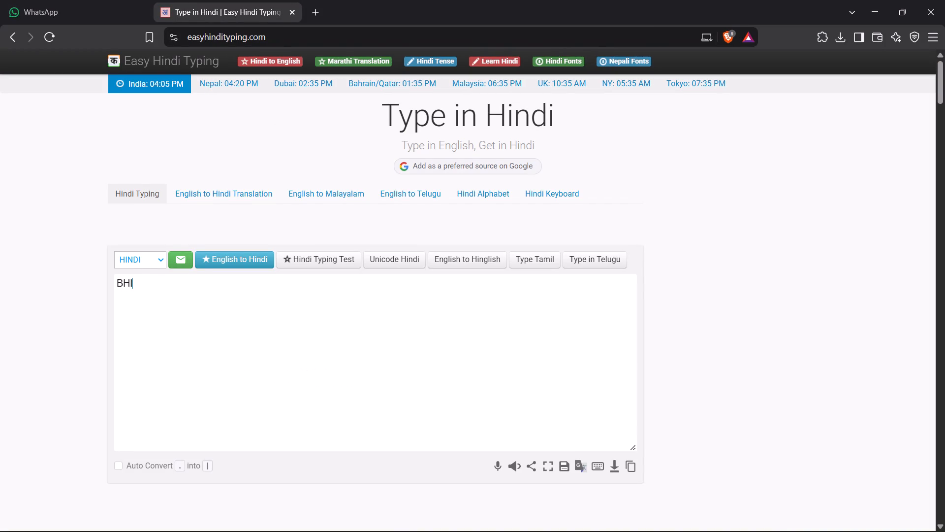
Convert the entered "BHI" to the Hindi word "भी" and copy it.
key("Return")
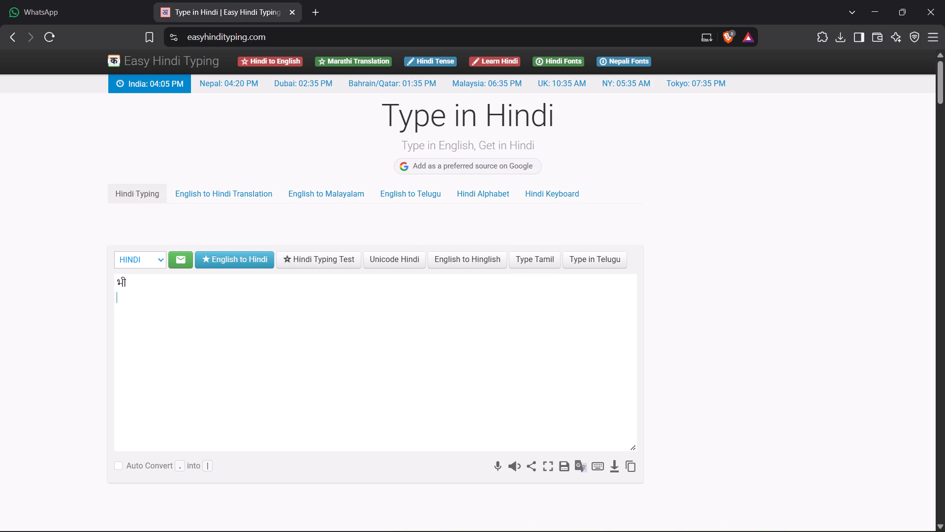
left_click_drag(127, 282, 92, 281)
key("ctrl+c")
right_click(121, 289)
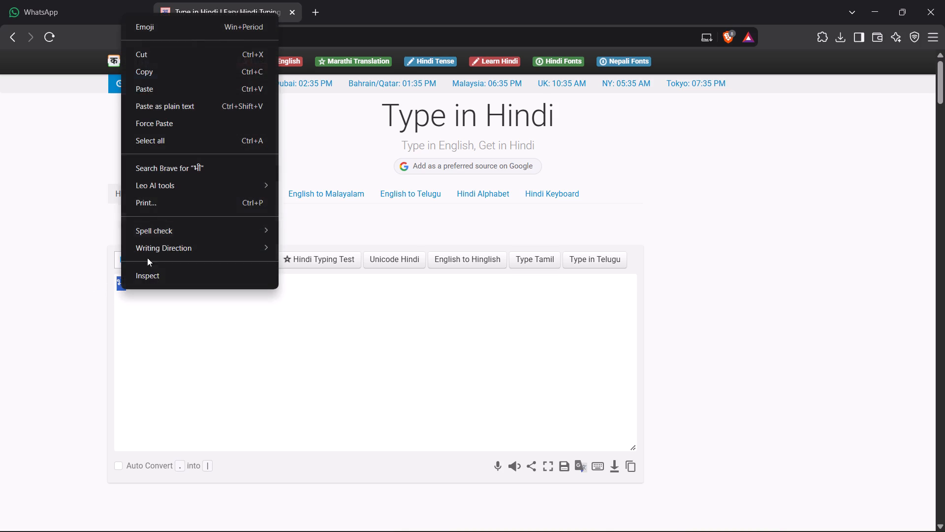
left_click(168, 70)
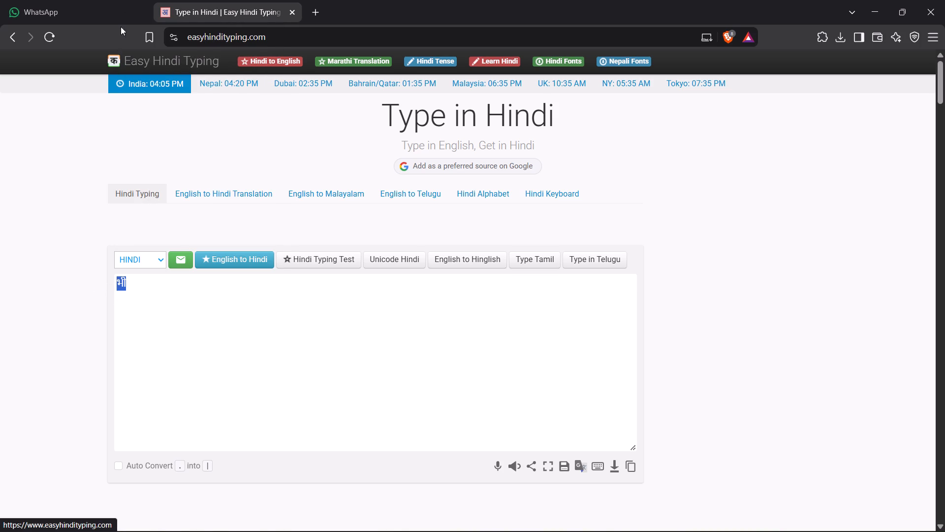
left_click(123, 4)
Switch to CapCut and insert the copied "भी" before "खरीदिए" in the "ऐसी प्रॉपर्टी खरीदिए !!" caption.
key("alt+Tab")
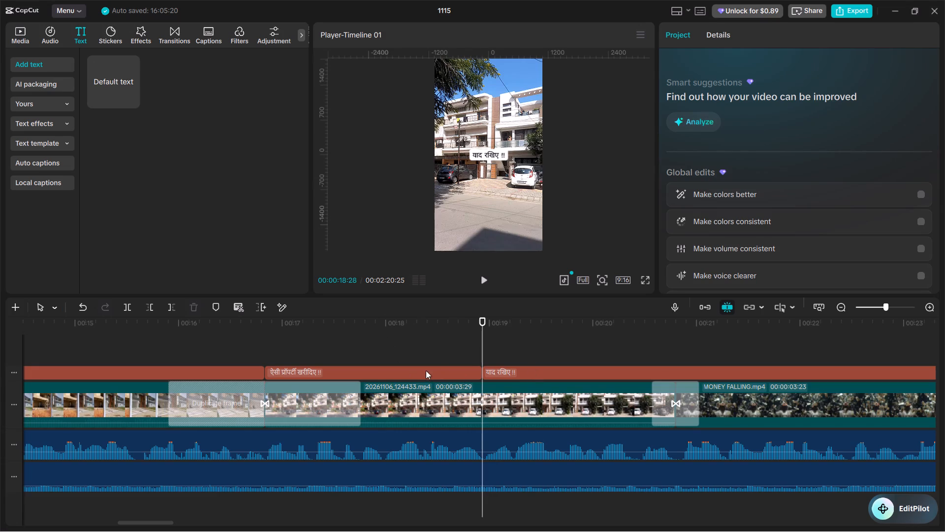
left_click(425, 370)
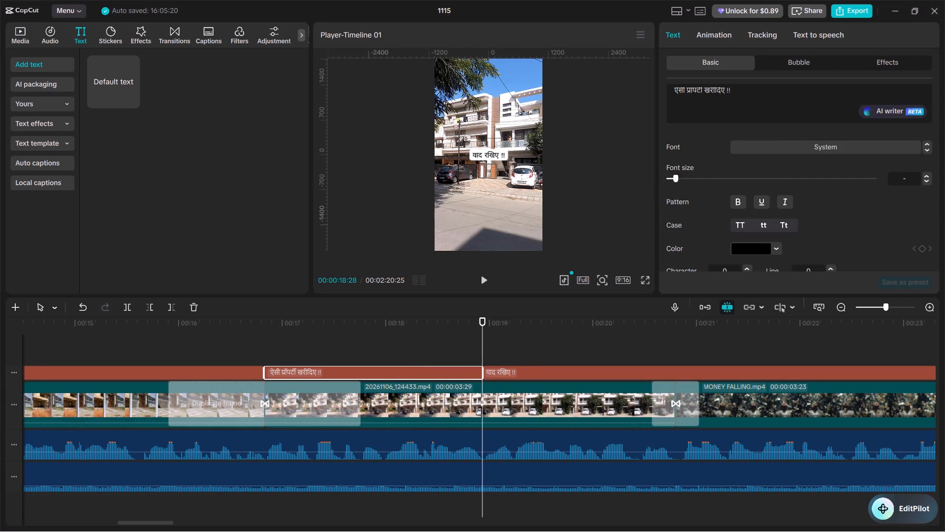
left_click(704, 88)
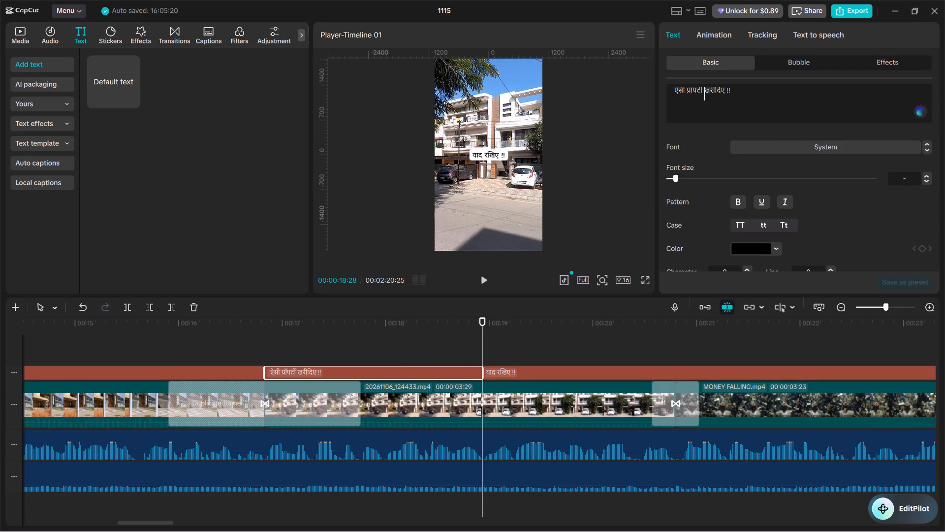
key("ctrl+v")
key("space")
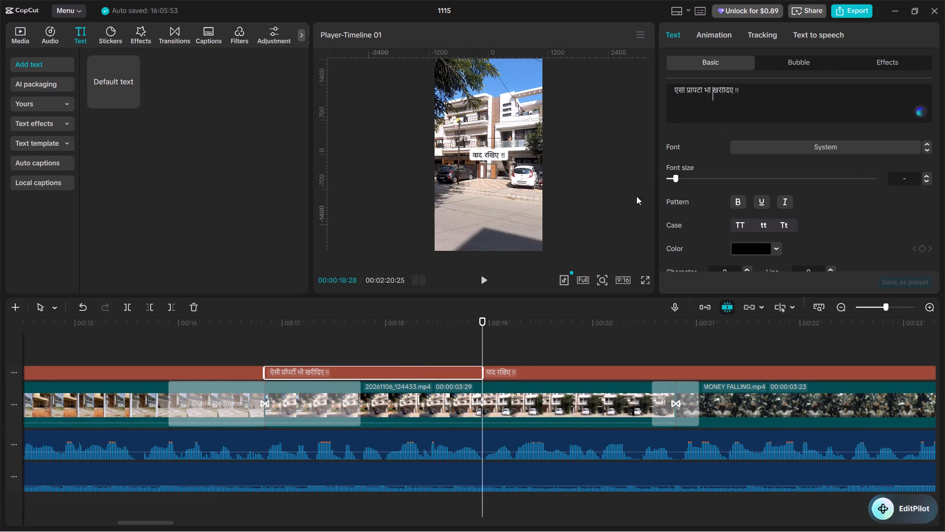
left_click(258, 352)
left_click_drag(258, 352, 267, 357)
Play the narration on to 00:00:20:24 and split the "याद रखिए !!" caption there.
key("space")
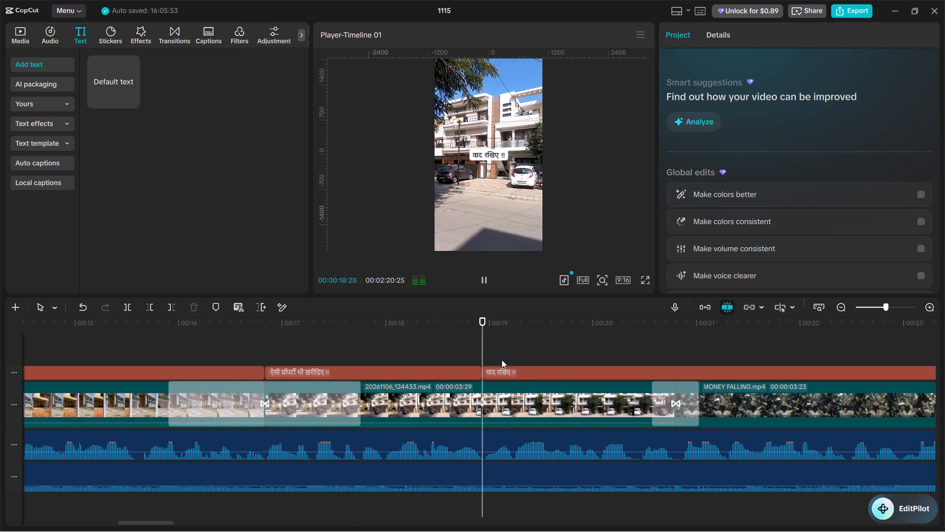
key("space")
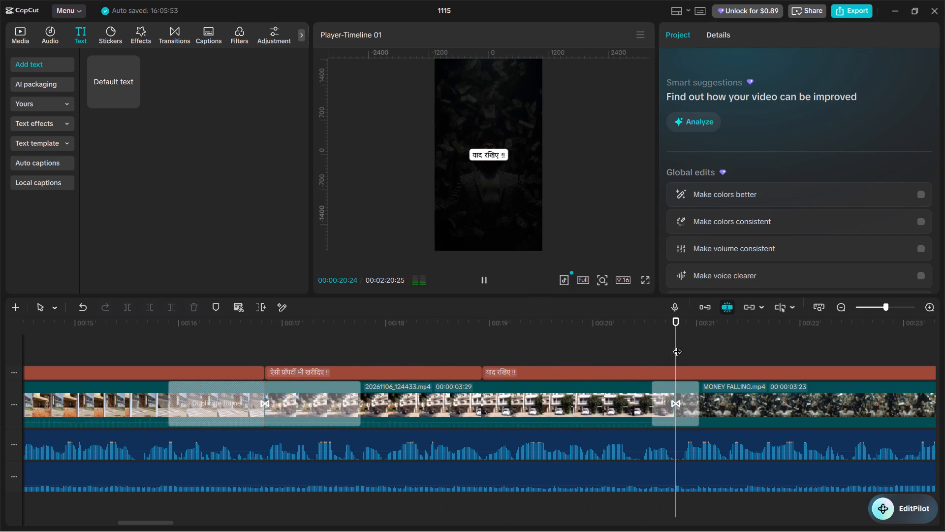
left_click_drag(684, 340, 678, 341)
left_click(678, 341)
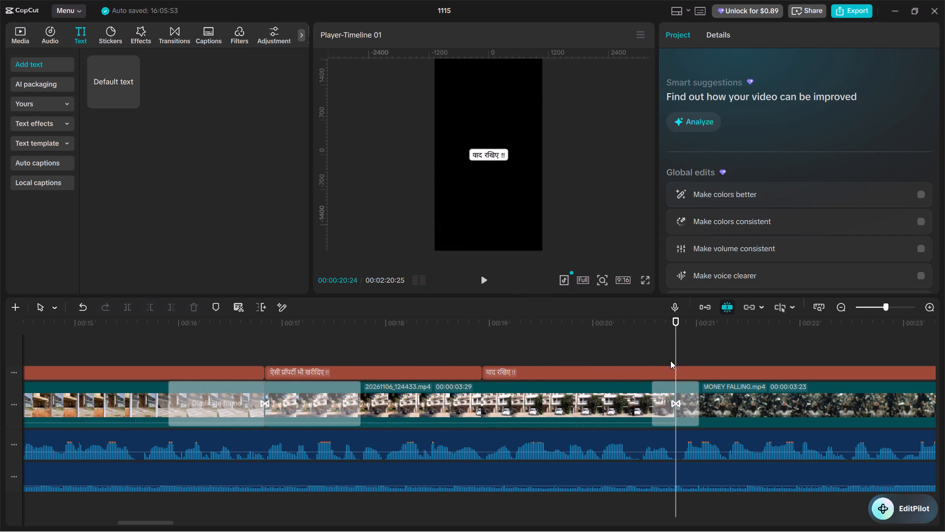
left_click(670, 368)
key("ctrl+v")
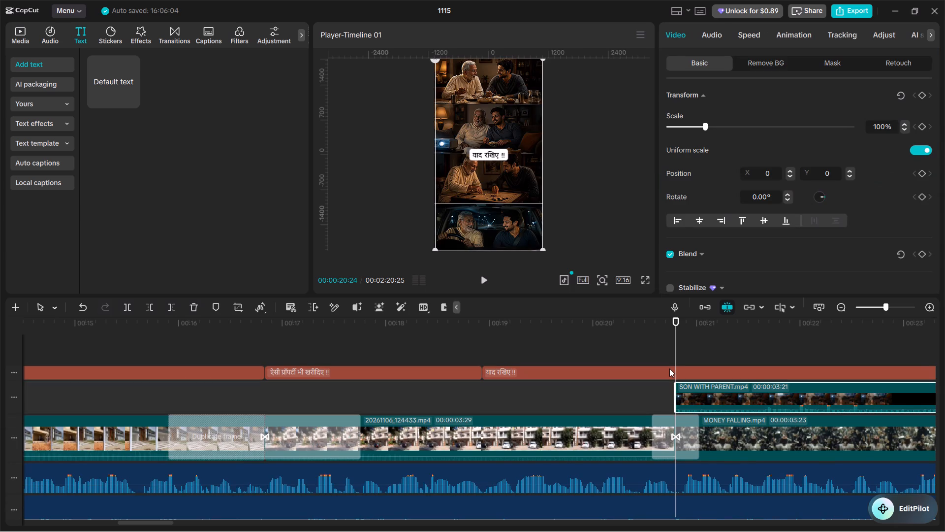
key("ctrl+z")
key("ctrl+b")
left_click(668, 369, "ctrl")
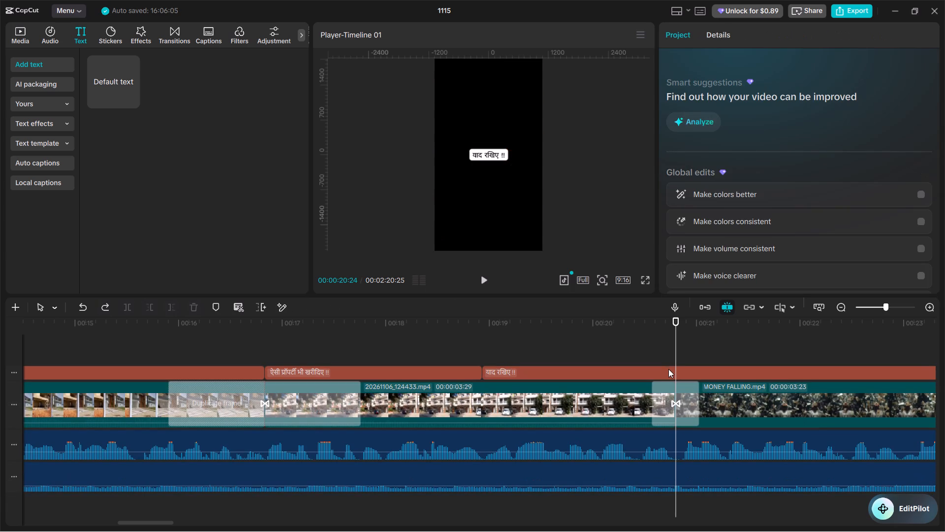
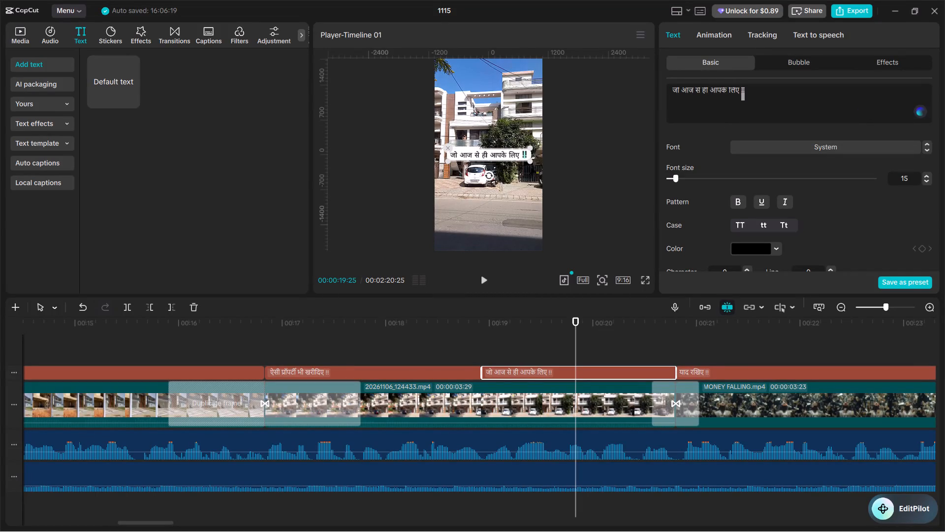
Set the font size of the "जो आज से ही आपके लिए !!" caption to 10.
double_click(903, 176)
type("10")
key("Return")
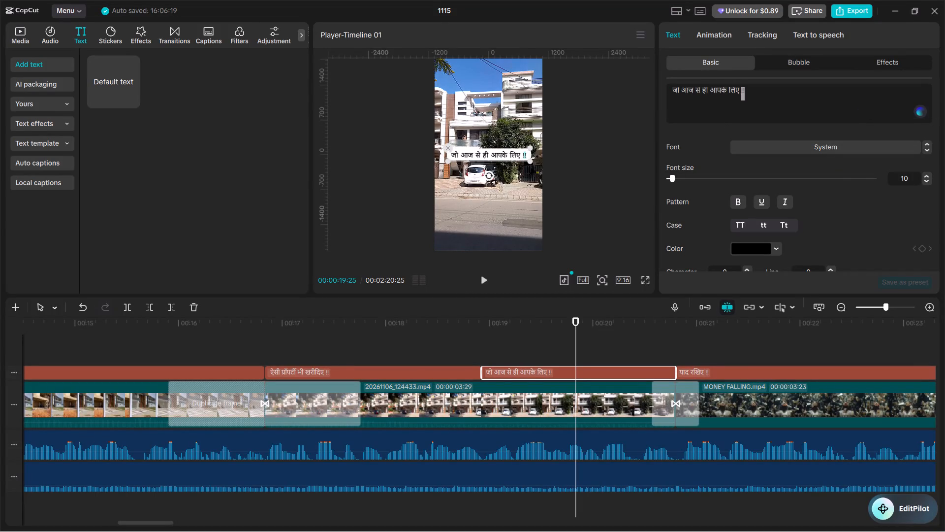
Replay the narration under the "जो आज से ही आपके लिए !!" caption to check its wording and timing.
left_click(481, 353)
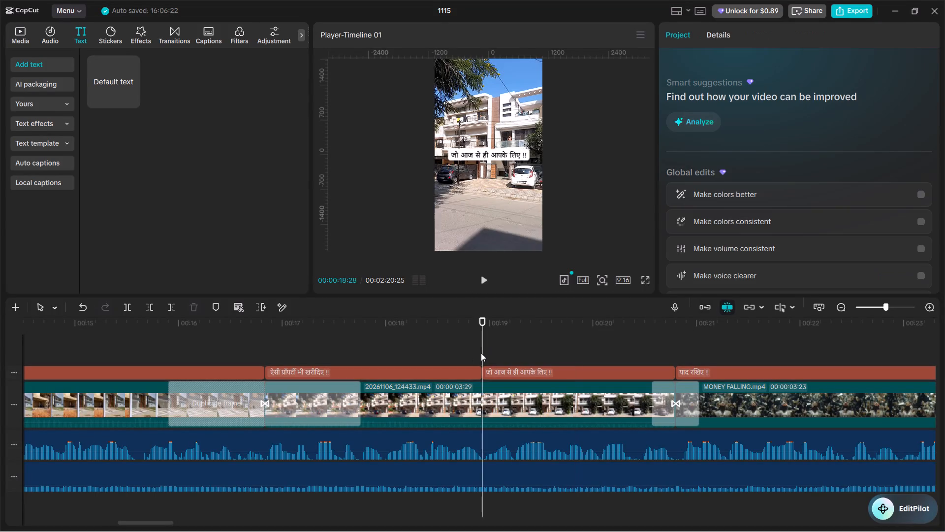
key("space")
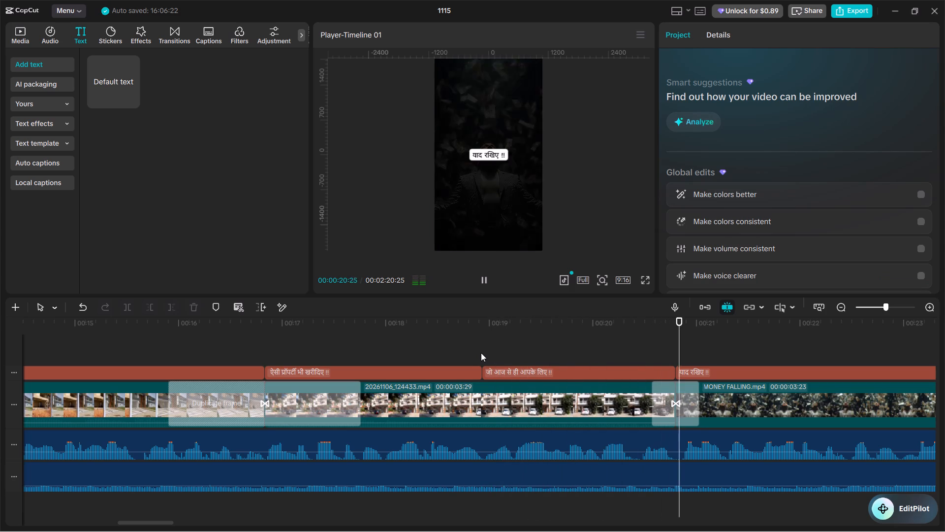
key("space")
left_click(569, 346)
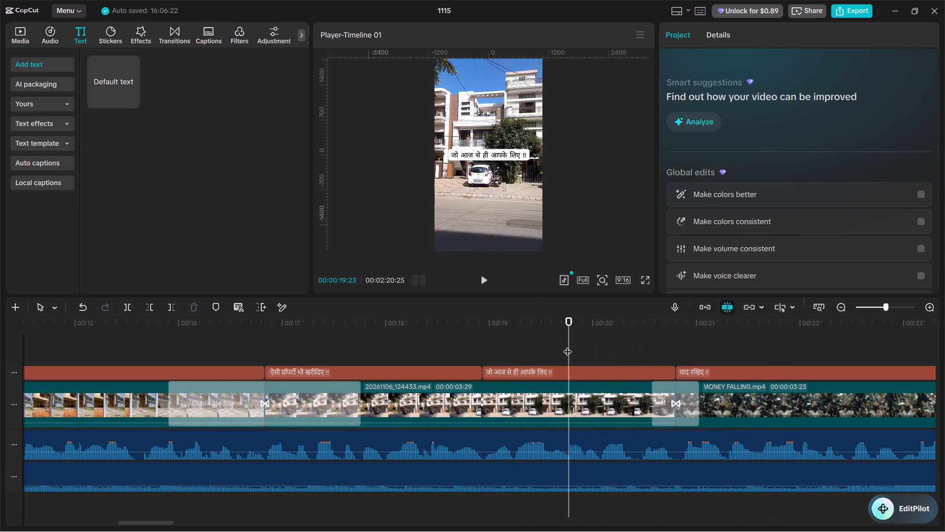
left_click_drag(567, 345, 480, 348)
key("space")
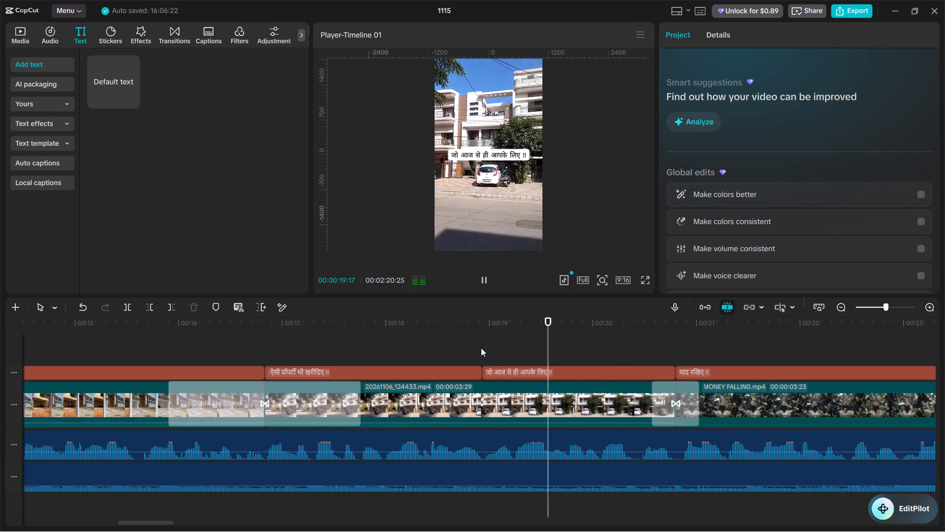
key("space")
left_click(505, 346)
left_click_drag(505, 345, 507, 345)
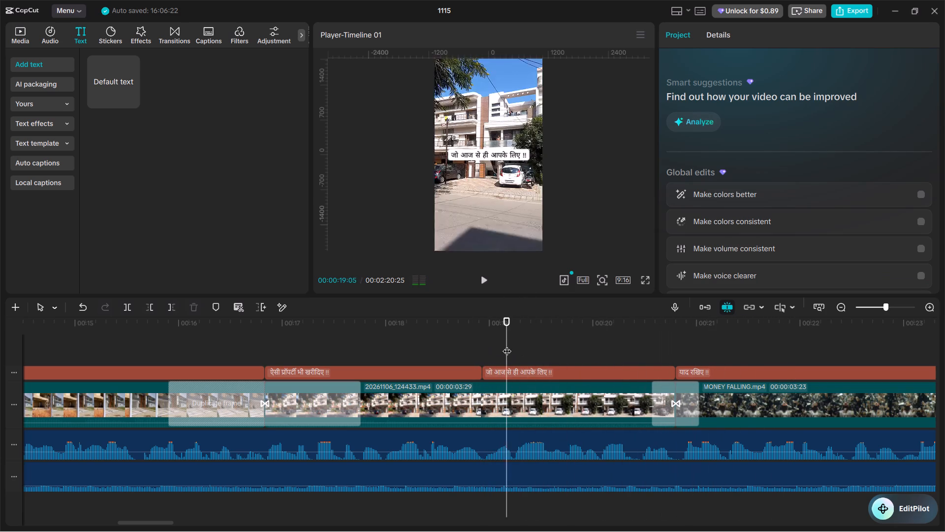
left_click_drag(507, 345, 618, 347)
key("space")
key("space")
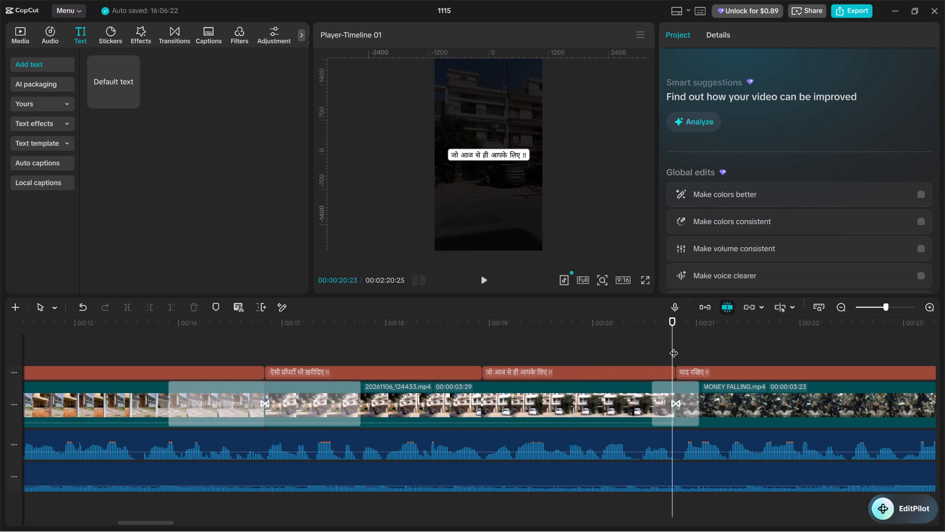
Play the narration from the start of the "याद रखिए !!" caption to 00:00:22:13 over the MONEY FALLING clip.
left_click_drag(669, 346, 674, 348)
scroll(674, 348, "down", 6, "alt")
key("space")
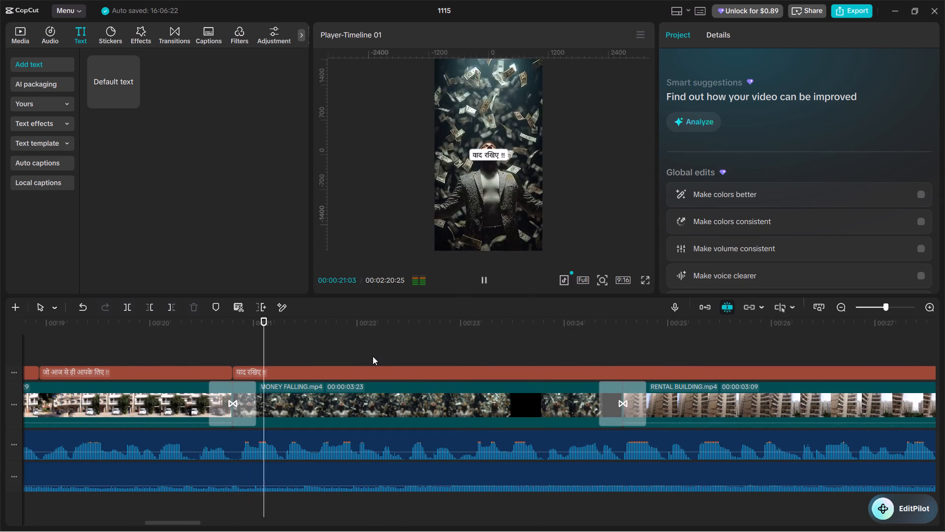
key("space")
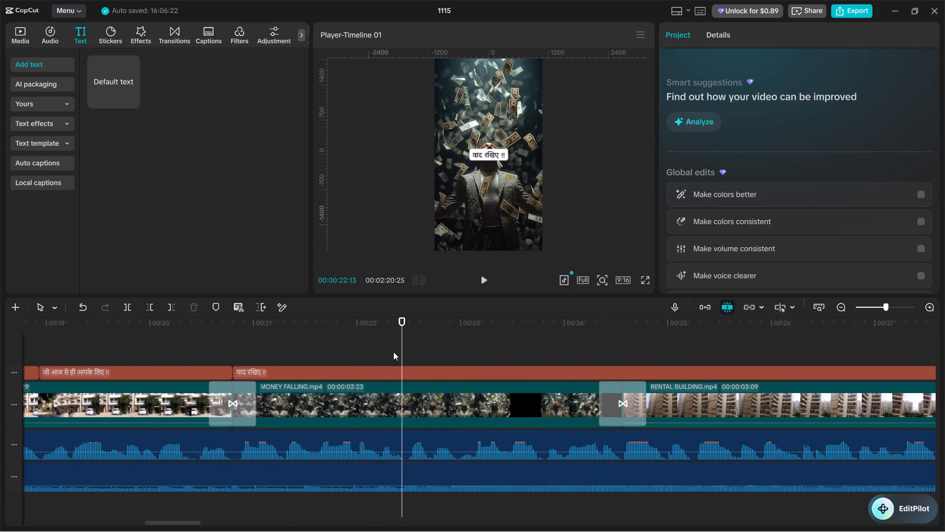
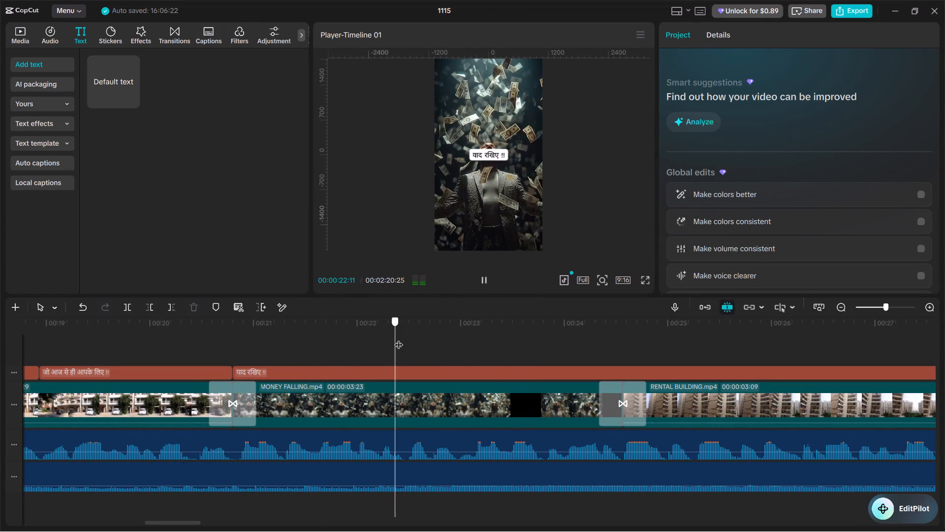
Replay the narration from the start of the "याद रखिए !!" caption to 00:00:22:13 to check its wording and timing.
left_click_drag(399, 338, 230, 342)
key("space")
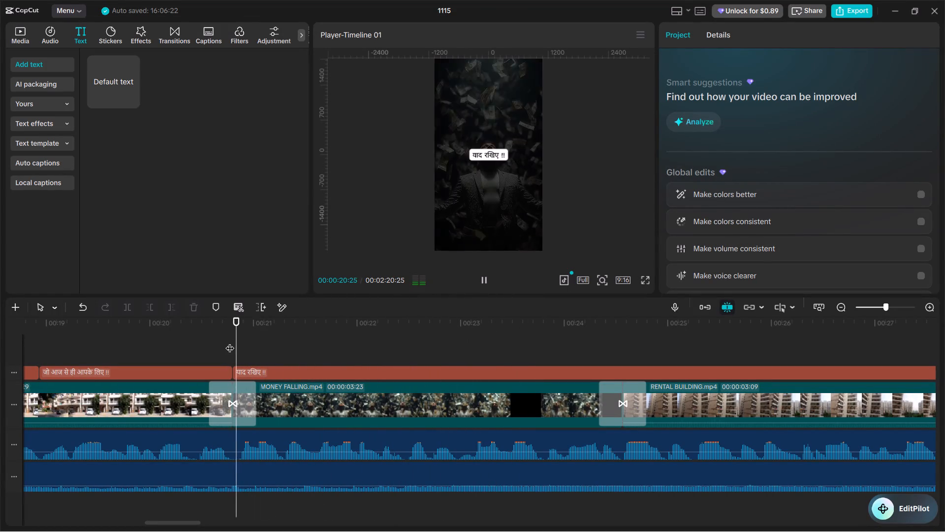
key("space")
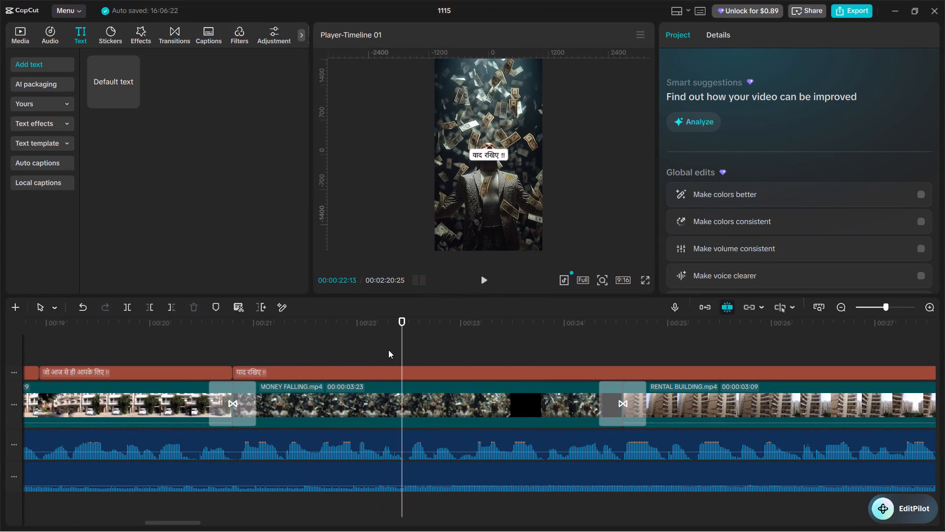